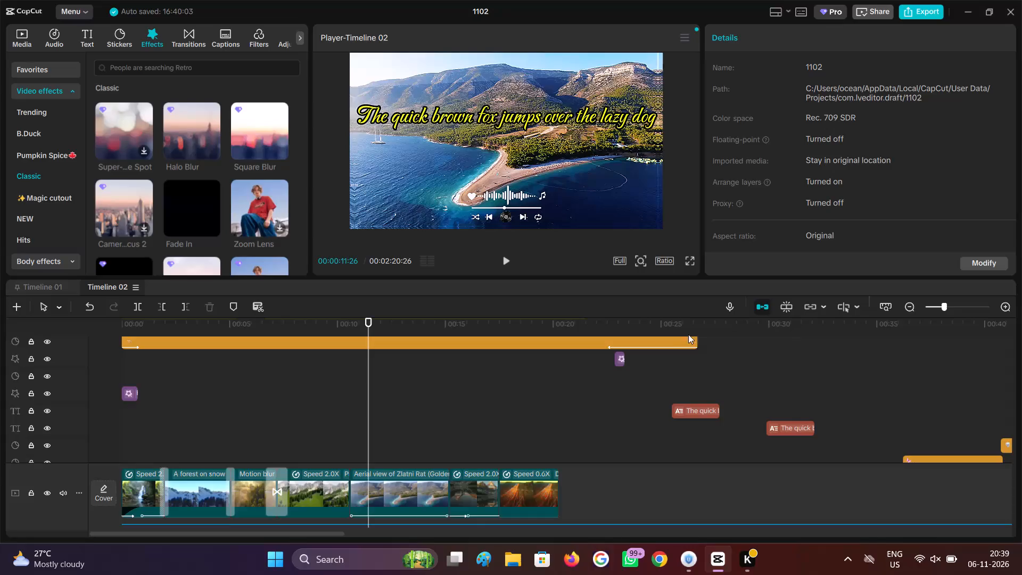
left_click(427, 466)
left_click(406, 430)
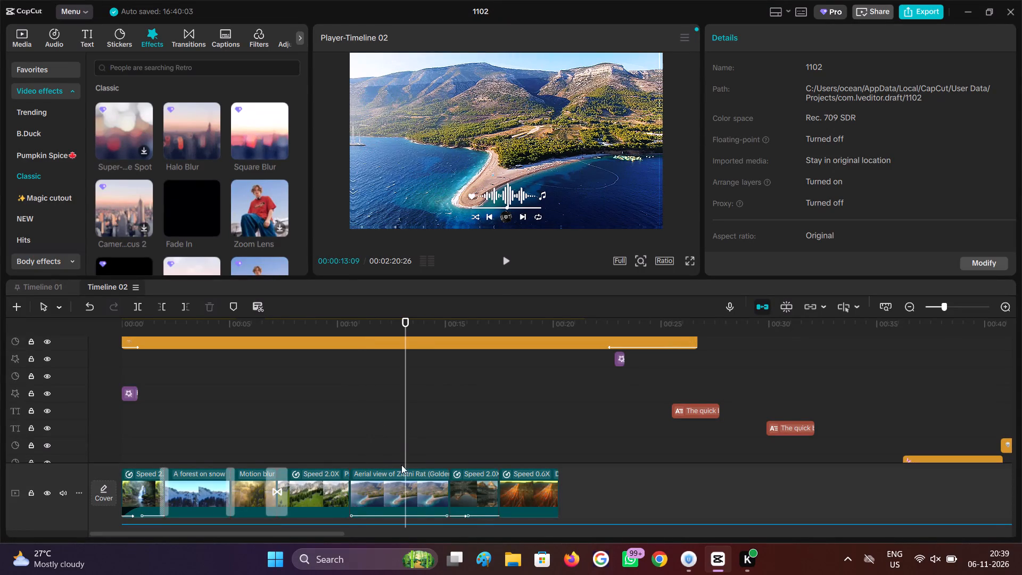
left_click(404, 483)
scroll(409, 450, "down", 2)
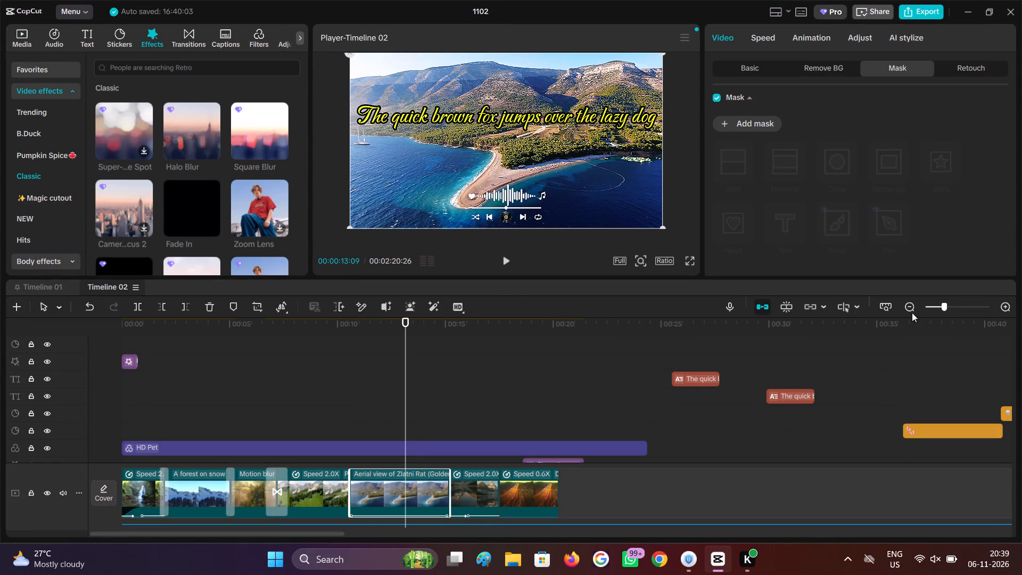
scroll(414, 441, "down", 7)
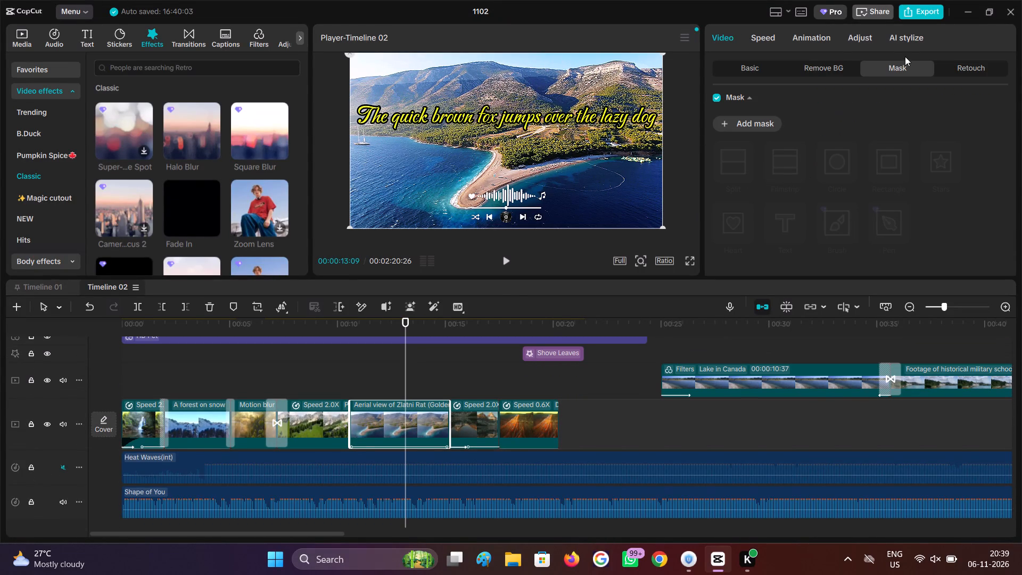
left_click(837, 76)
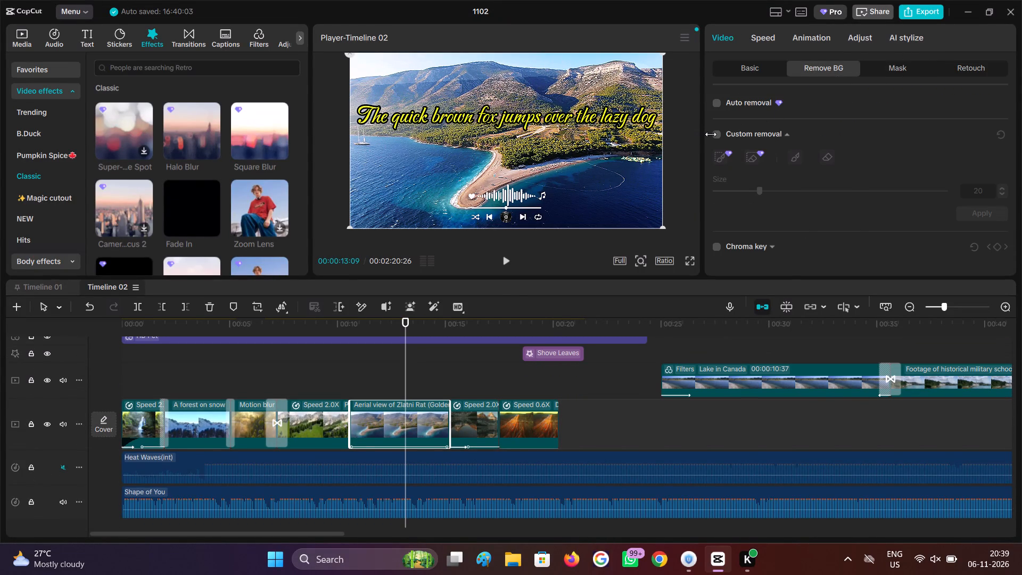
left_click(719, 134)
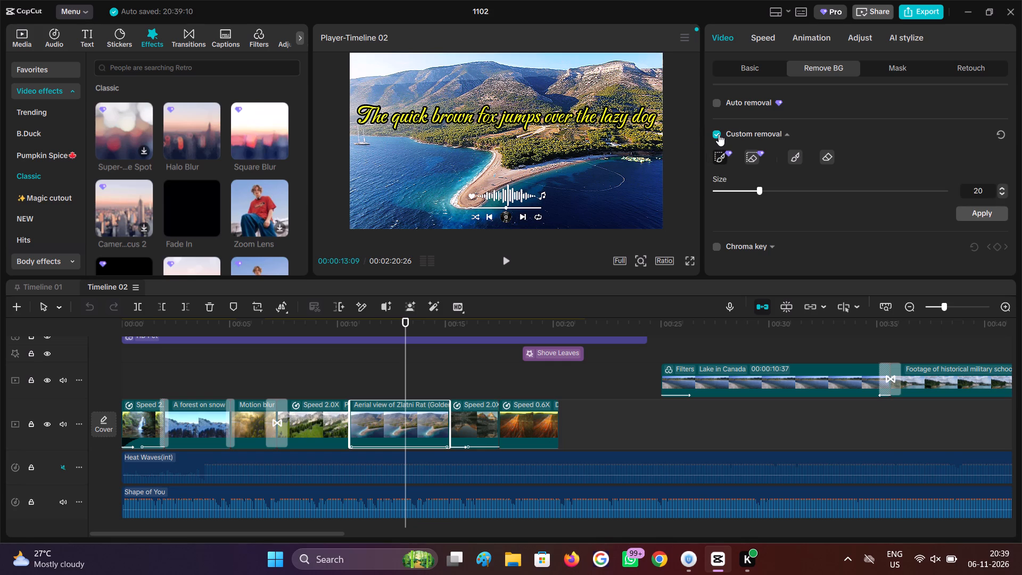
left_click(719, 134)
Turn on Optical flow for the Lake in Canada clip.
left_click(460, 388)
left_click(487, 413)
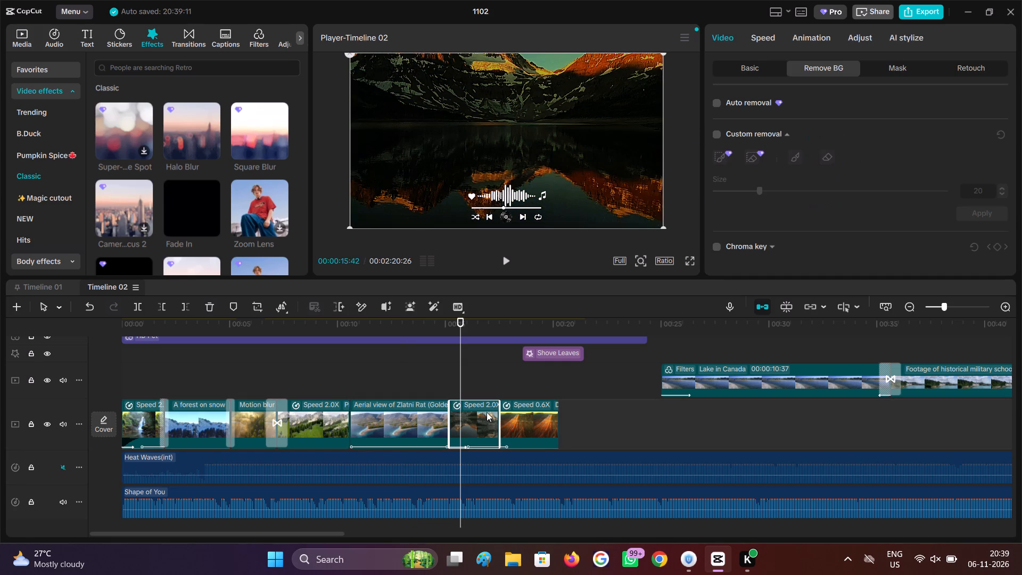
left_click_drag(463, 382, 464, 382)
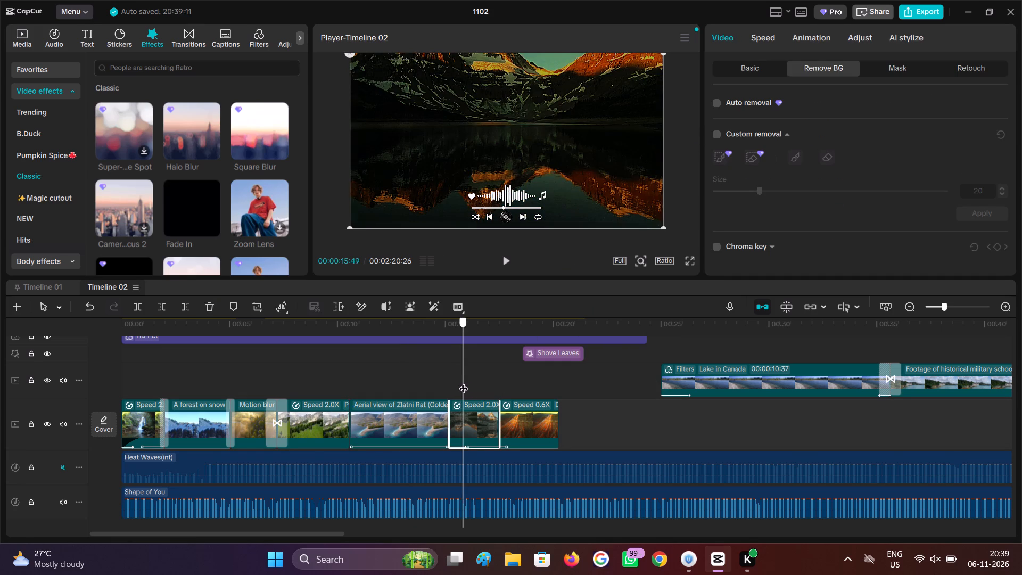
left_click_drag(464, 382, 524, 388)
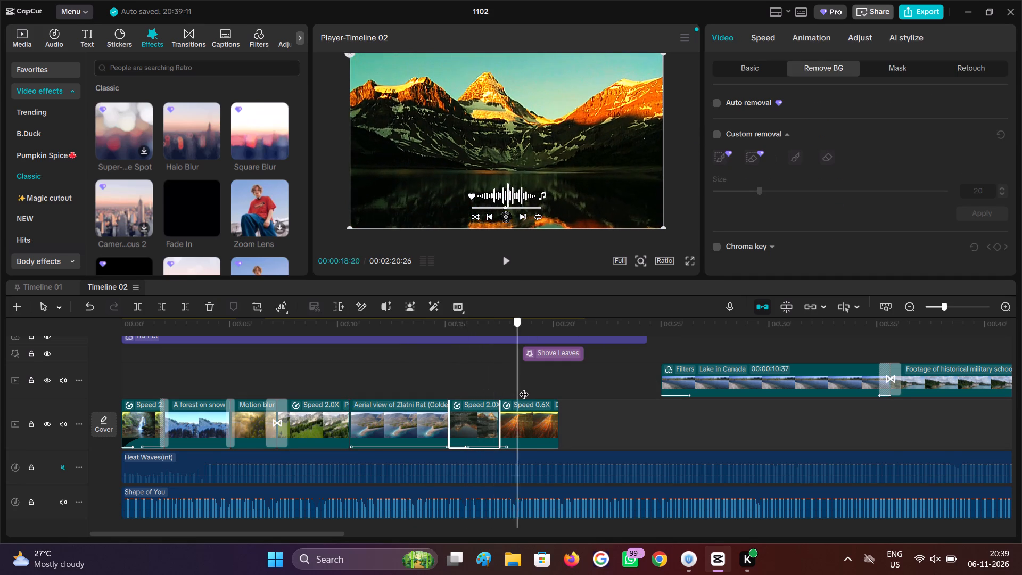
left_click_drag(524, 388, 687, 392)
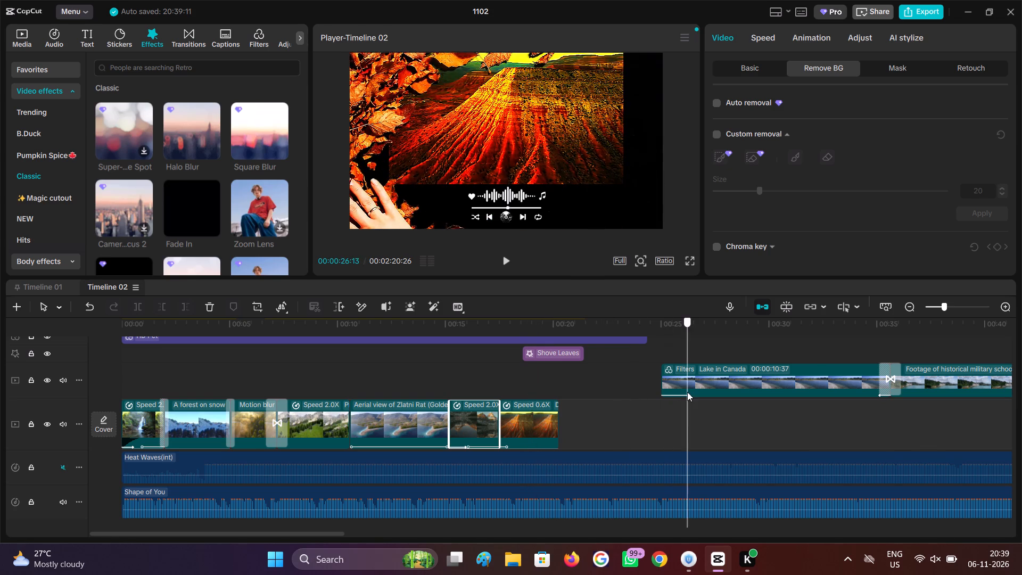
left_click_drag(687, 392, 763, 389)
left_click(763, 389)
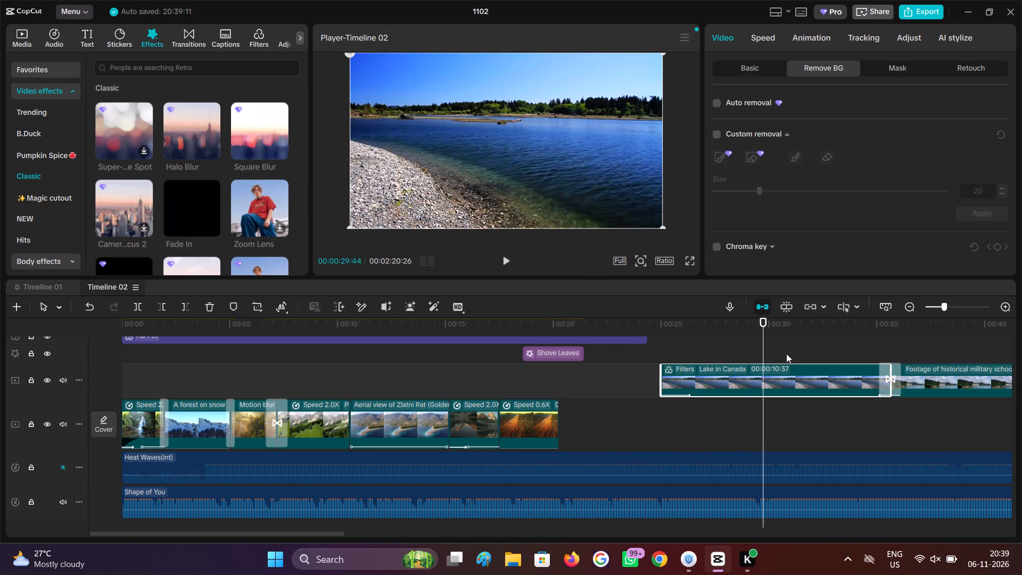
double_click(915, 306)
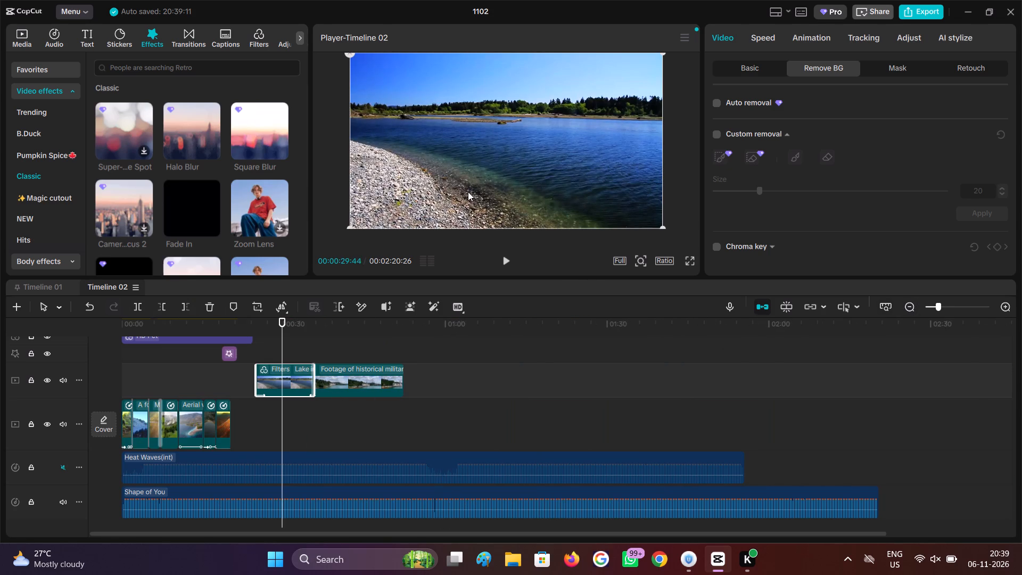
left_click(755, 73)
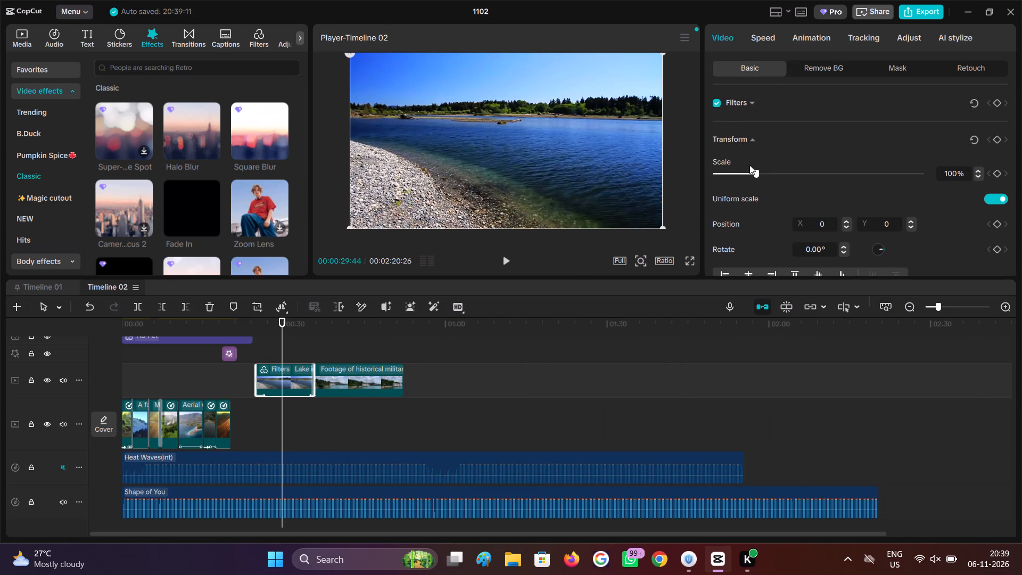
left_click(755, 174)
scroll(784, 264, "down", 5)
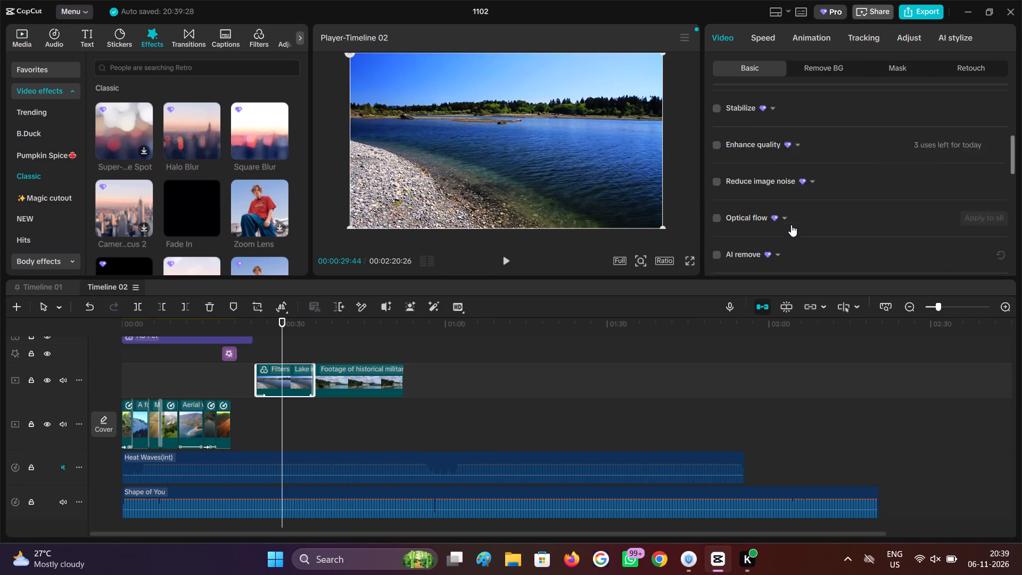
left_click(716, 160)
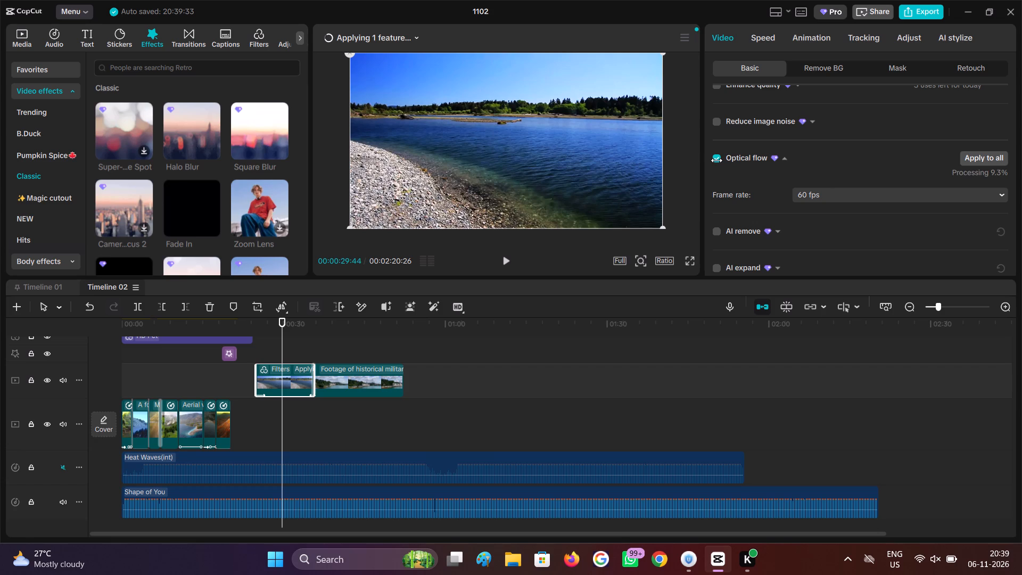
Switch to UrbanVPN, continue with the free version and start the United States connection.
left_click(697, 565)
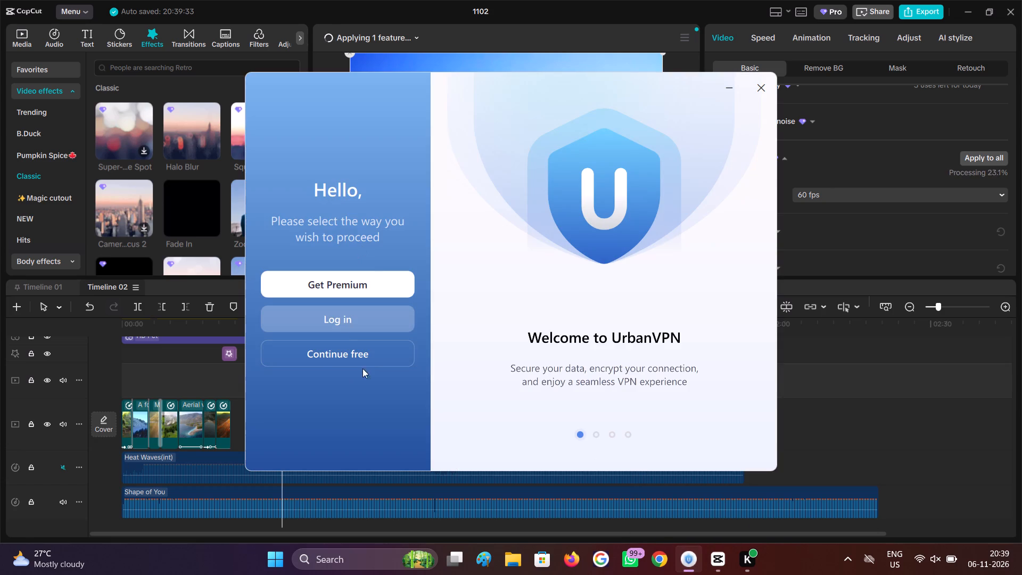
left_click(366, 362)
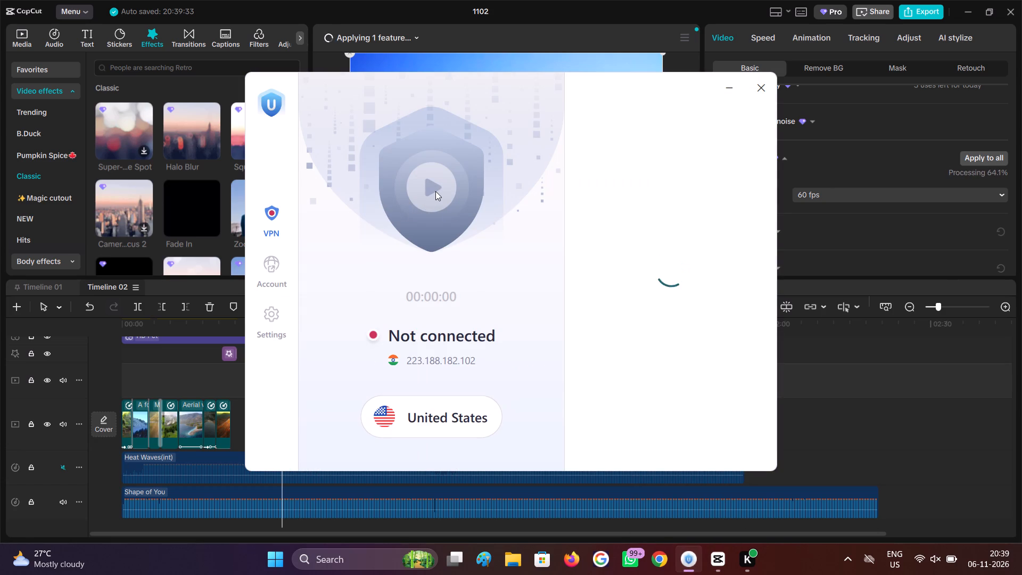
left_click(435, 191)
left_click(225, 371)
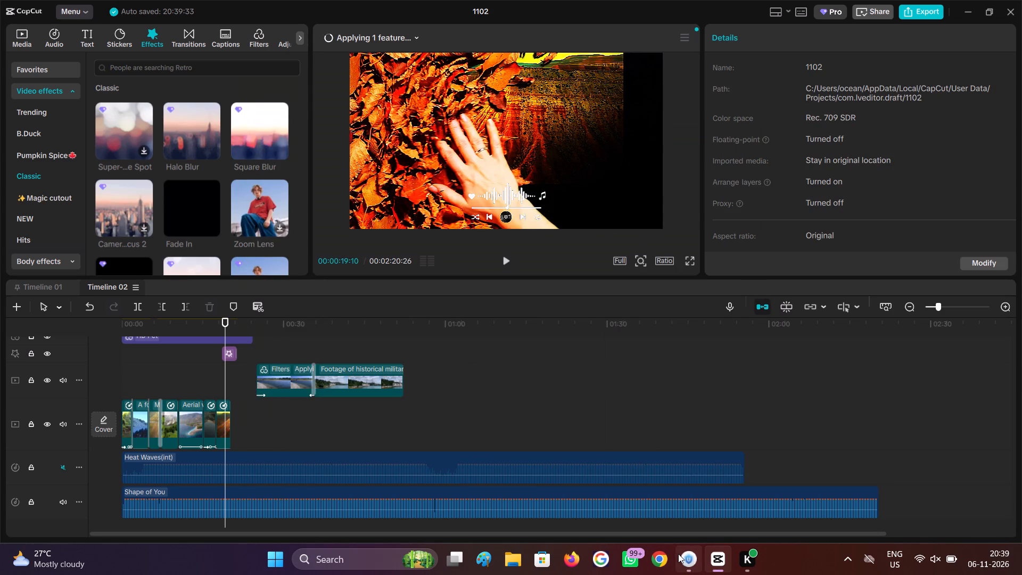
left_click(681, 554)
left_click(682, 554)
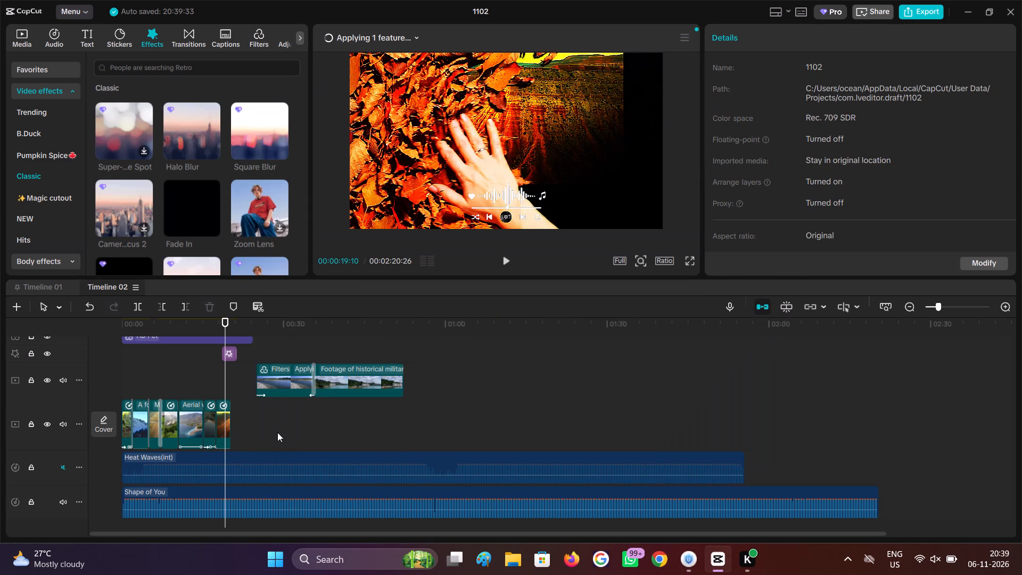
Add a circle mask to the Lake in Canada clip and feather its edge outward.
left_click(278, 432)
left_click(290, 391)
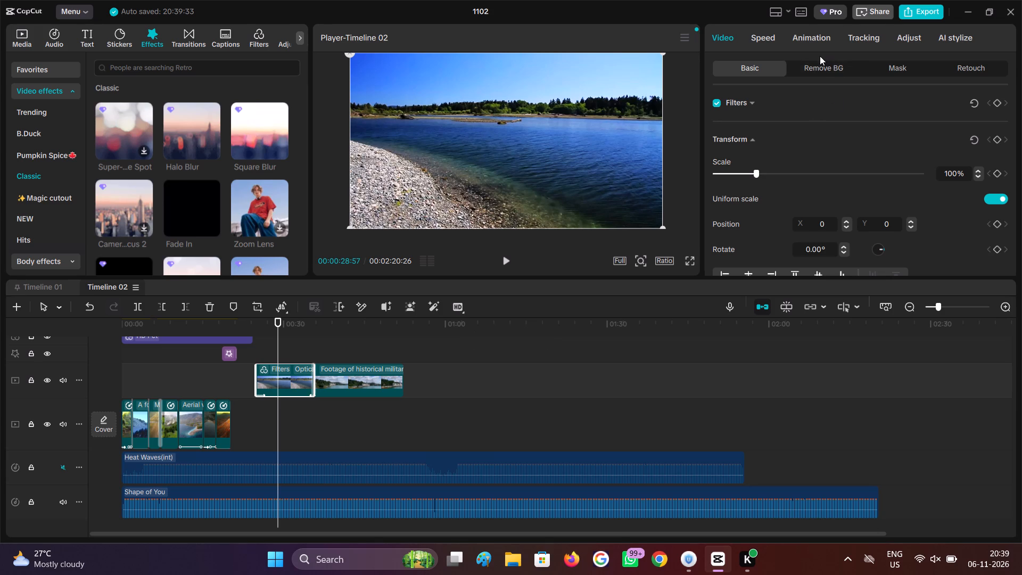
left_click(826, 70)
left_click(887, 70)
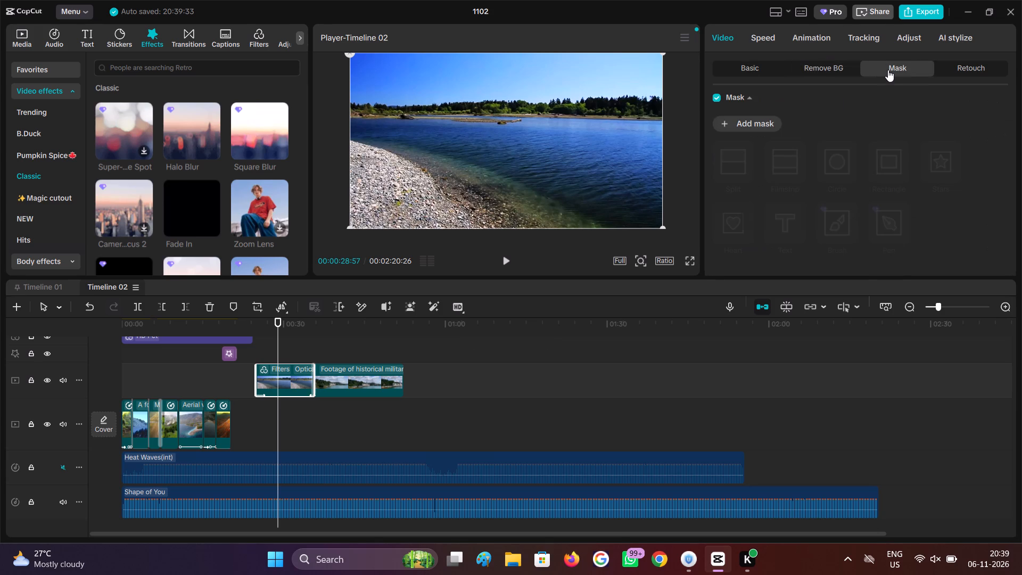
left_click(761, 124)
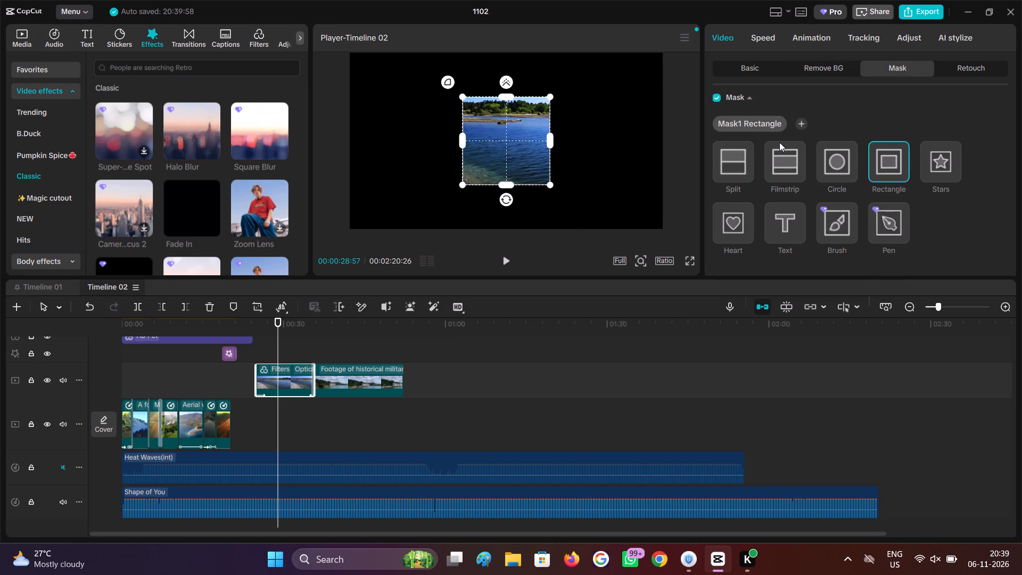
left_click(847, 162)
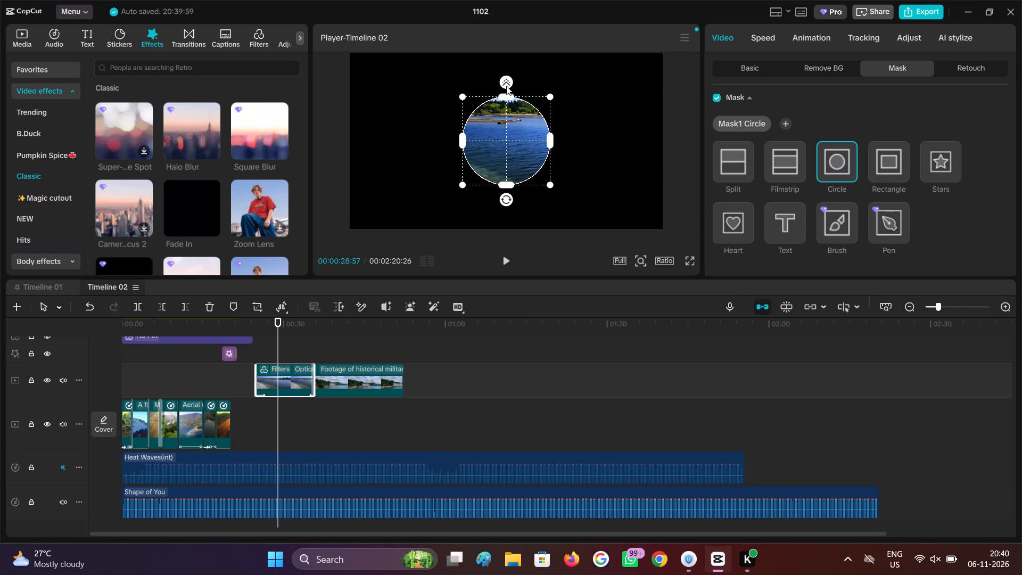
left_click_drag(506, 86, 499, 76)
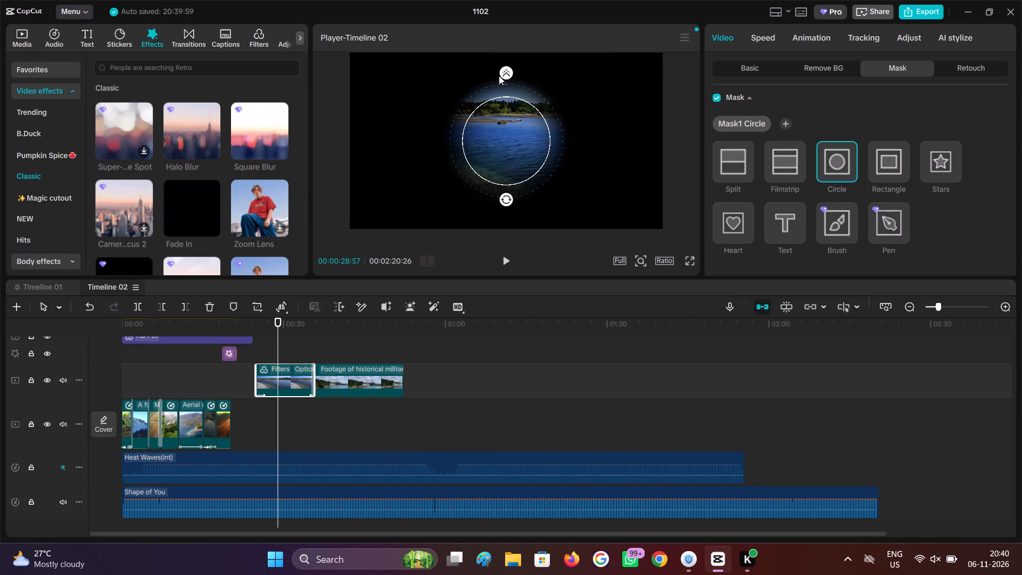
left_click_drag(499, 76, 498, 74)
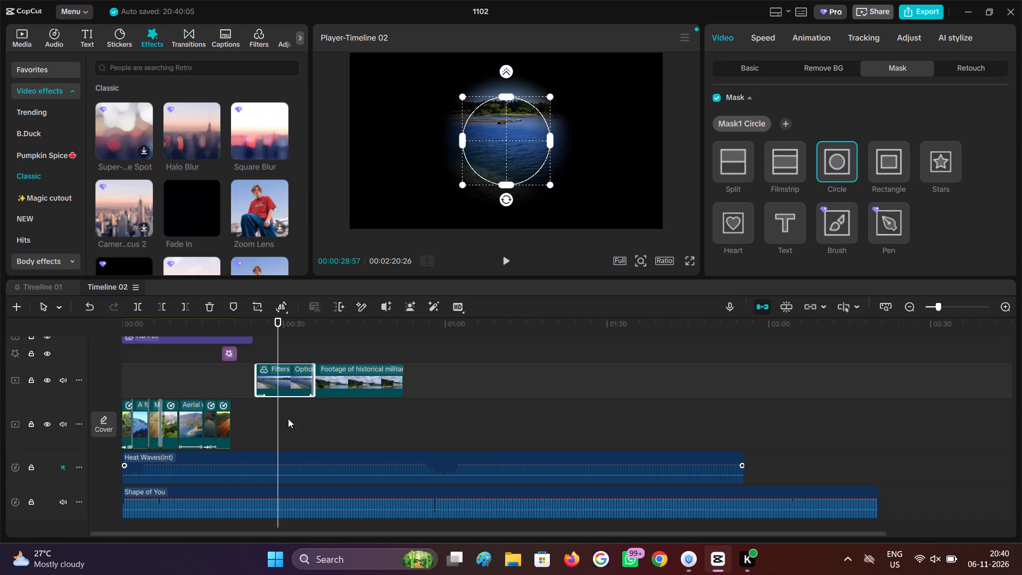
Add a keyframe for all mask settings near the start of the Lake in Canada clip, at 00:00:25:18.
left_click_drag(281, 416, 258, 407)
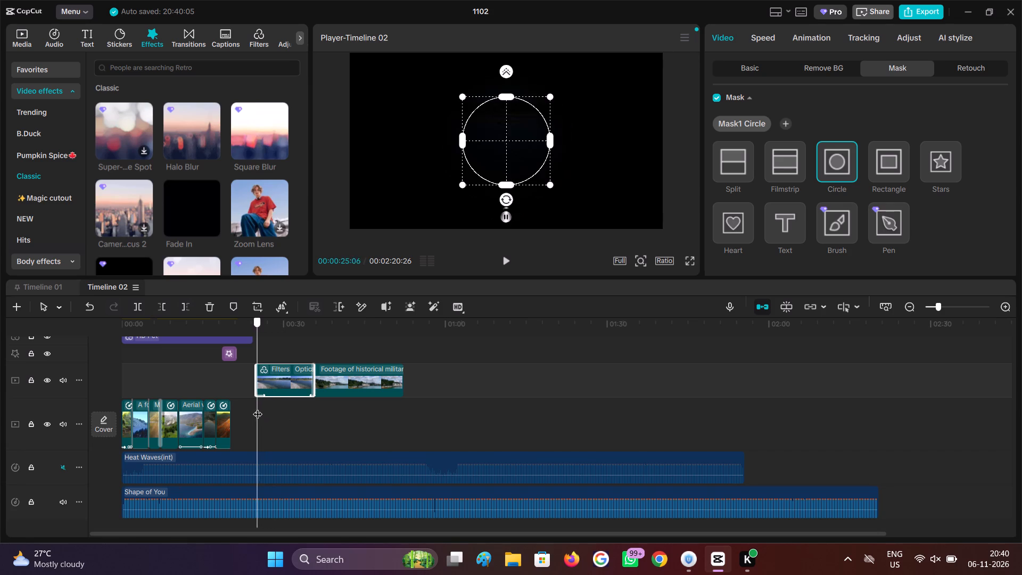
left_click_drag(258, 407, 258, 407)
scroll(884, 153, "down", 3)
scroll(905, 168, "up", 1)
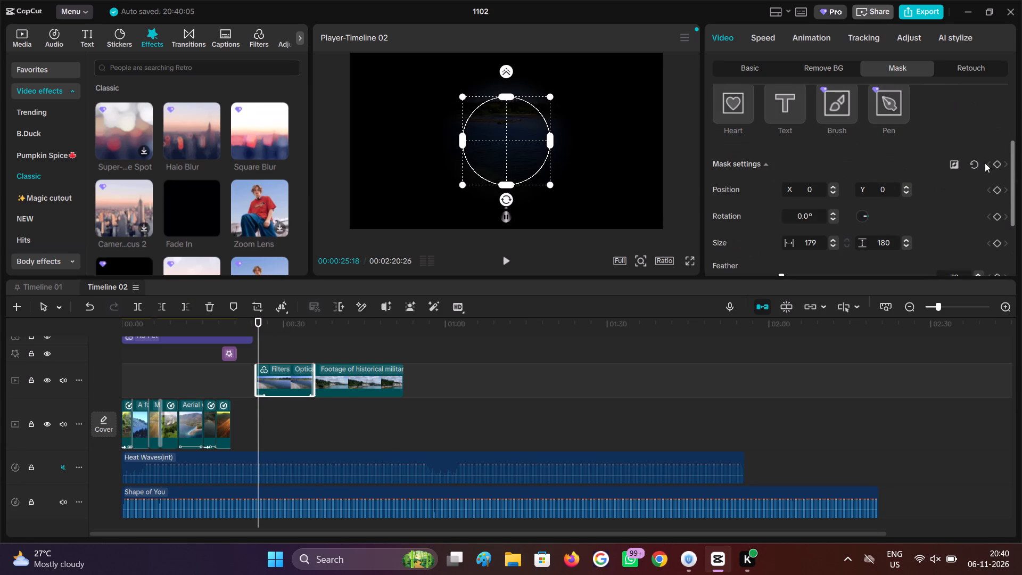
left_click(959, 166)
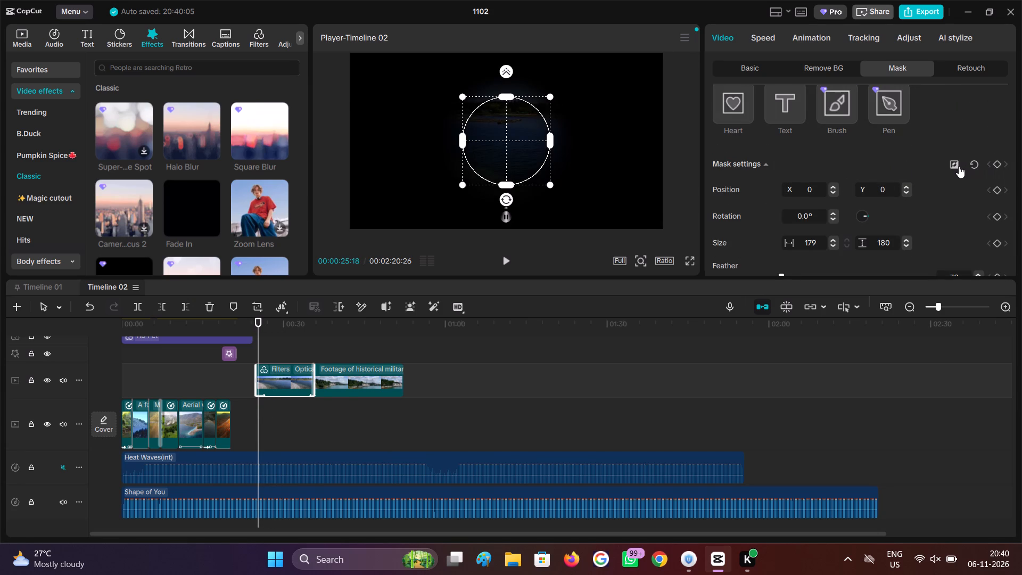
left_click(959, 166)
left_click(998, 170)
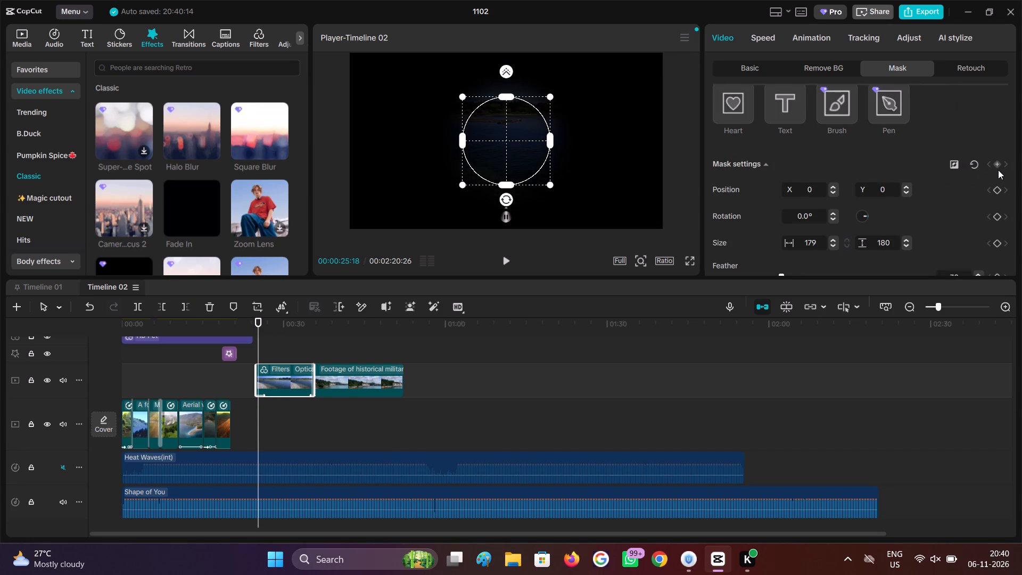
left_click(999, 165)
Enlarge the circle mask to cover the whole frame at about 00:00:32:12 in the Lake in Canada clip.
left_click_drag(257, 416, 298, 419)
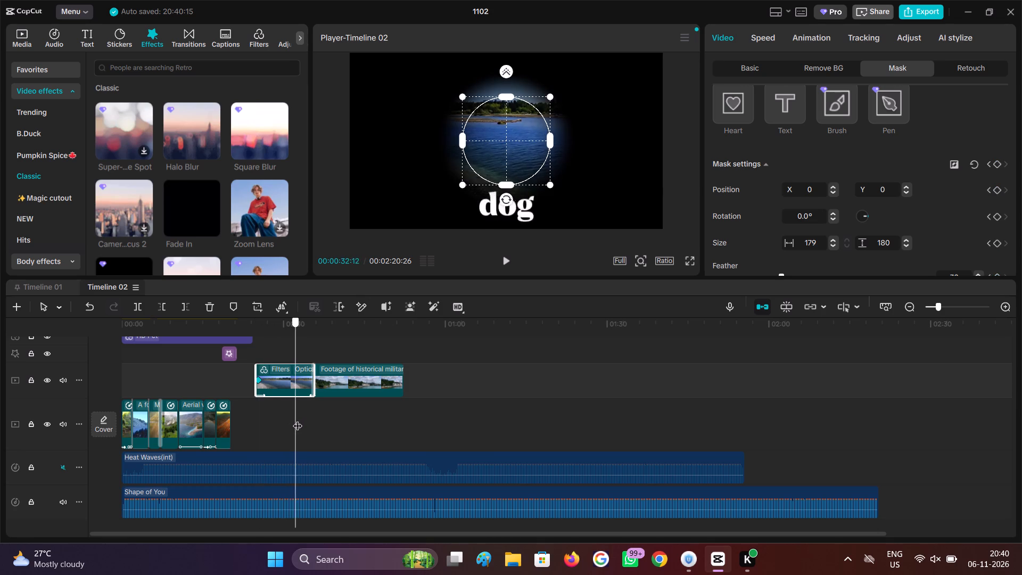
left_click_drag(298, 419, 298, 420)
left_click_drag(549, 183, 697, 440)
Preview the circle mask reveal animation from the start of the Lake in Canada clip.
left_click(275, 428)
left_click_drag(275, 428, 254, 420)
left_click(505, 261)
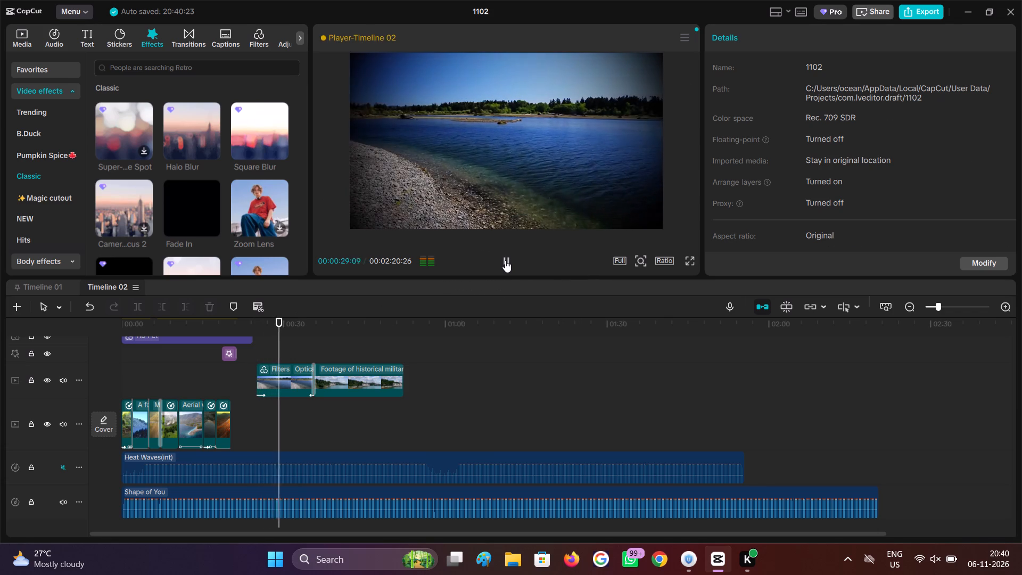
left_click(505, 260)
scroll(333, 414, "up", 4)
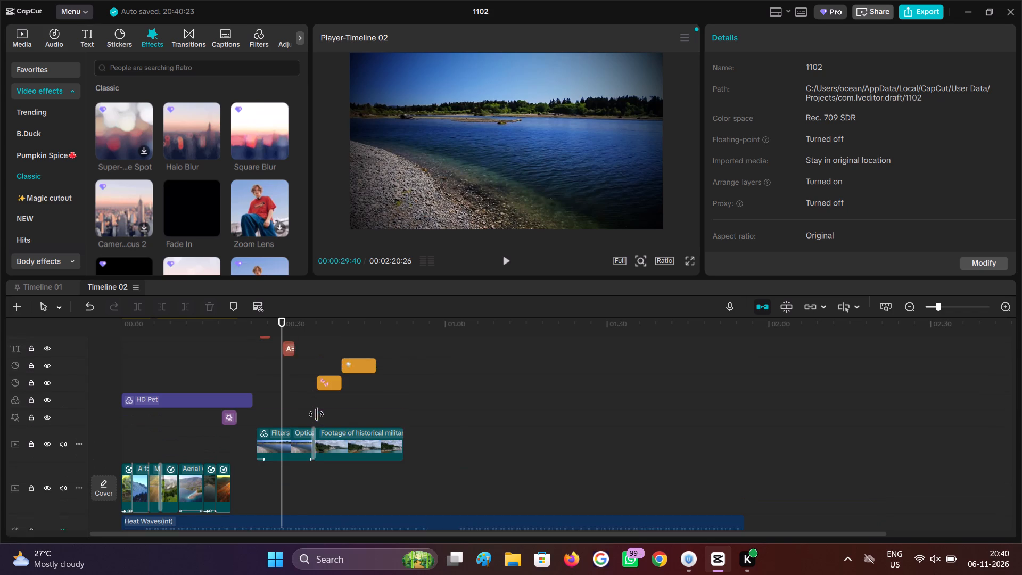
scroll(316, 414, "up", 4)
scroll(291, 414, "down", 2)
left_click_drag(283, 413, 257, 404)
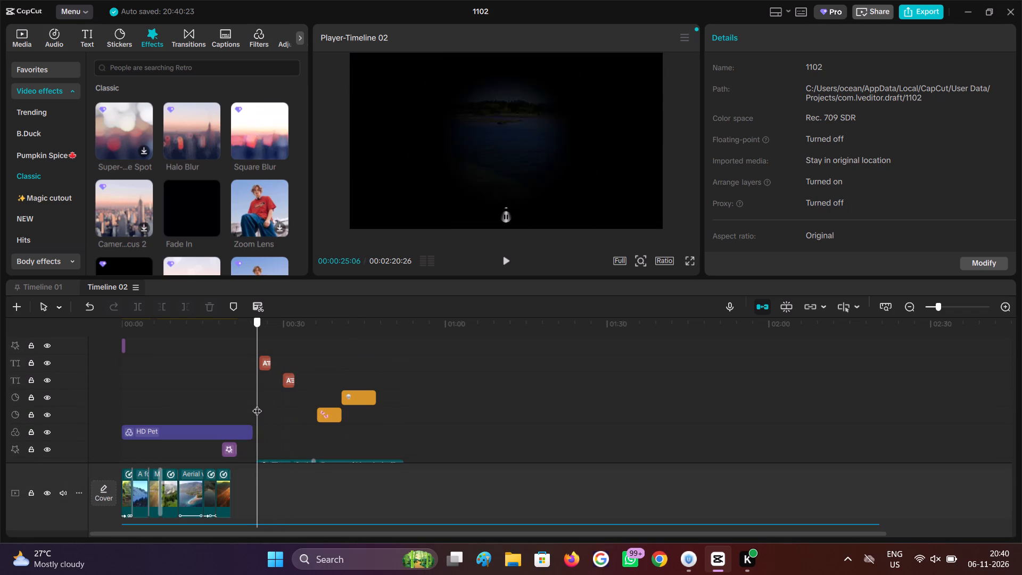
left_click_drag(257, 404, 260, 405)
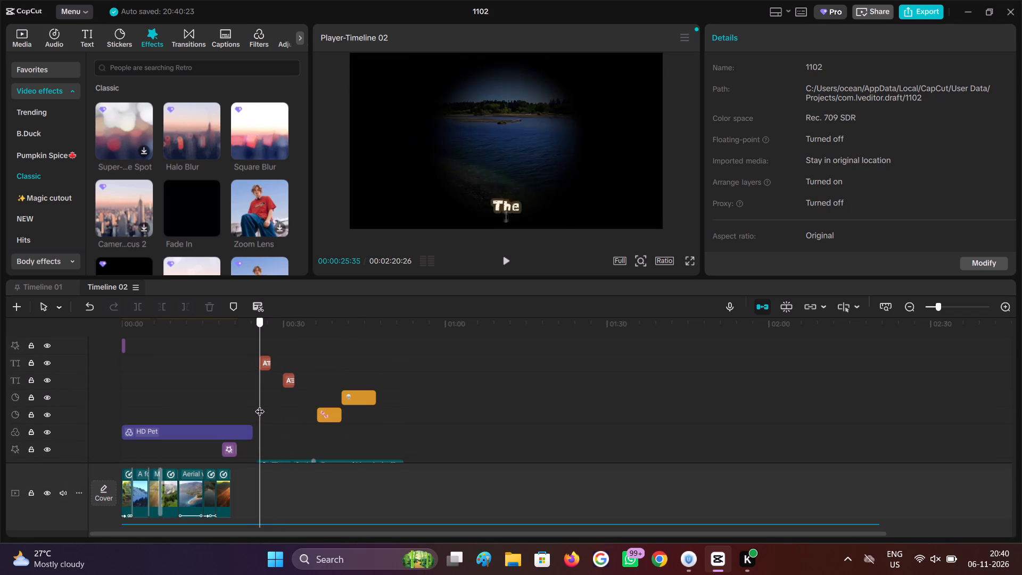
Trim off the end of the long sticker clip after 00:00:25:23.
left_click_drag(260, 405, 259, 404)
scroll(257, 404, "up", 6)
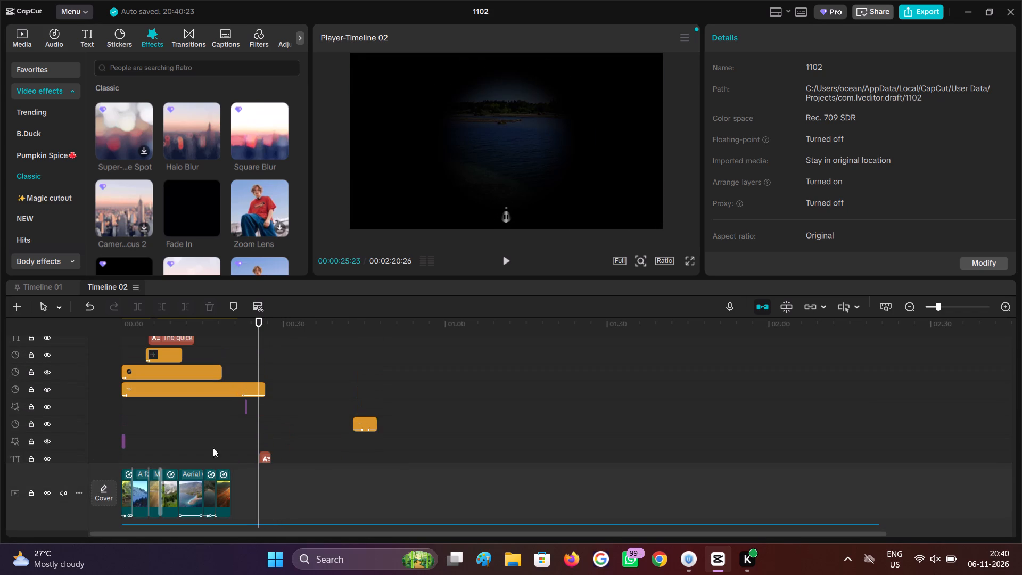
left_click(238, 393)
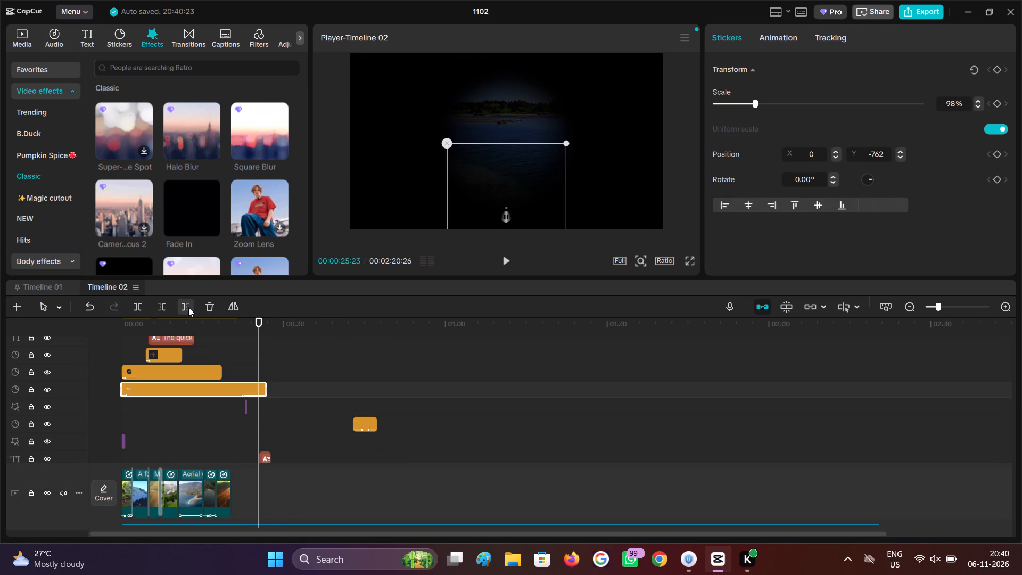
left_click(188, 307)
Extend the end of the pink butterfly sticker over the historical footage to about 00:00:45.
scroll(249, 351, "down", 9)
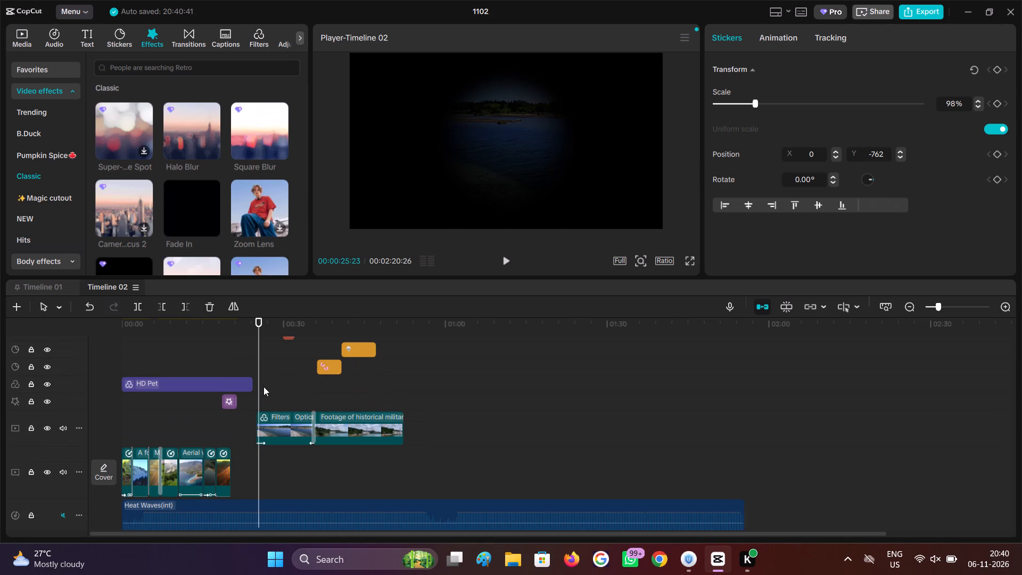
left_click_drag(262, 387, 257, 384)
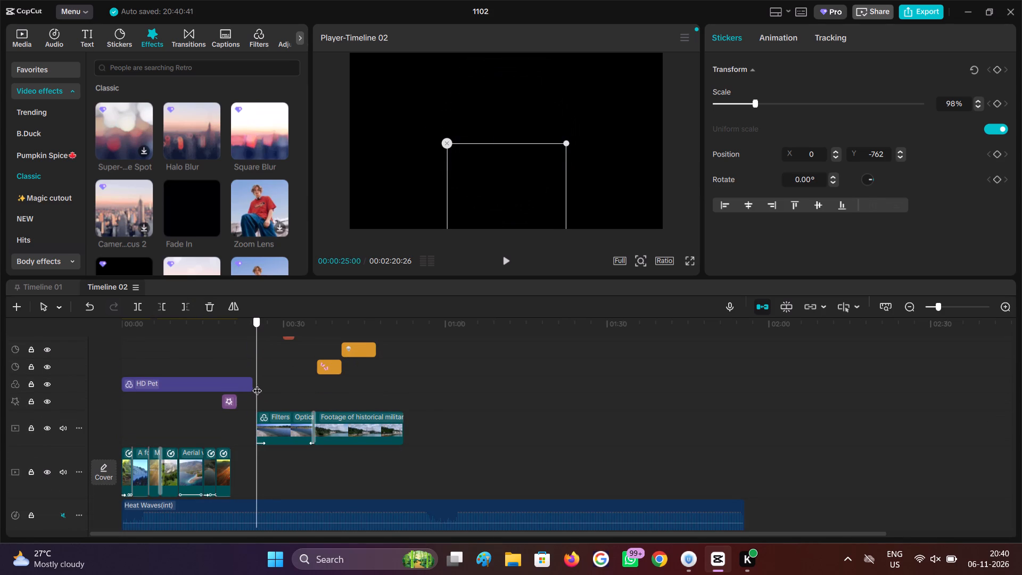
left_click_drag(257, 384, 280, 392)
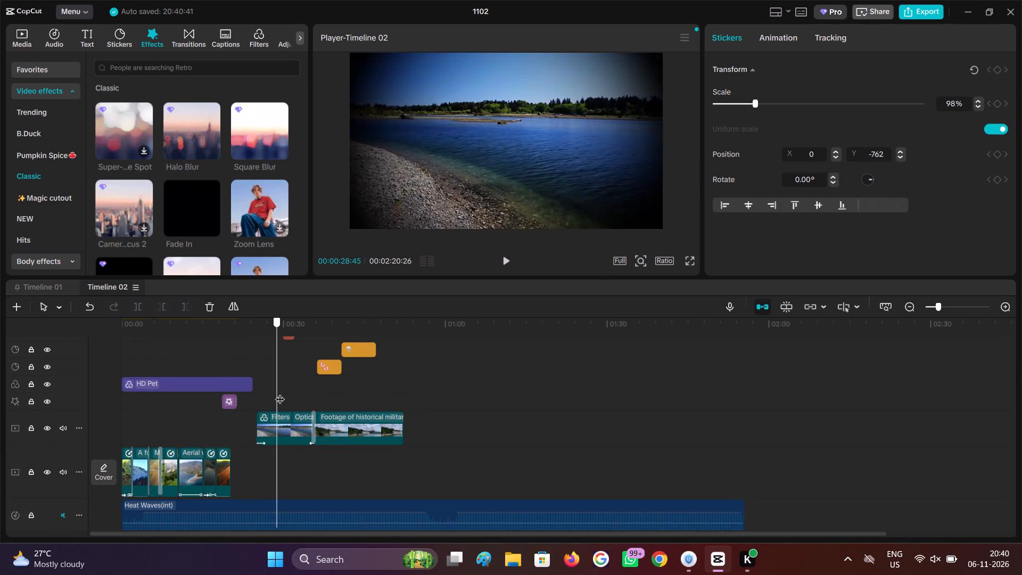
left_click_drag(280, 392, 282, 393)
left_click(293, 428)
left_click(339, 398)
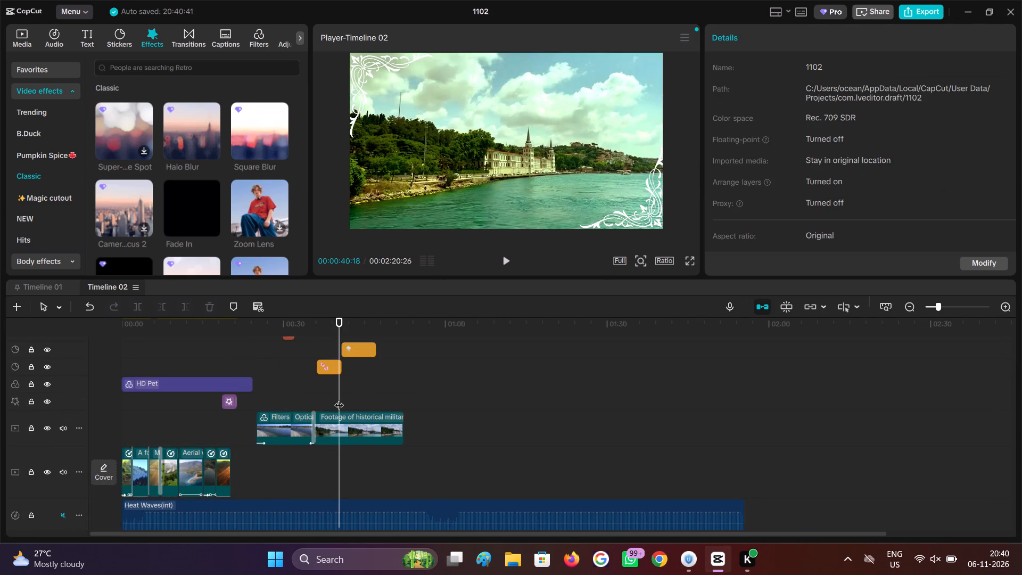
left_click_drag(339, 398, 331, 397)
left_click(334, 370)
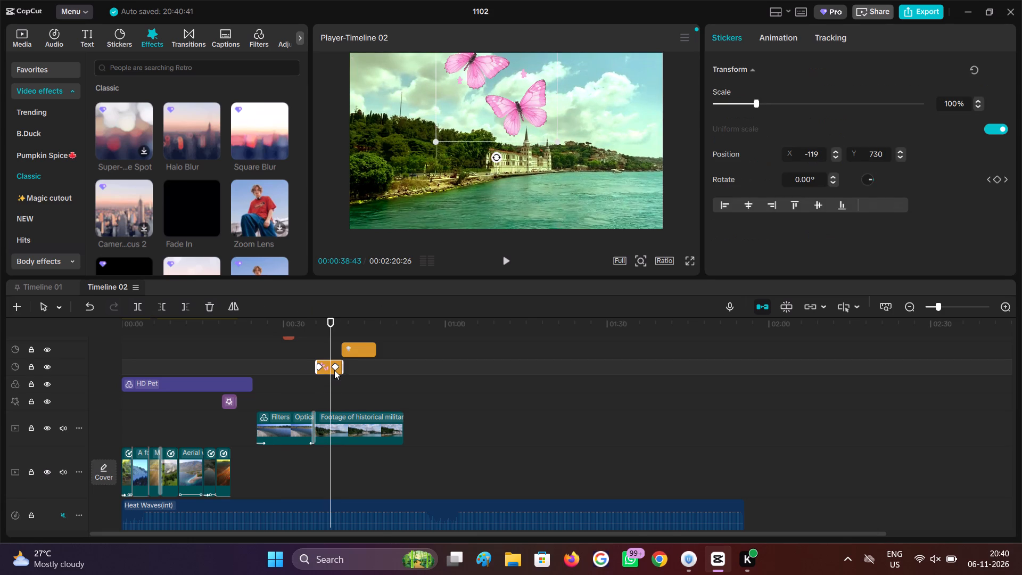
left_click_drag(342, 370, 364, 372)
Move the butterfly sticker's second keyframe later, close to the sticker's new end.
left_click_drag(338, 366, 359, 370)
left_click(322, 394)
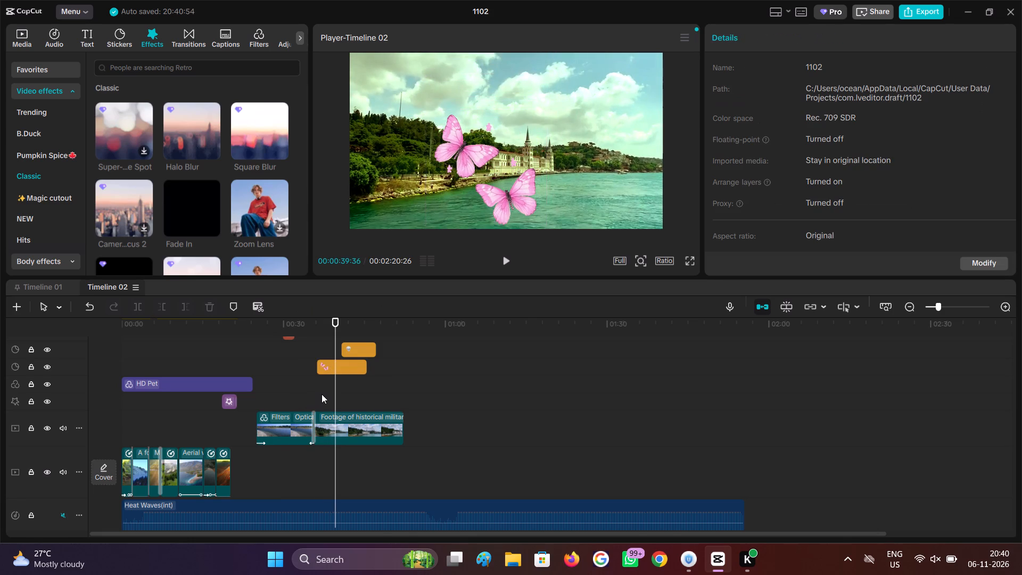
Preview the butterfly and skull stickers over the historical footage, up to about 00:00:46.
left_click_drag(322, 394, 315, 391)
left_click(511, 261)
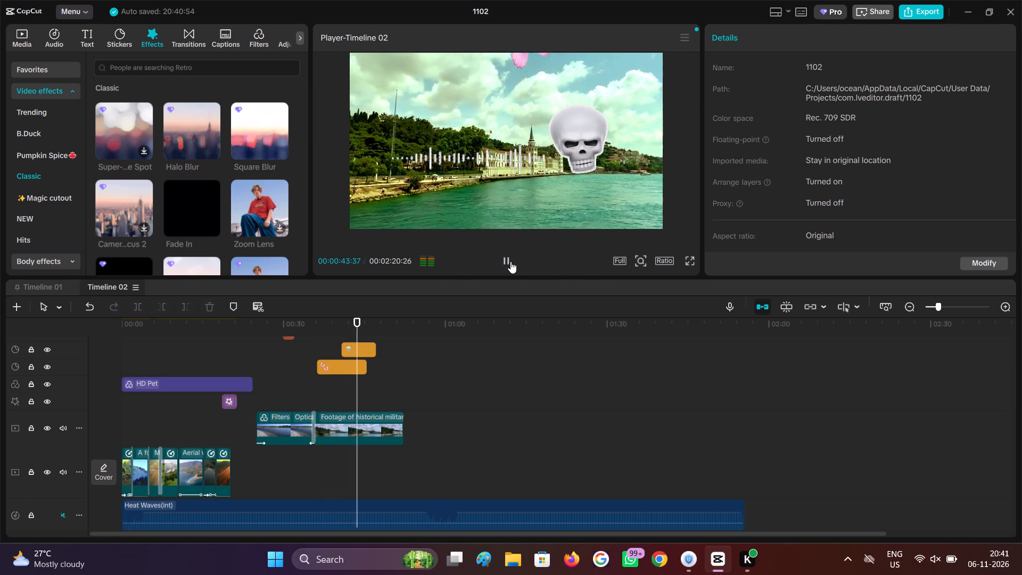
left_click(510, 261)
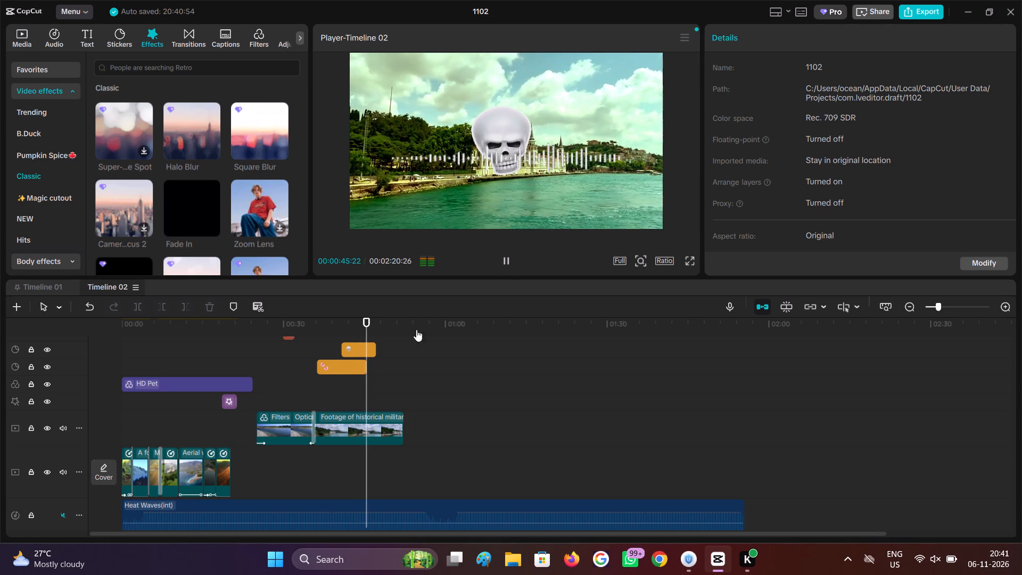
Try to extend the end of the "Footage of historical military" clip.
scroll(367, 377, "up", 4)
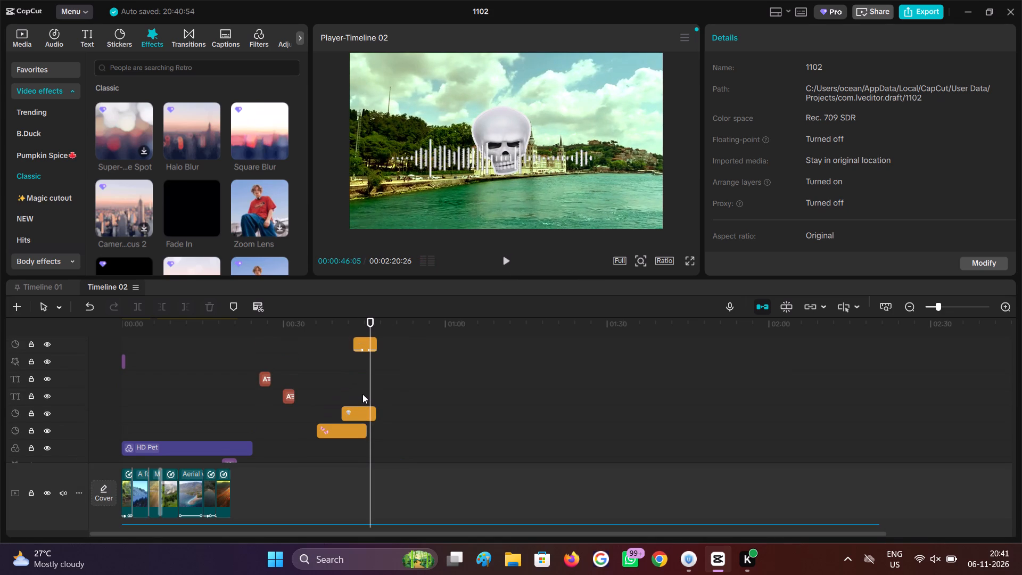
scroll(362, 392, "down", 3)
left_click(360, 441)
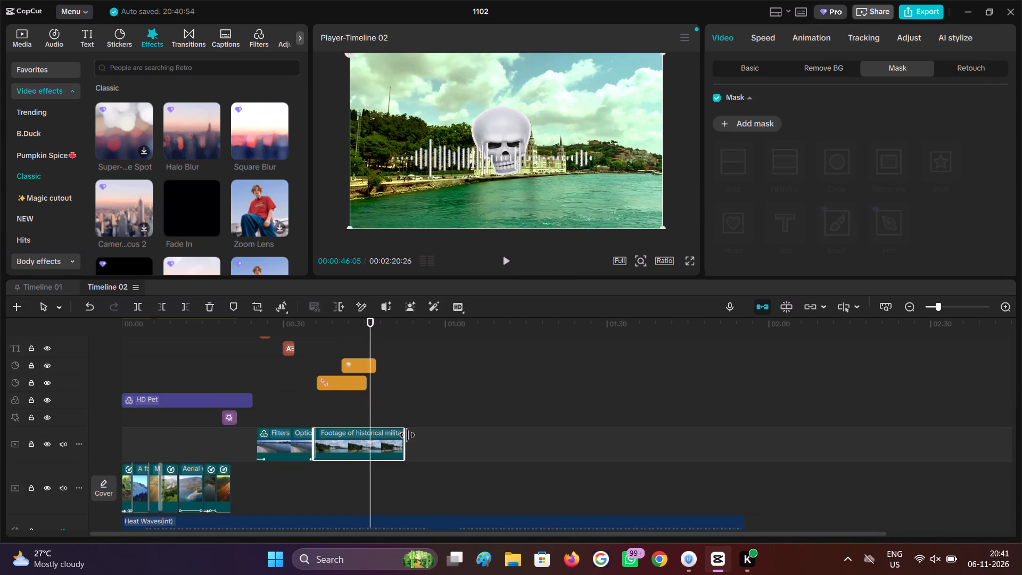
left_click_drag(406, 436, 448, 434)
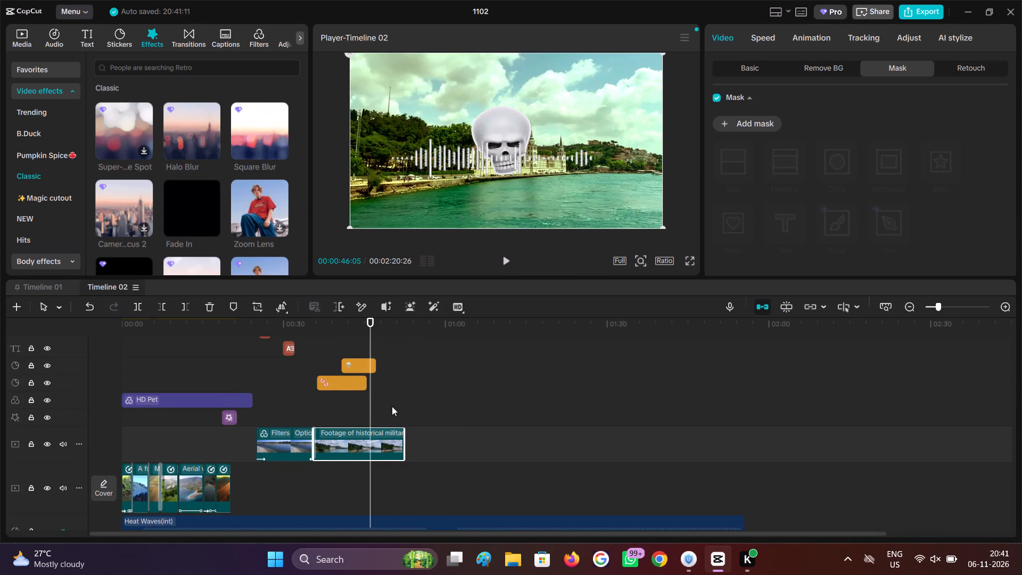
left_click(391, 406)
Split the "Footage of historical military" clip at 00:00:47:36.
left_click_drag(391, 406, 377, 400)
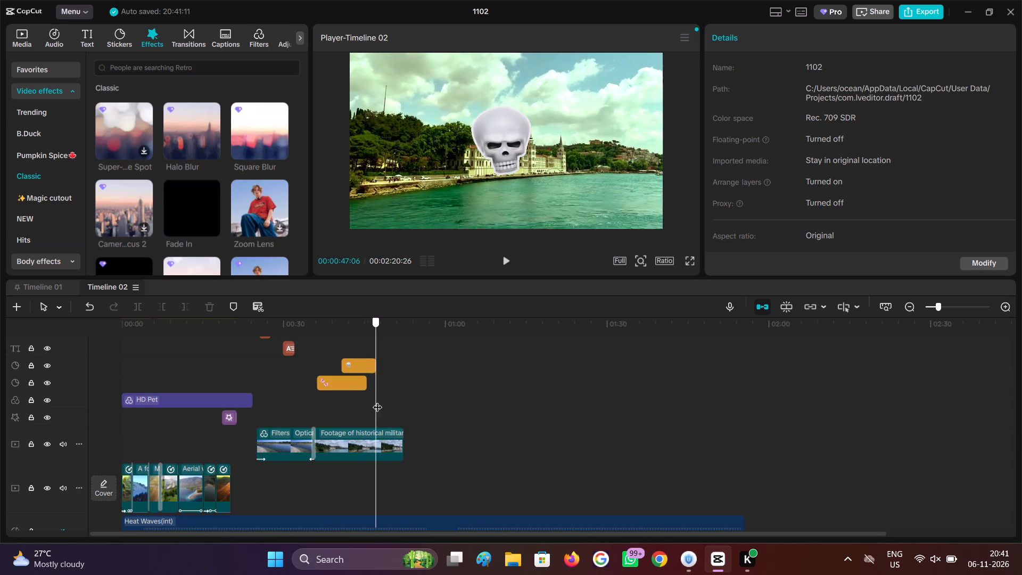
left_click_drag(377, 400, 378, 401)
left_click(375, 438)
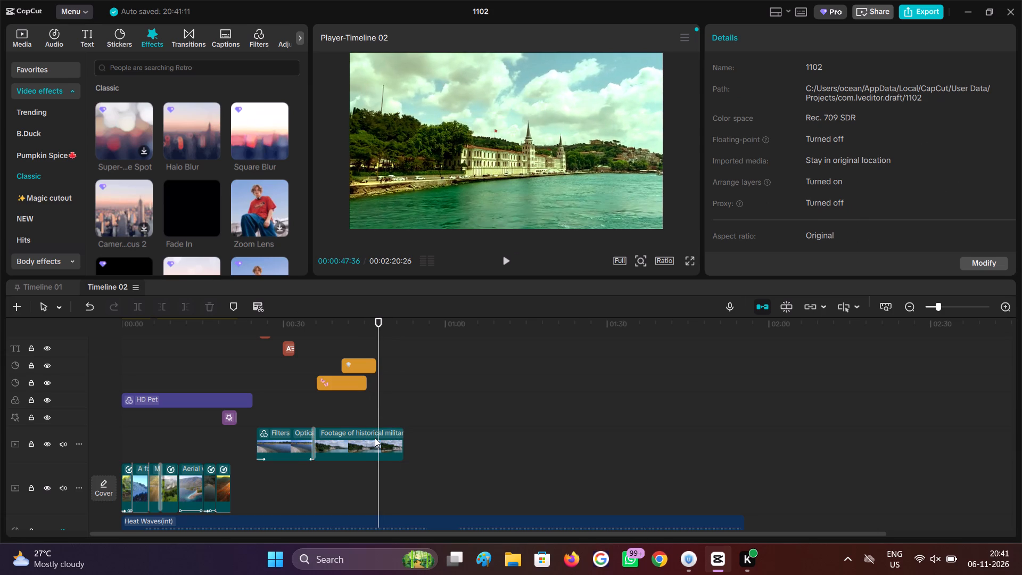
left_click(136, 308)
Move the second part of the split footage to a new track above and extend its start back to about 00:00:52.
left_click_drag(397, 444, 438, 442)
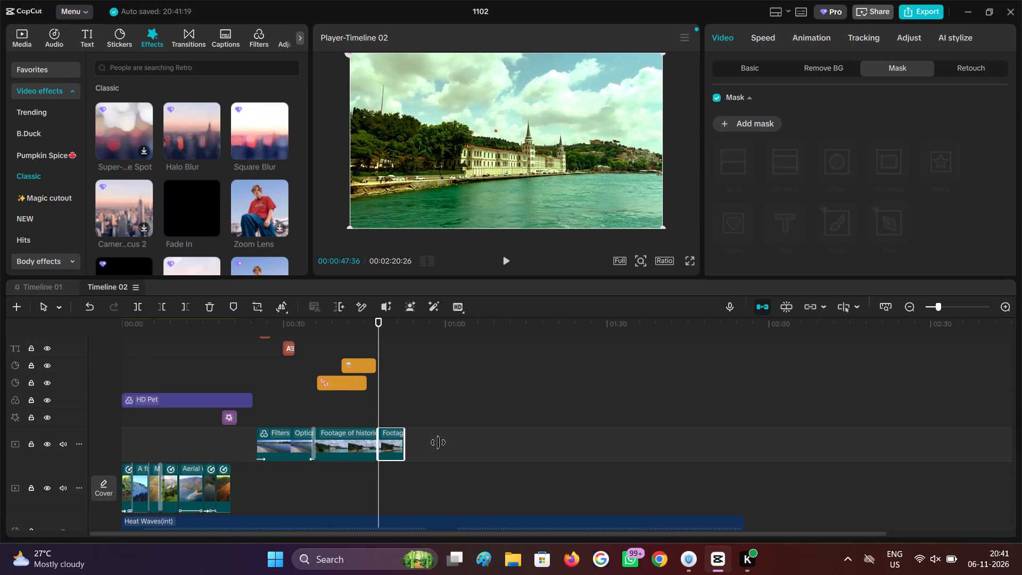
left_click_drag(438, 442, 487, 418)
left_click_drag(469, 424, 398, 425)
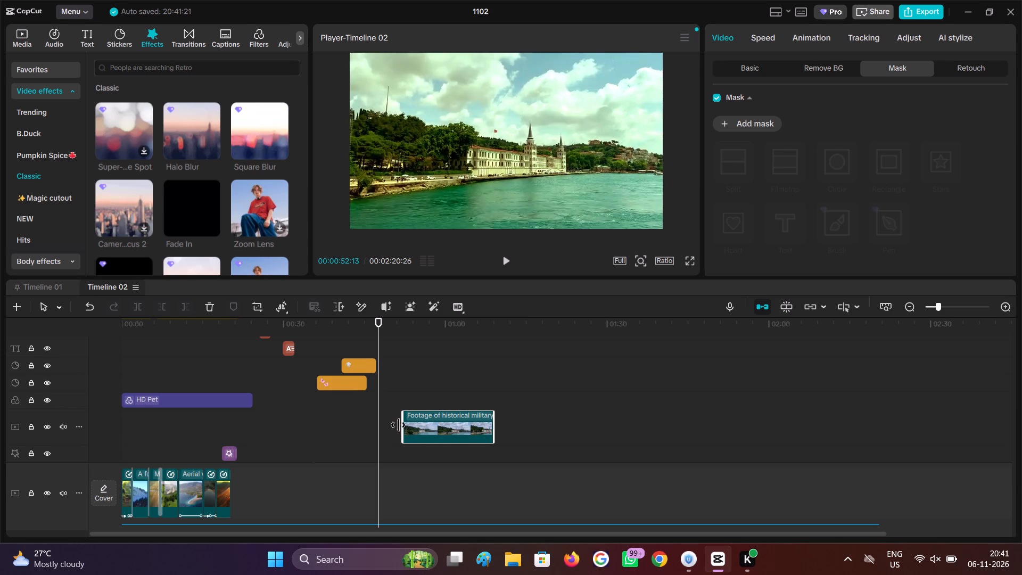
left_click_drag(398, 425, 379, 421)
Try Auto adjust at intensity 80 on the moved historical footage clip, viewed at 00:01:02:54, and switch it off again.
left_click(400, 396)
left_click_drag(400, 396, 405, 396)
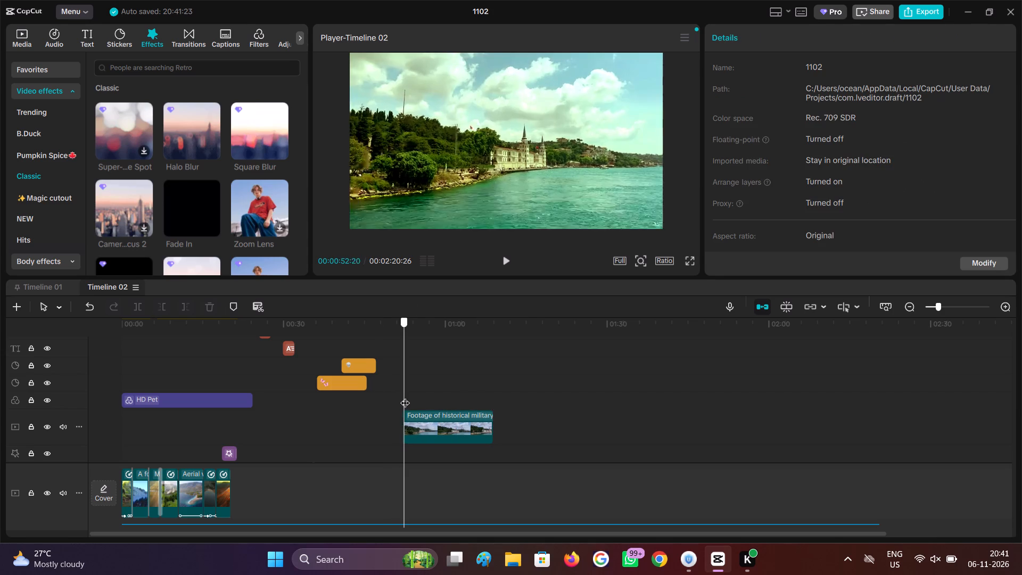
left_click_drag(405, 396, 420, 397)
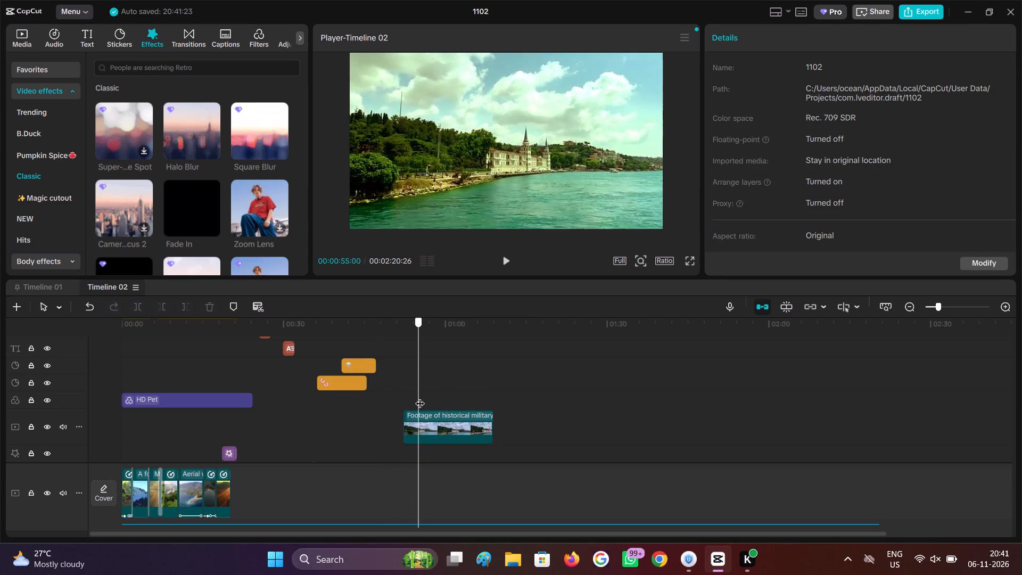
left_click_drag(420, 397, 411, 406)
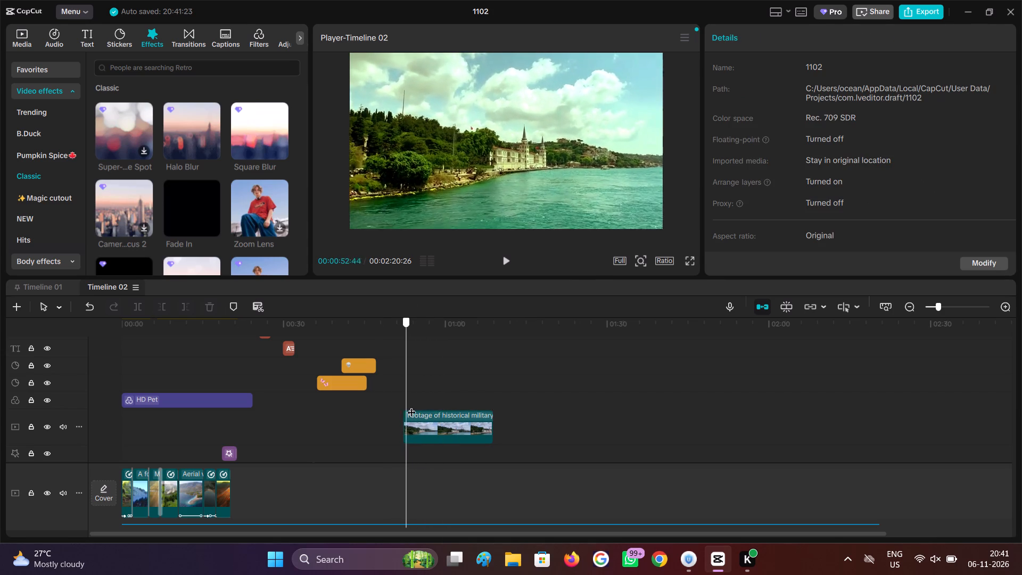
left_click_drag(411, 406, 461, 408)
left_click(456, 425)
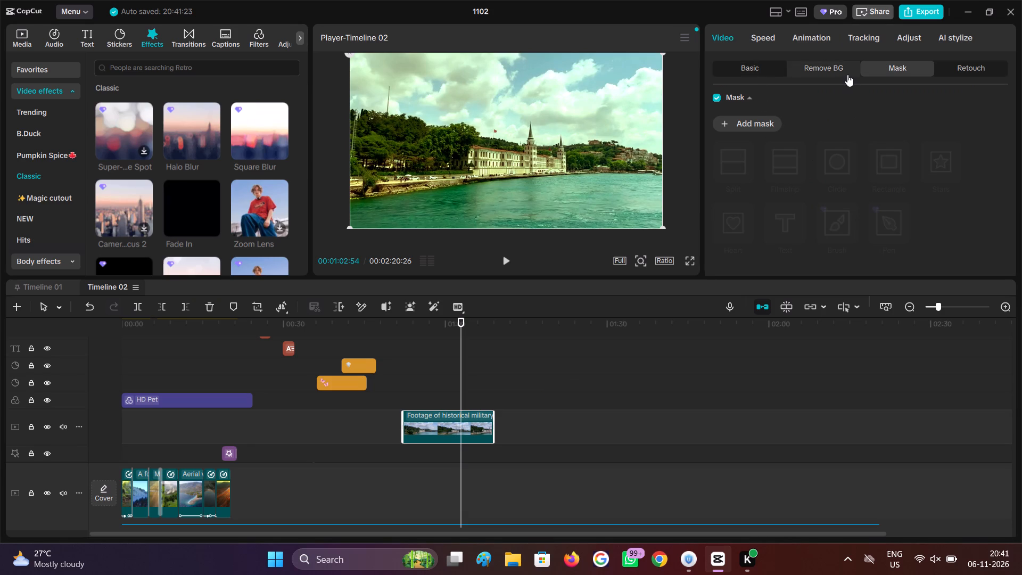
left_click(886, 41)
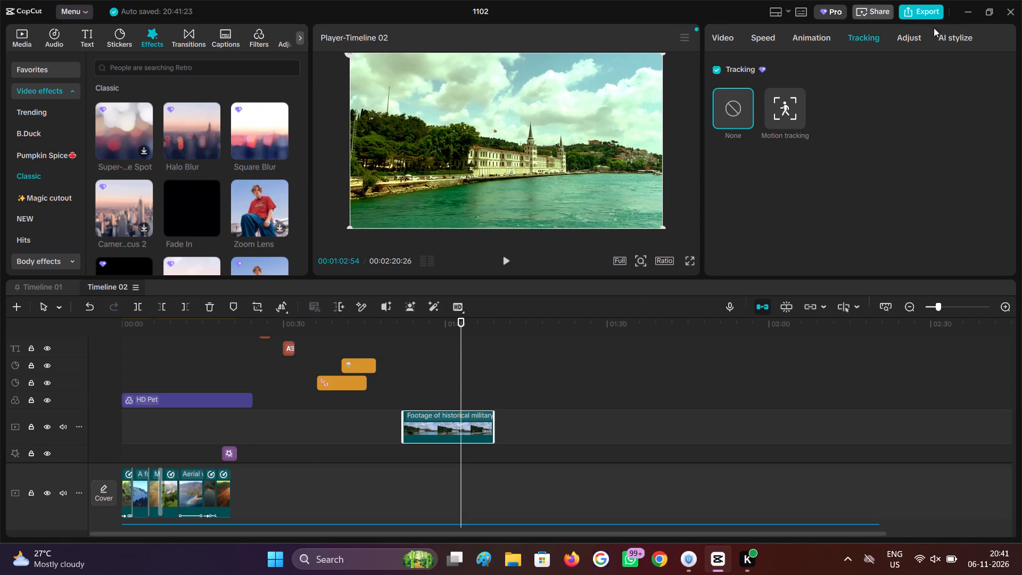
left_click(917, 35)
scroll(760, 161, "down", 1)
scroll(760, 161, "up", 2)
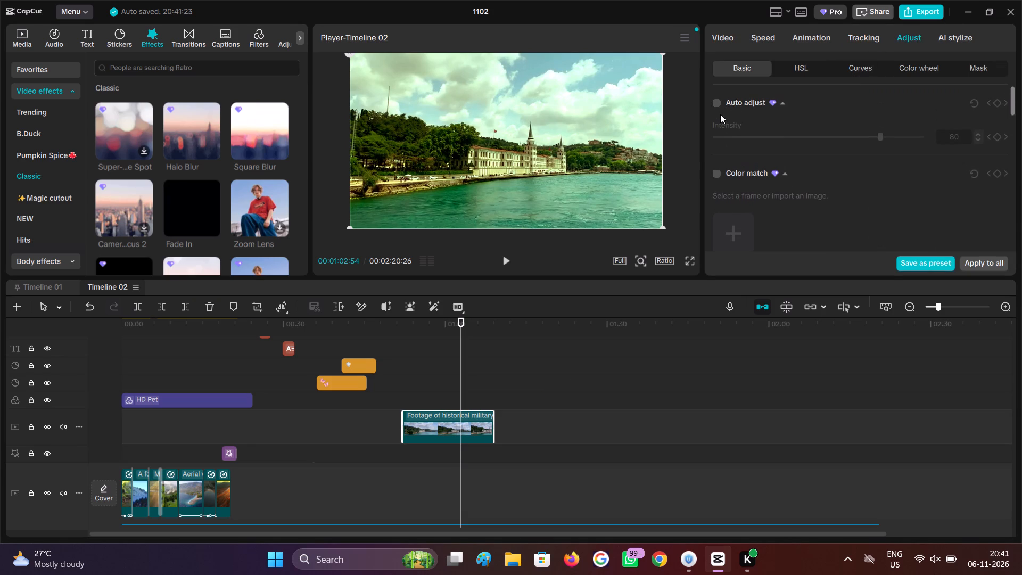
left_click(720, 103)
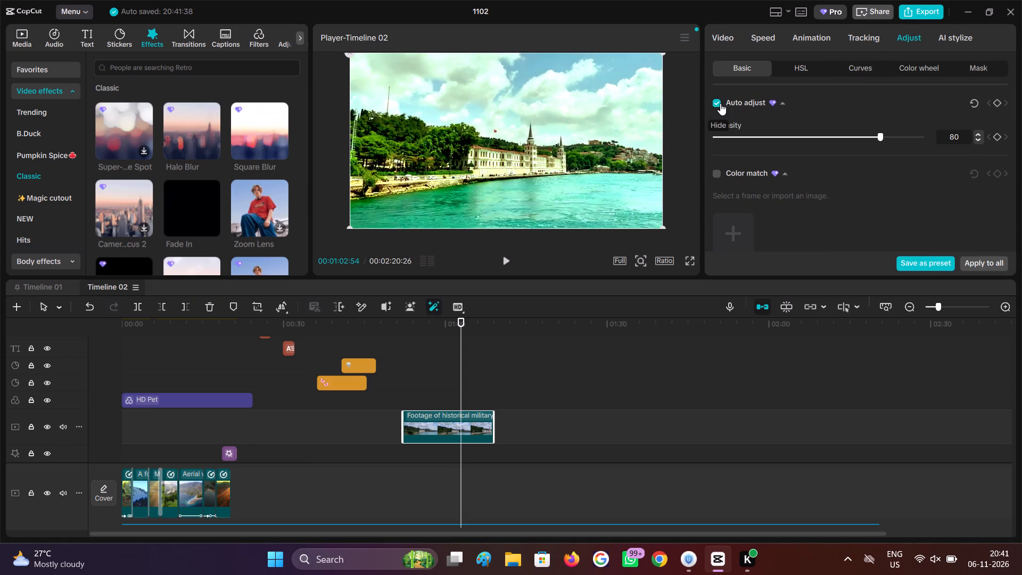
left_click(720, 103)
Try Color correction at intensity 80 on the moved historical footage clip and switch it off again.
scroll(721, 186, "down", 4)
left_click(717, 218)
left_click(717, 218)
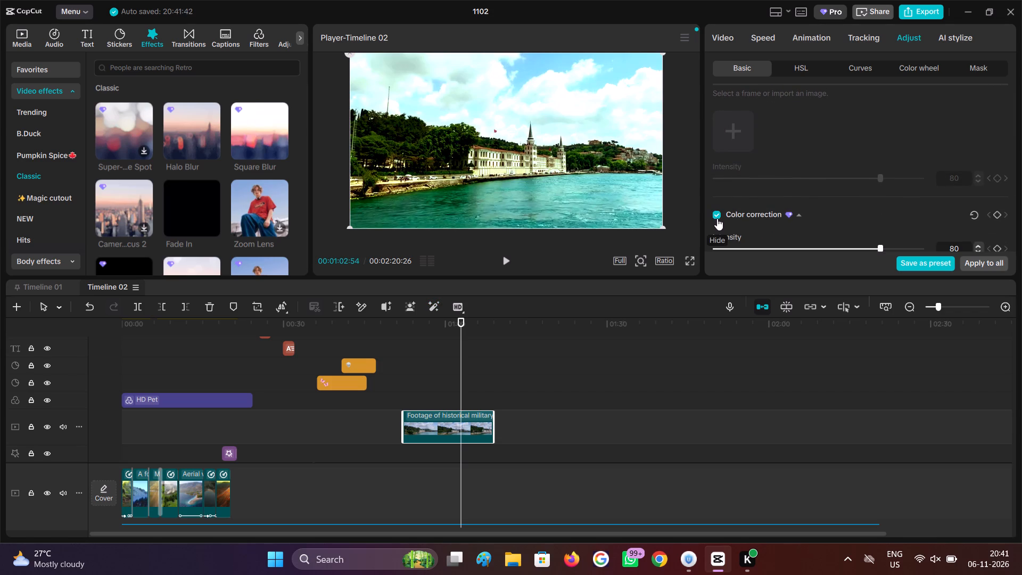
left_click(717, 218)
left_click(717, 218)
Enable the Adjust colour settings for the moved historical footage clip and set Saturation to 0.
scroll(717, 218, "down", 3)
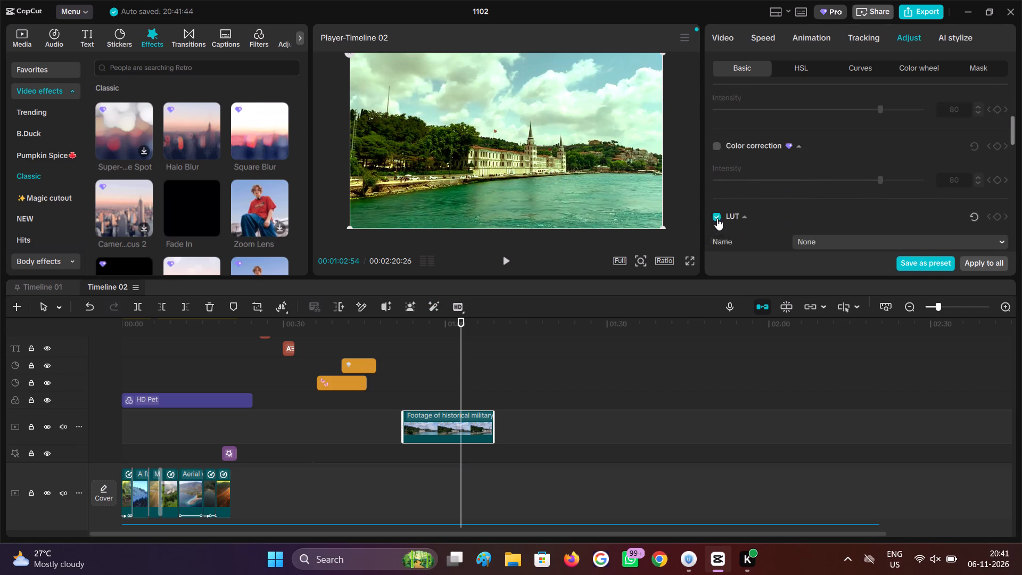
scroll(717, 218, "down", 9)
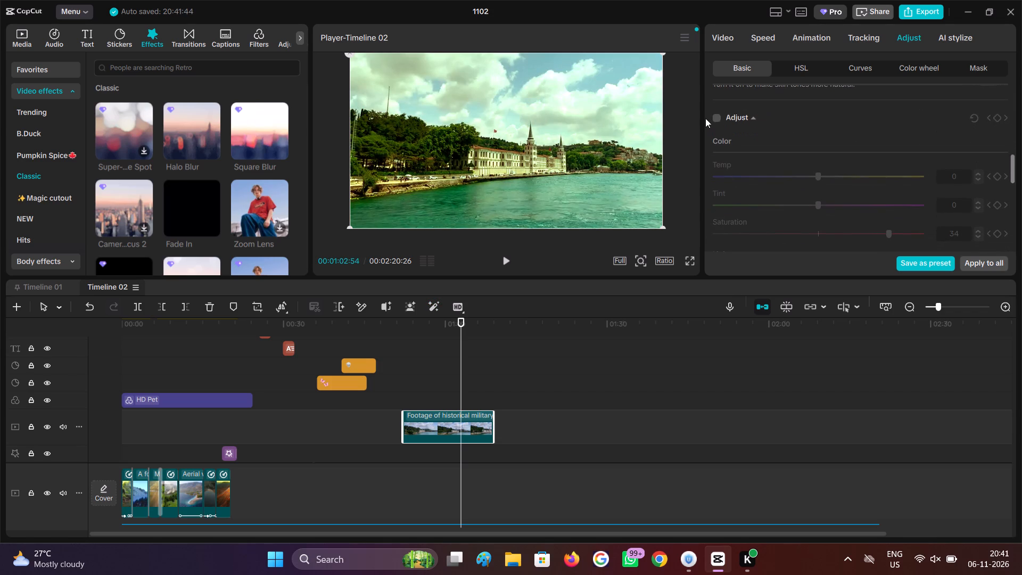
left_click(716, 122)
left_click(716, 122)
left_click(716, 120)
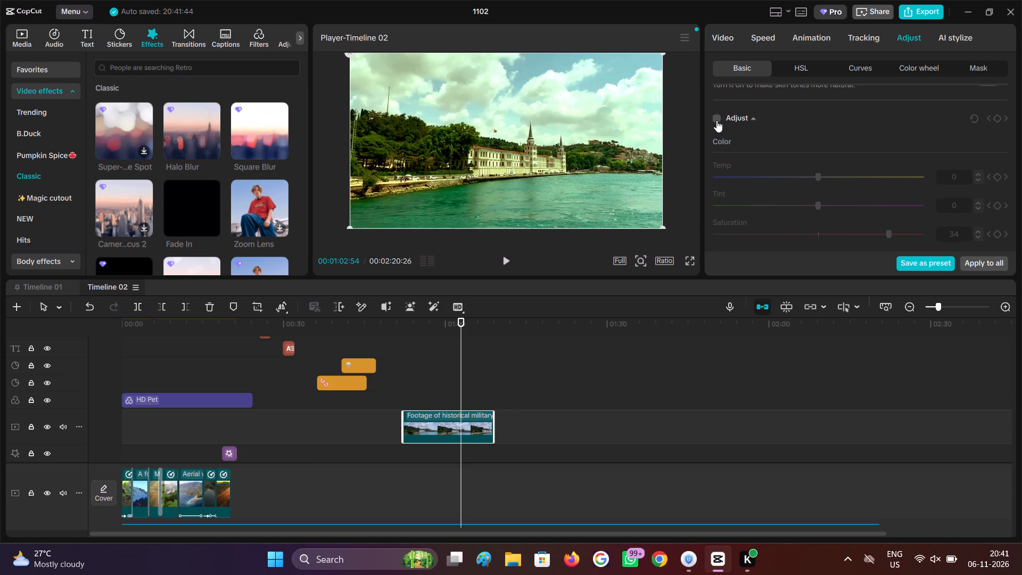
left_click(716, 120)
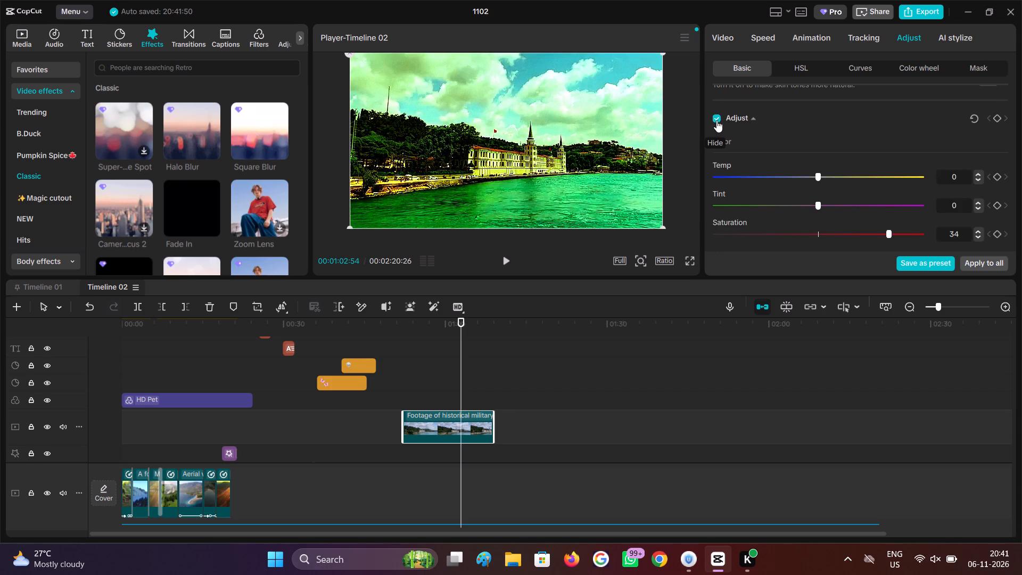
left_click(818, 235)
Set the moved footage clip's Contrast to 4, Highlight to -6 and Shadow to -5.
scroll(818, 231, "down", 3)
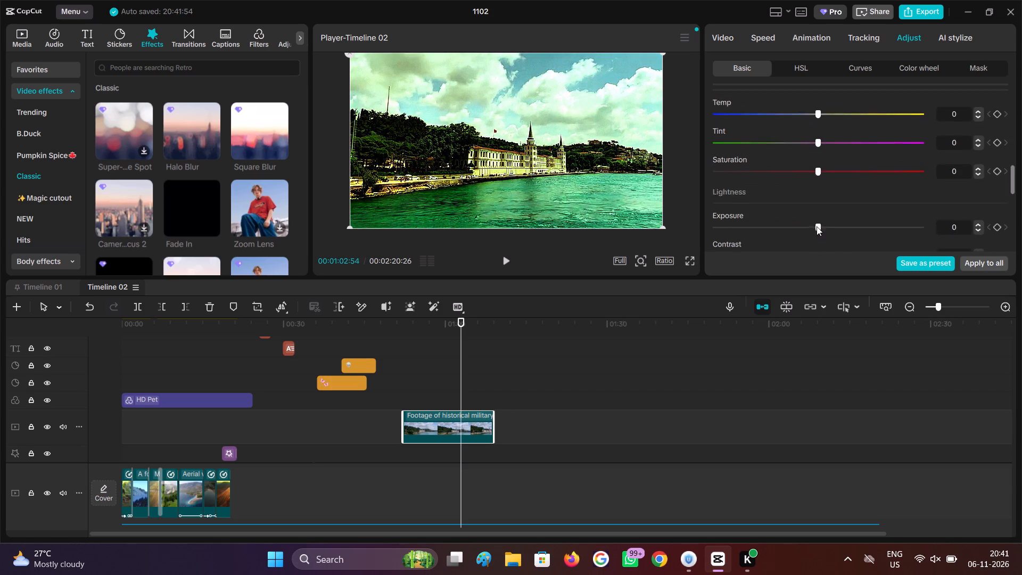
scroll(817, 226, "down", 4)
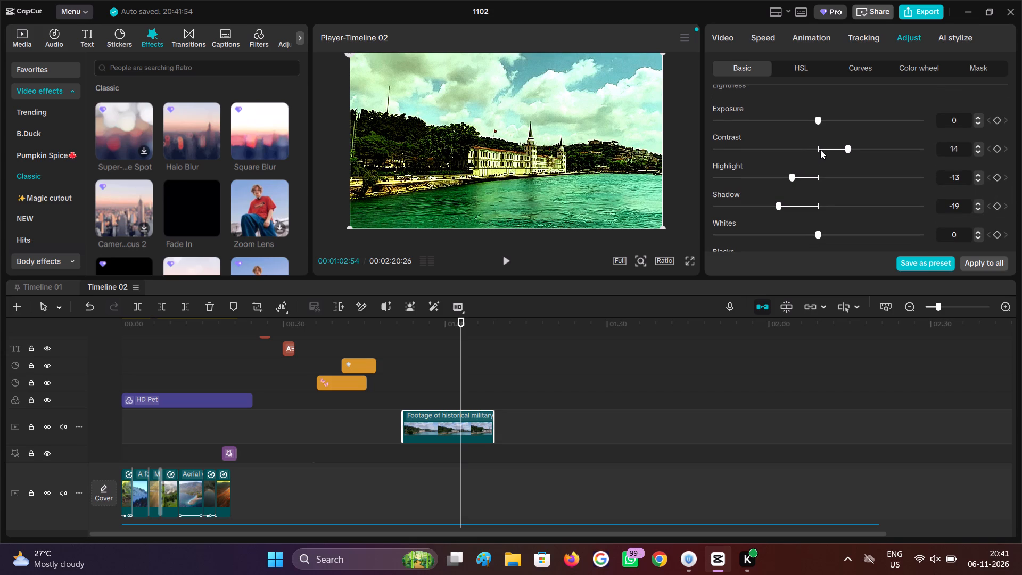
left_click_drag(844, 147, 825, 143)
left_click_drag(791, 181, 803, 182)
left_click_drag(780, 210, 790, 213)
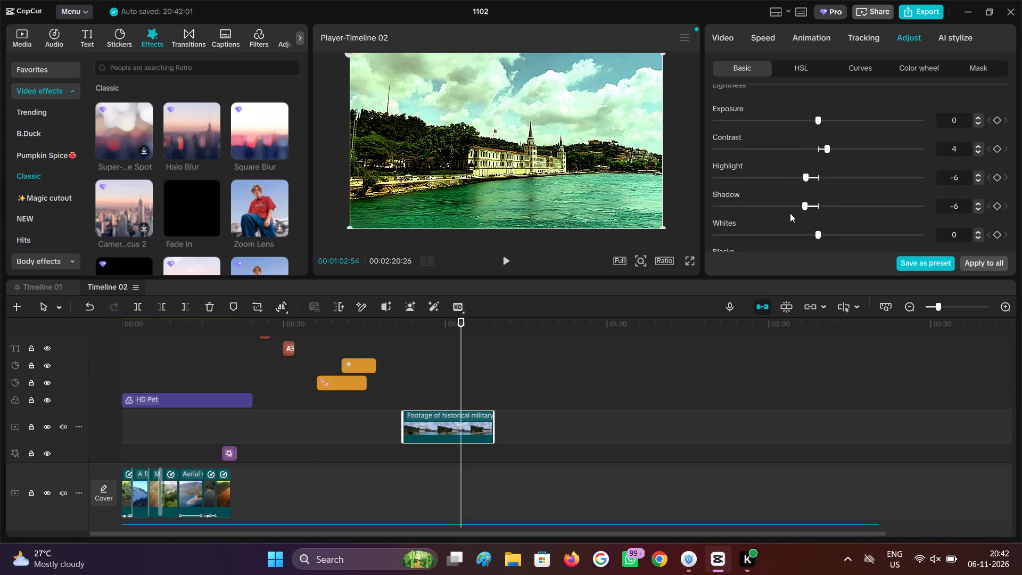
left_click_drag(790, 213, 805, 214)
Reset the historical footage clip's Shadow and Highlight to 0 and set its Contrast to 9.
left_click_drag(811, 203, 818, 208)
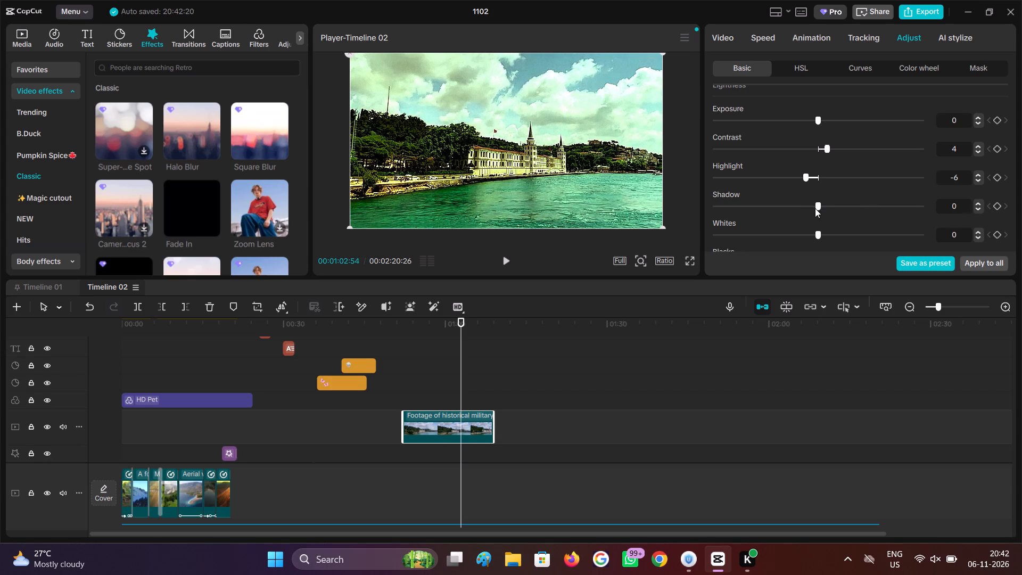
left_click(817, 182)
left_click(820, 150)
left_click_drag(820, 150, 835, 153)
Set the footage clip's Sharpen to 25, Clarity to 47 and Particles to 0 in the adjustment effects.
scroll(850, 209, "down", 1)
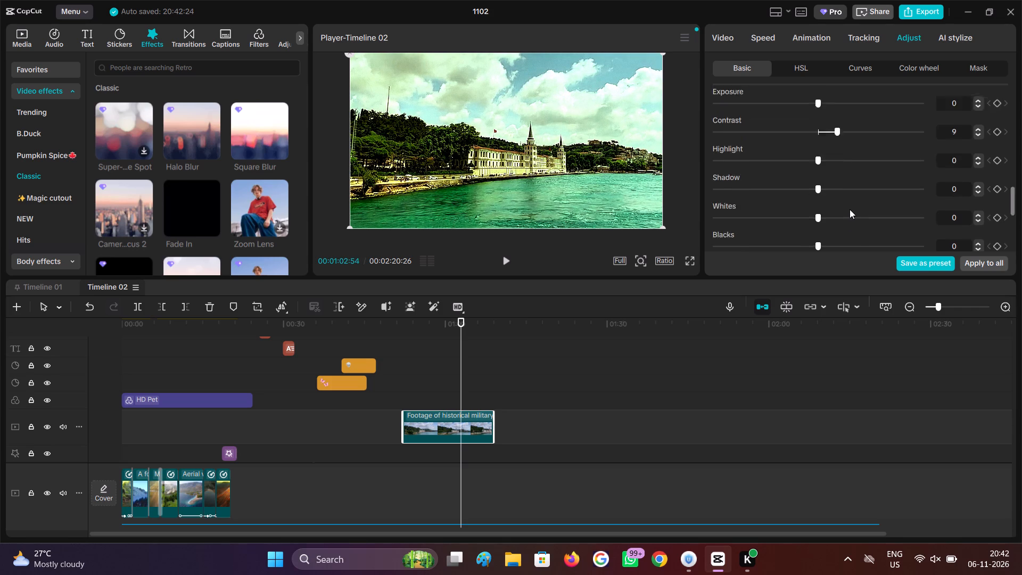
scroll(850, 209, "down", 6)
left_click_drag(760, 168, 707, 179)
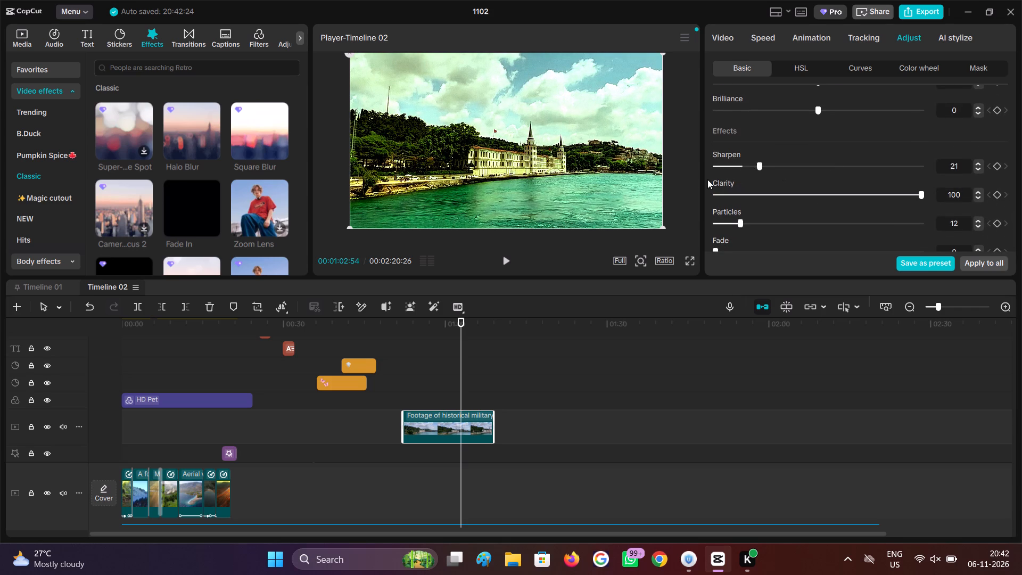
left_click_drag(707, 179, 767, 177)
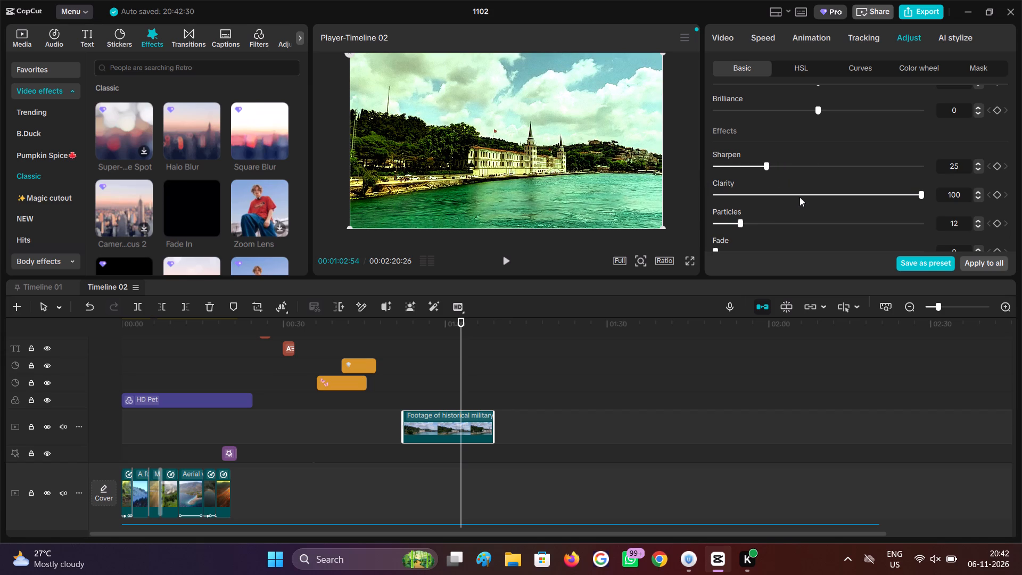
left_click_drag(807, 193, 810, 198)
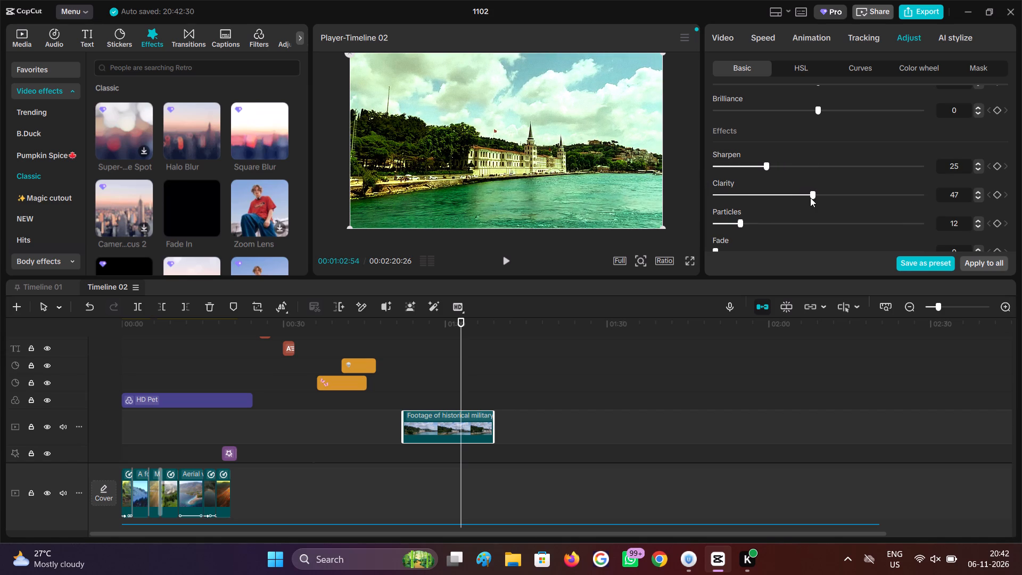
scroll(810, 198, "down", 3)
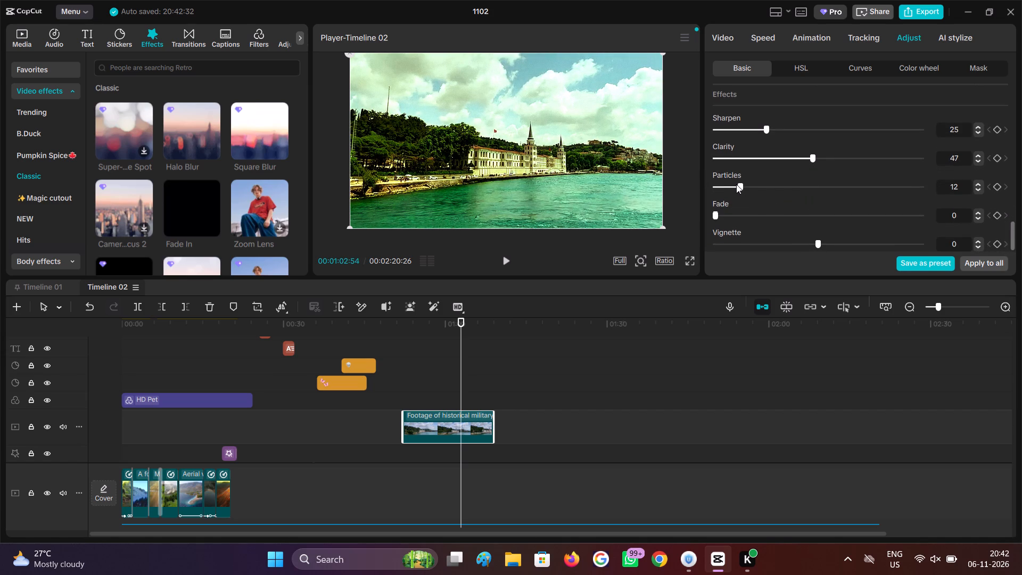
left_click_drag(738, 186, 911, 186)
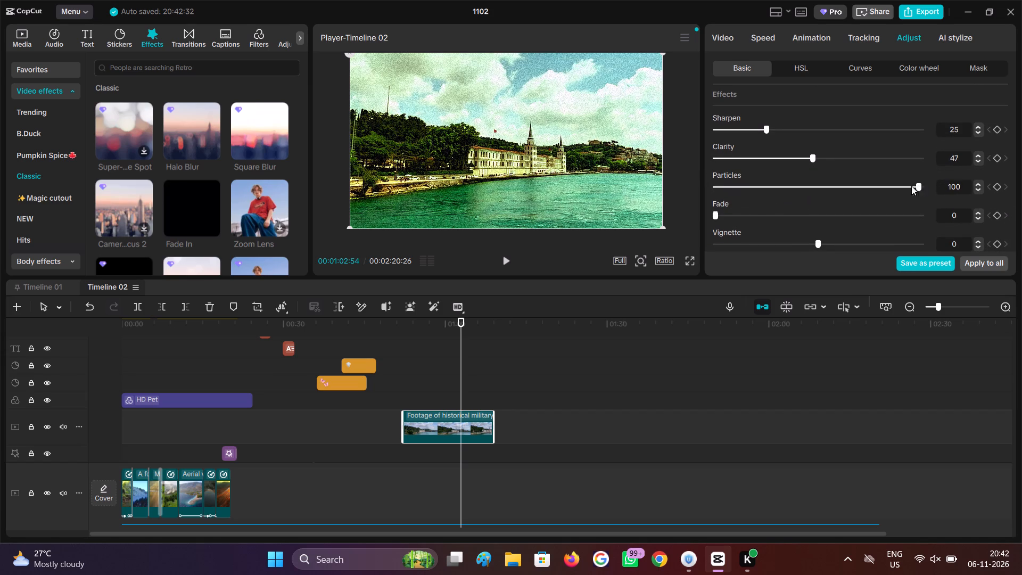
left_click_drag(911, 186, 683, 188)
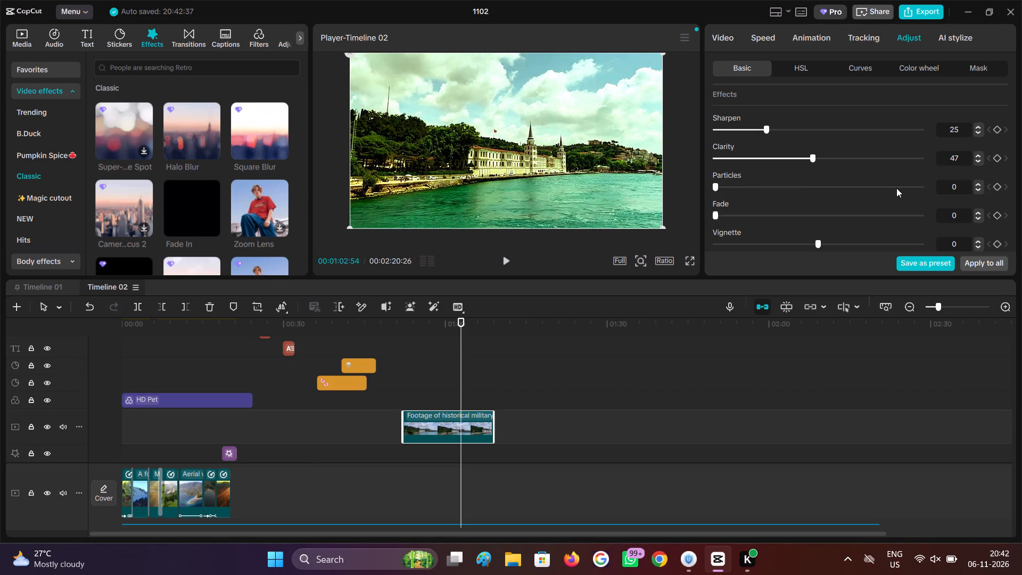
scroll(897, 186, "down", 3)
Sample the dark tree colour in the footage as a custom HSL colour and set its Hue to 100, Saturation to 100 and Brightness to 65.
scroll(614, 344, "up", 1)
left_click(813, 77)
left_click(817, 69)
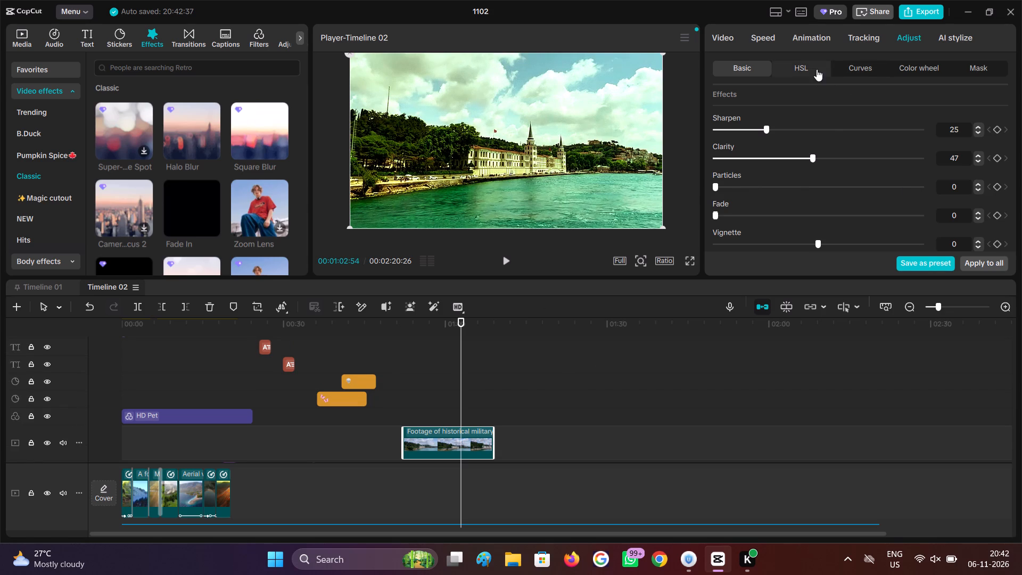
left_click(720, 133)
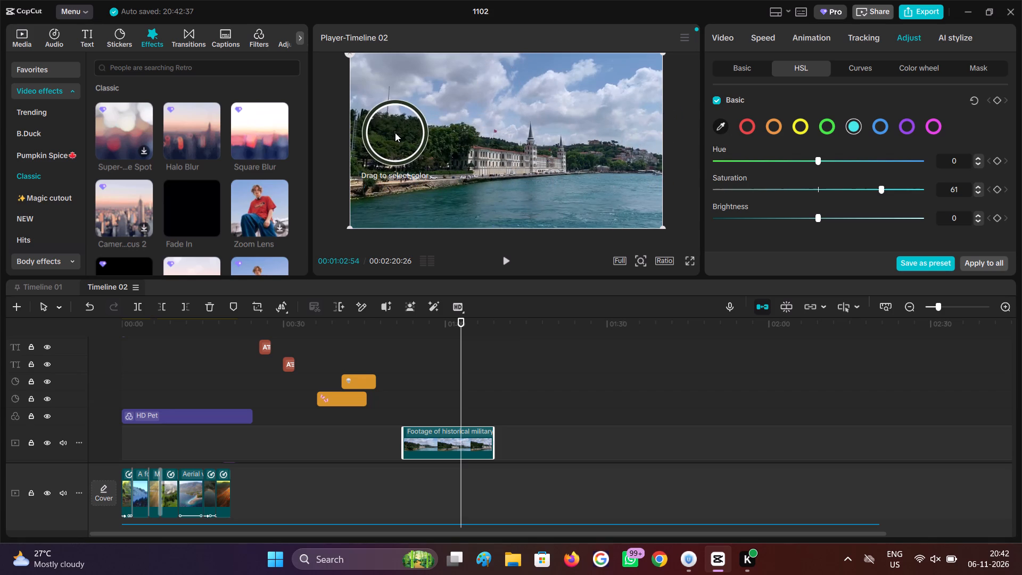
left_click(392, 146)
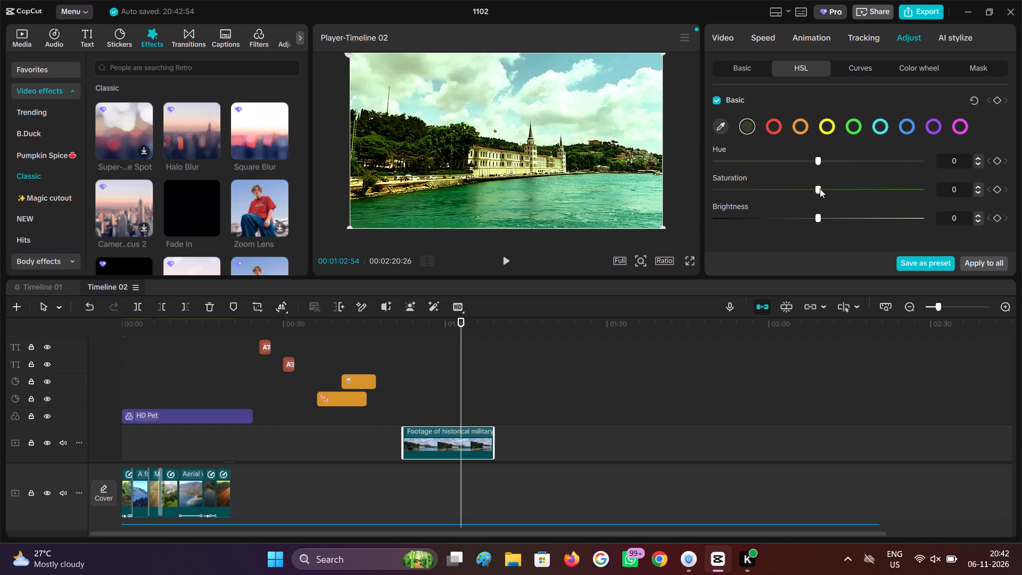
left_click_drag(820, 188, 1004, 194)
left_click_drag(1004, 194, 1008, 195)
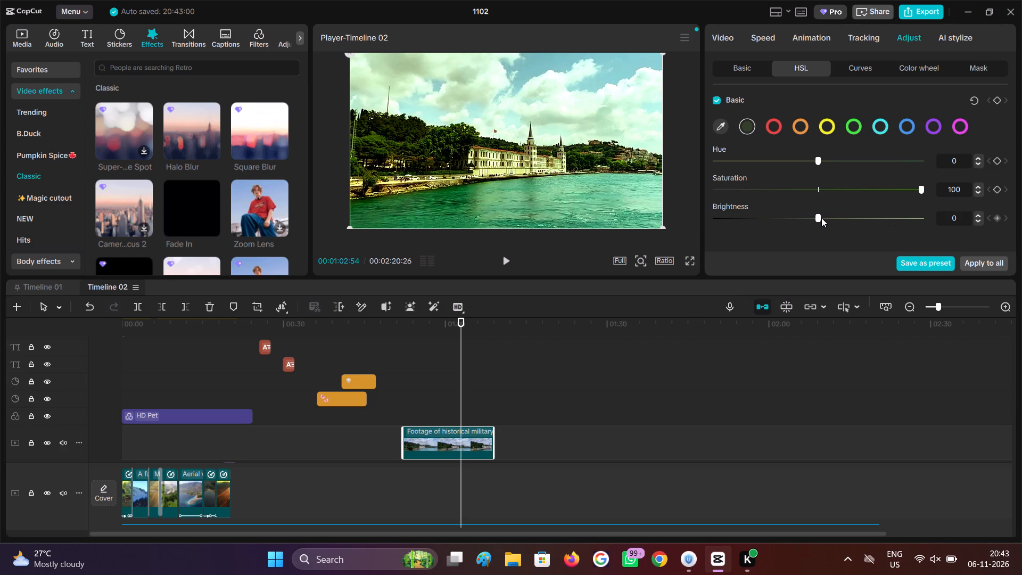
left_click_drag(821, 218, 884, 218)
left_click_drag(913, 192, 982, 190)
left_click_drag(982, 190, 1021, 182)
left_click_drag(820, 161, 826, 160)
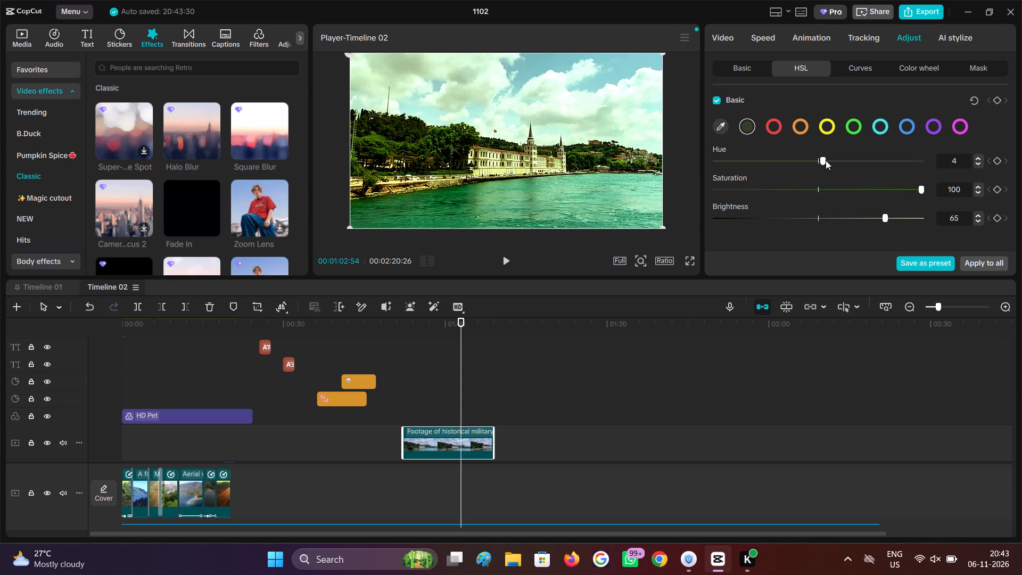
left_click_drag(826, 160, 639, 154)
left_click_drag(639, 154, 1015, 157)
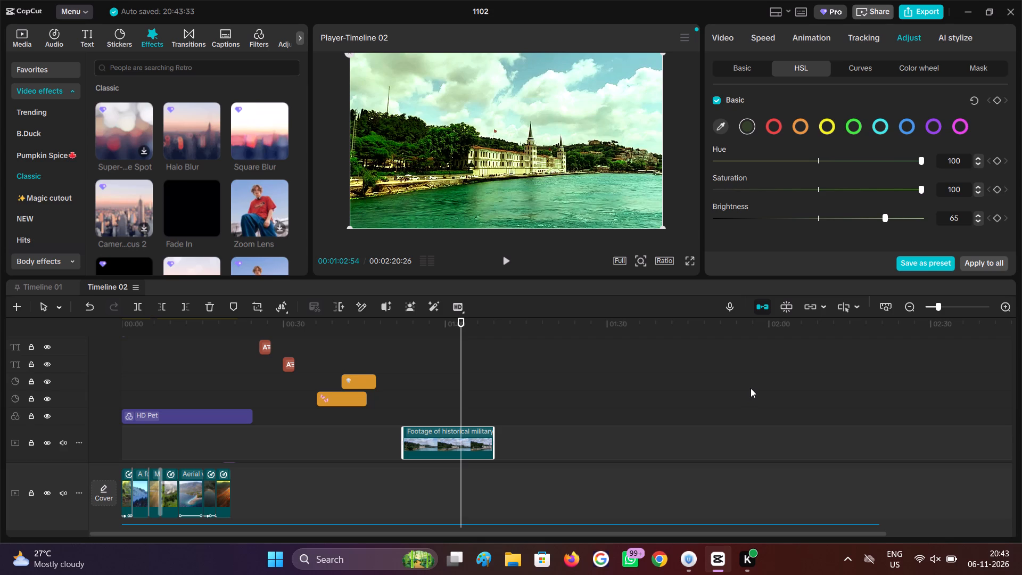
Review the HSL grade of the historical footage clip at about 00:00:59:50, ending with the clip selected.
left_click(451, 415)
left_click(443, 413)
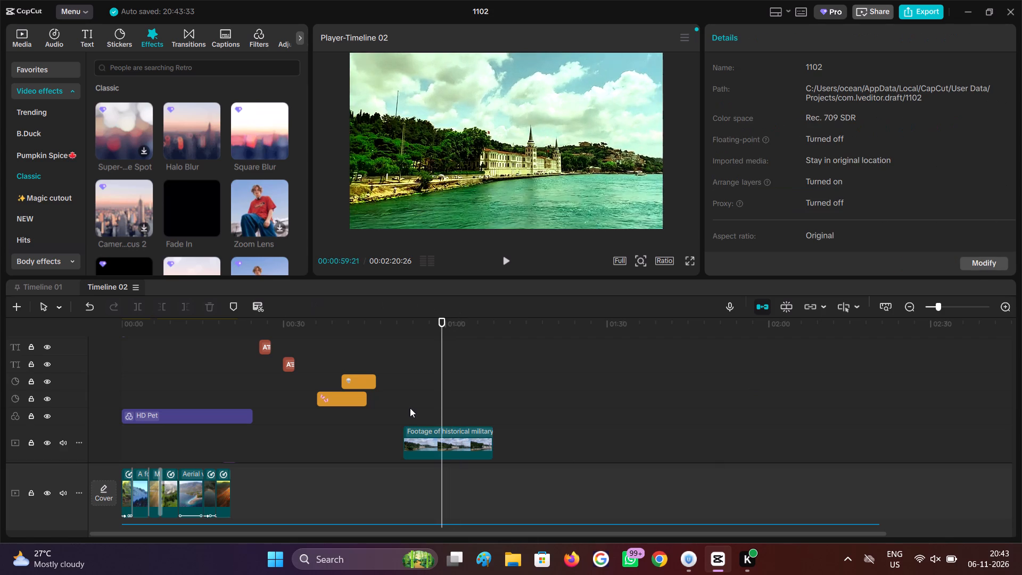
left_click(410, 408)
left_click_drag(410, 408, 444, 416)
left_click(464, 439)
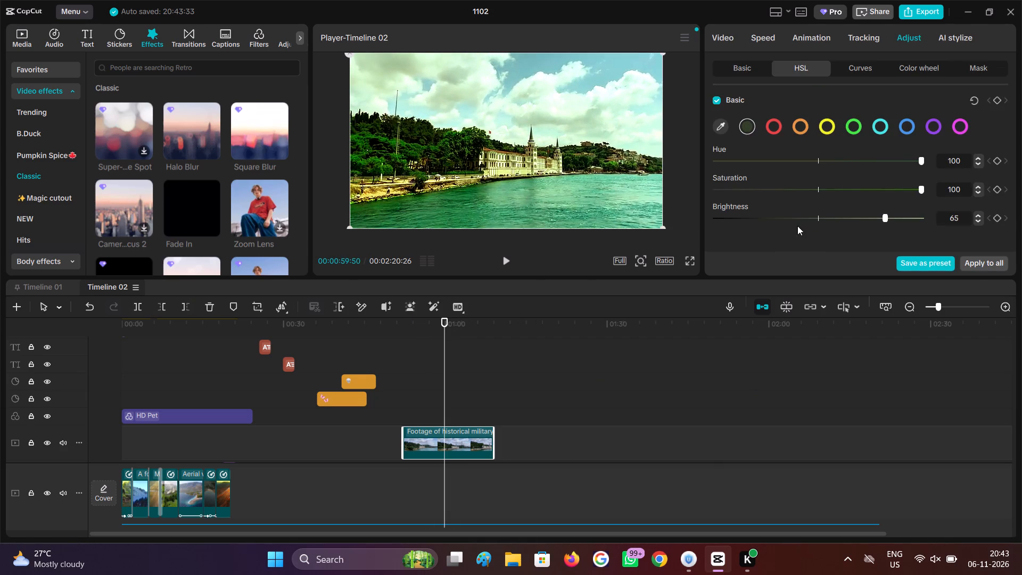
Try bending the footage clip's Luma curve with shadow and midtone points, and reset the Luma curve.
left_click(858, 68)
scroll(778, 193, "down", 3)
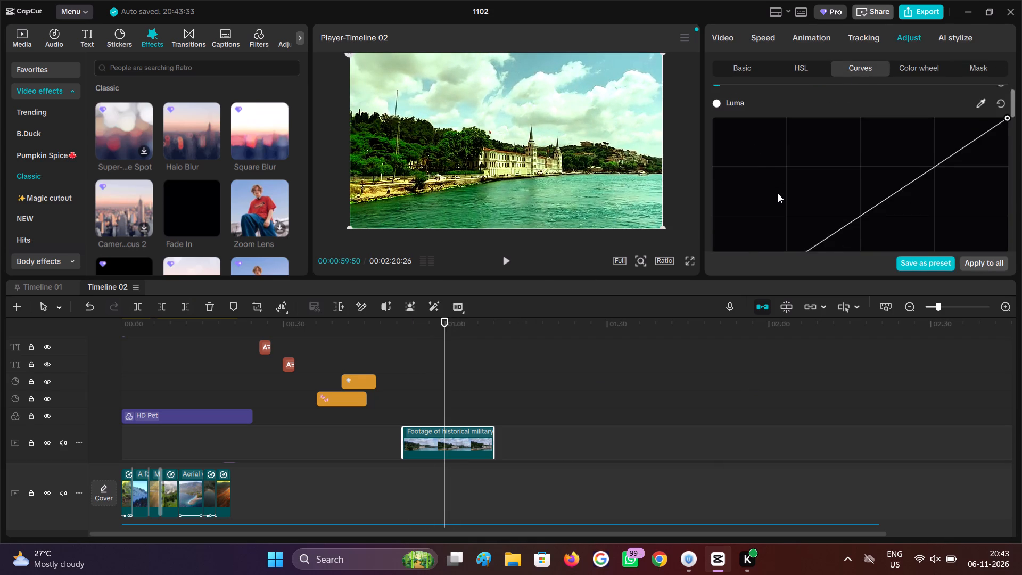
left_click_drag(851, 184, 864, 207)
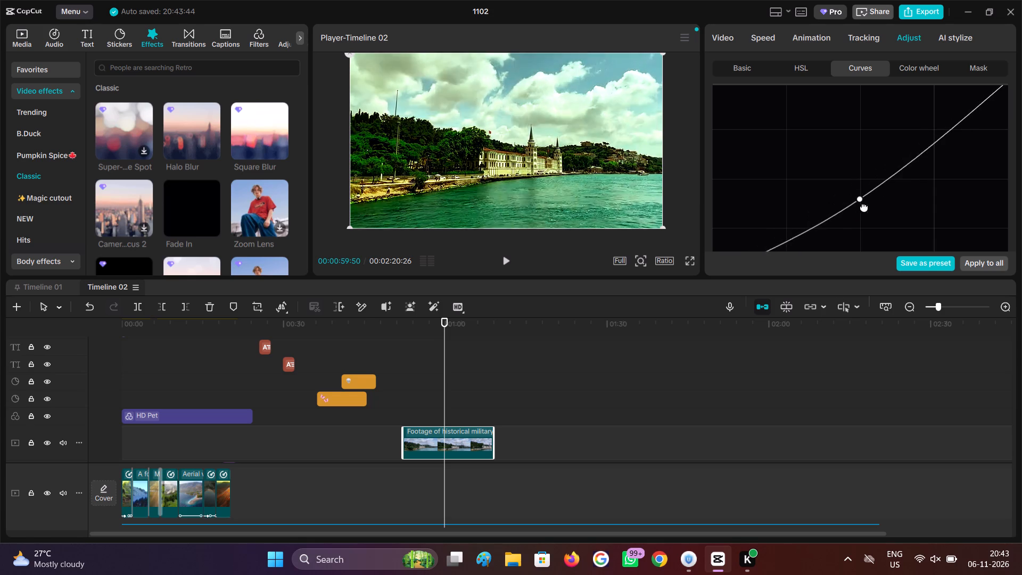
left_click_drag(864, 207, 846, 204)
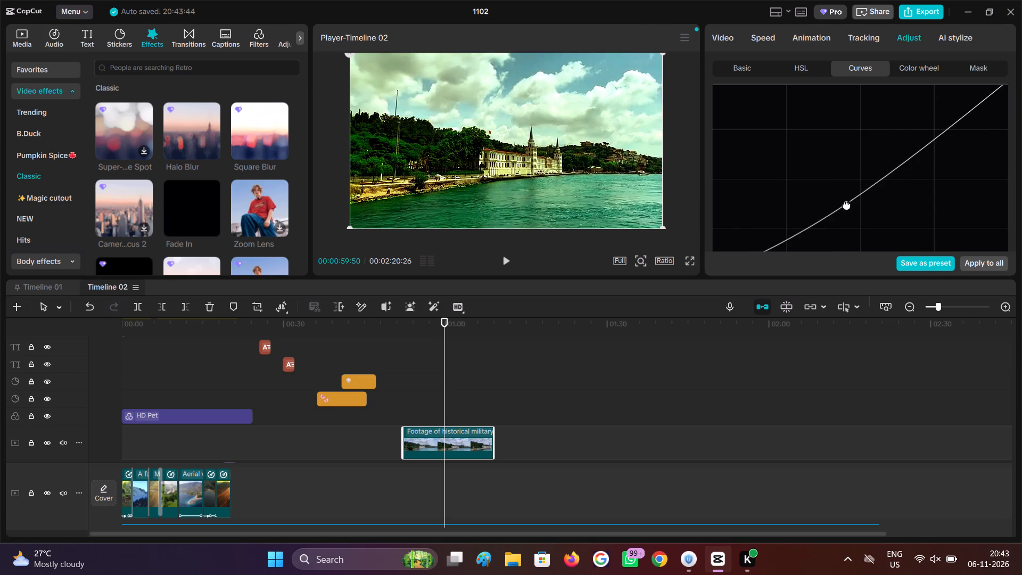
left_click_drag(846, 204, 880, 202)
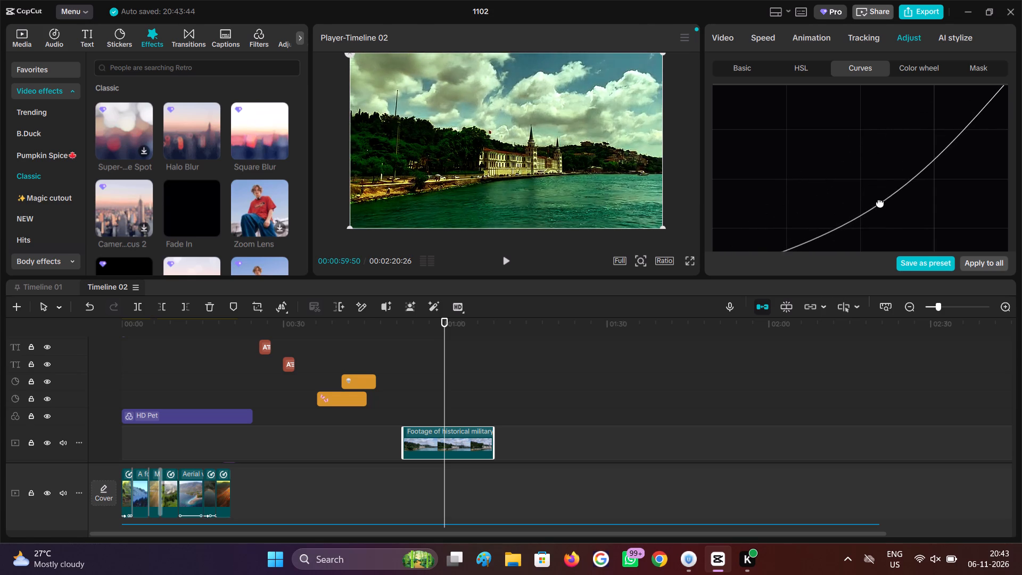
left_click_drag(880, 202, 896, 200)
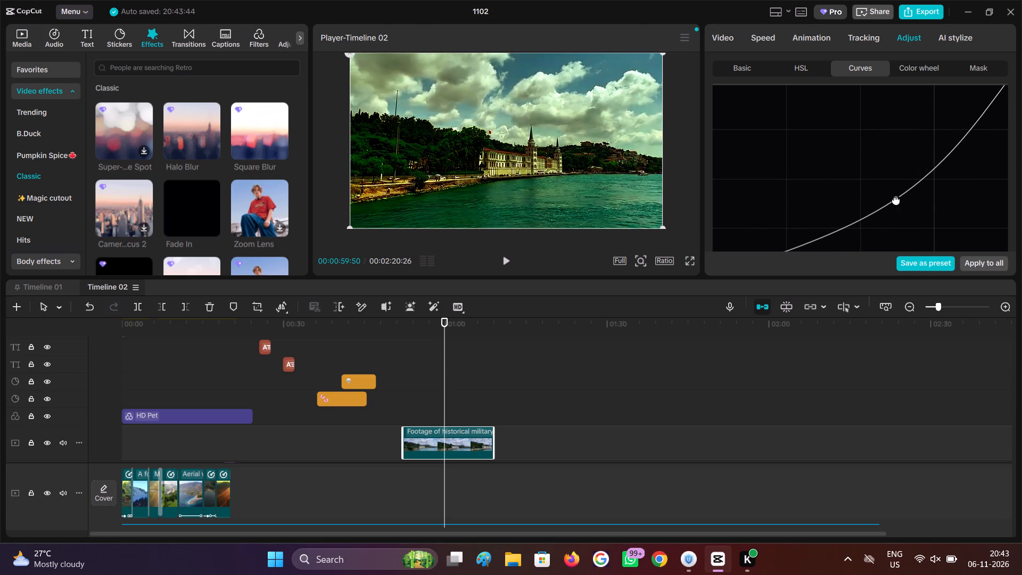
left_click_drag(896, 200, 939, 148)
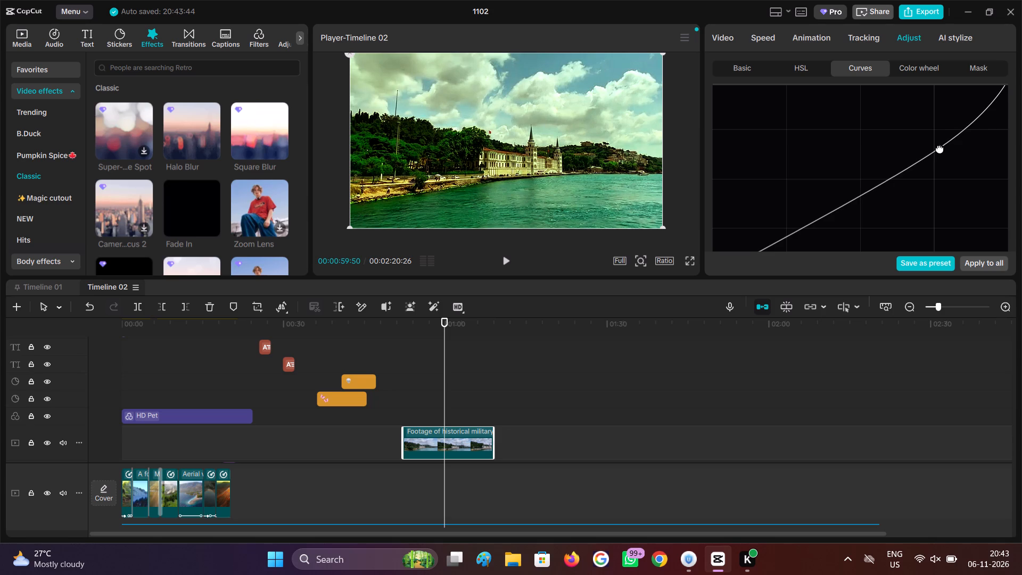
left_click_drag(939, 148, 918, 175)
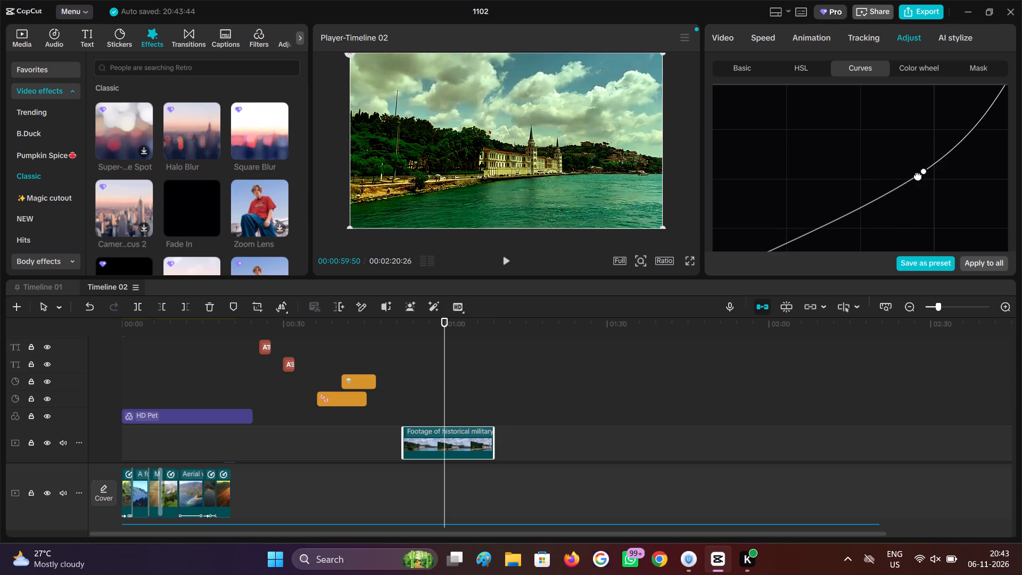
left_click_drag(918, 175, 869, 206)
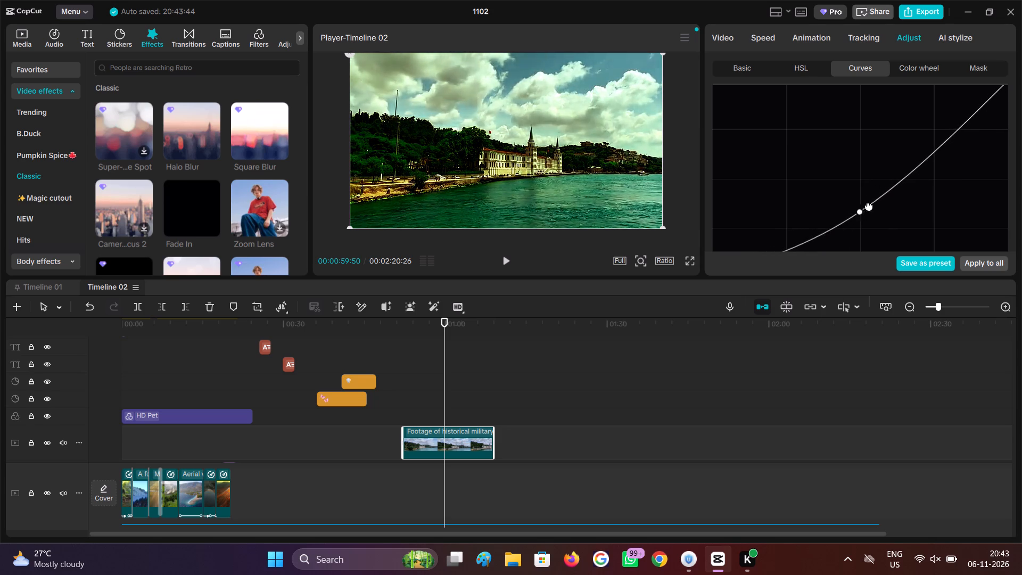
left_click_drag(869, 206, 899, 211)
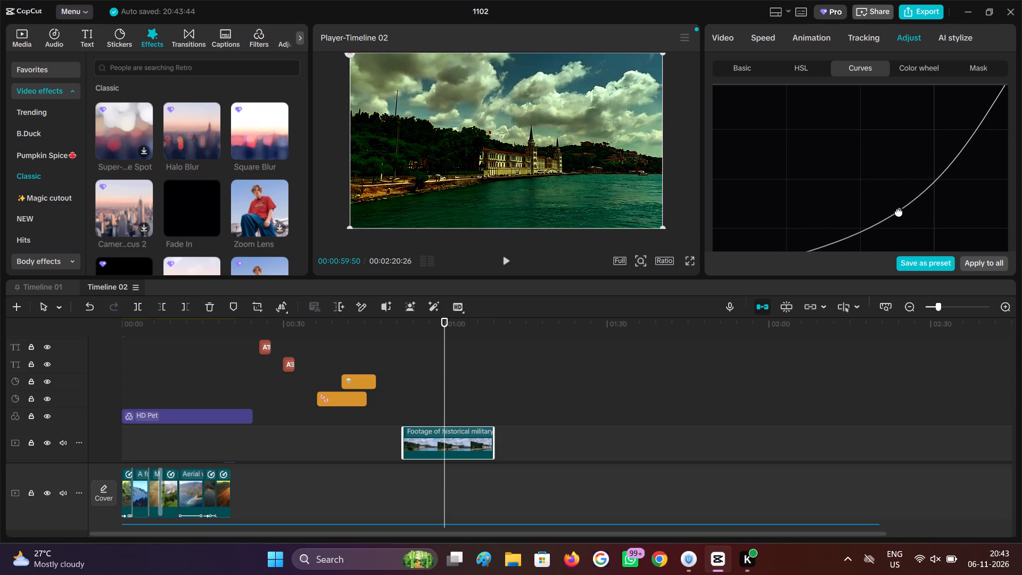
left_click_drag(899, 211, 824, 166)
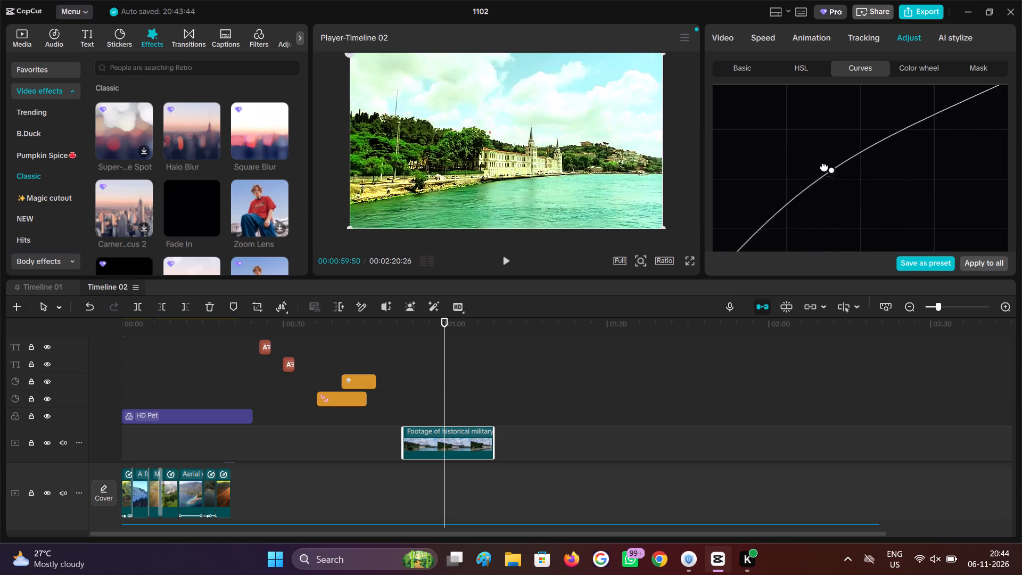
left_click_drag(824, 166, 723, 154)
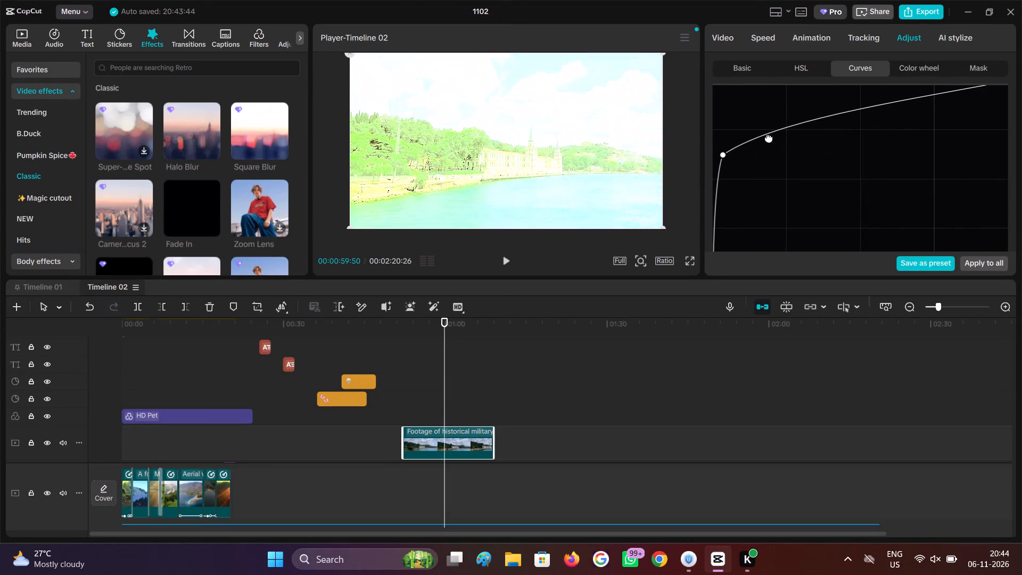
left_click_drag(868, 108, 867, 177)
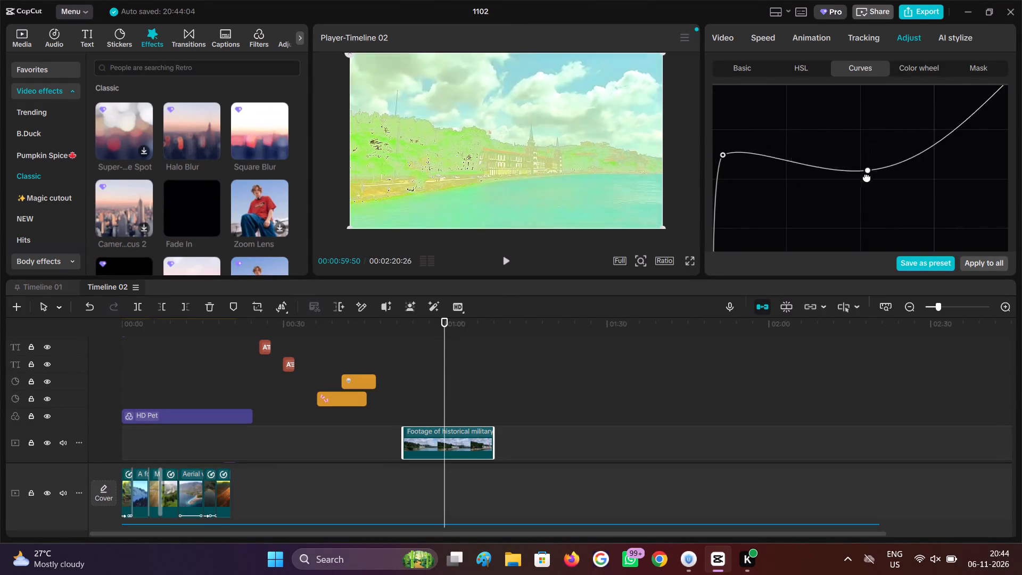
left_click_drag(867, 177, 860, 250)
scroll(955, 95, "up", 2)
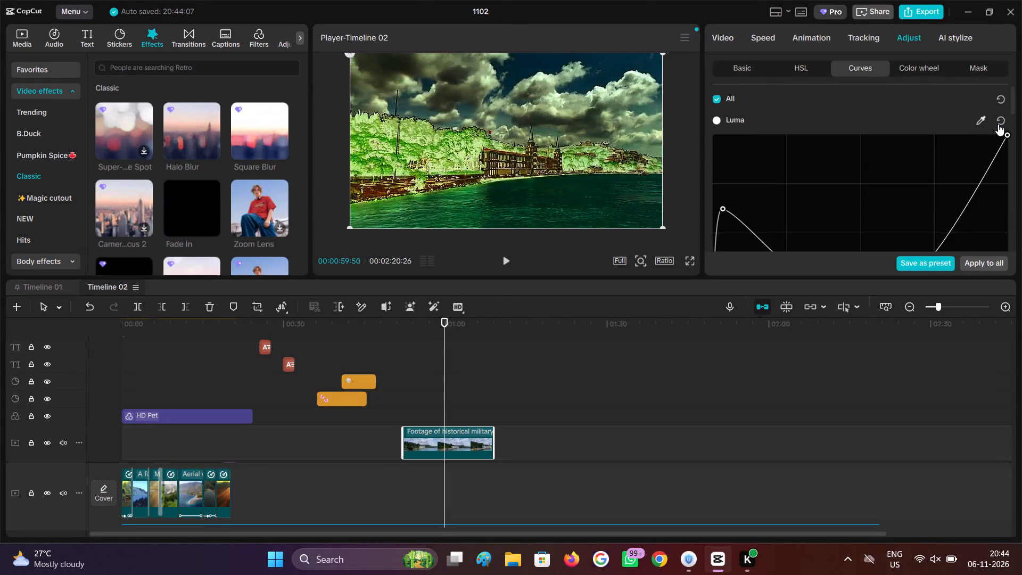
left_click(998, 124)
Shape the footage clip's Luma curve by lowering a shadow point, raising a midtone point and lowering an upper-midtone point.
scroll(897, 169, "down", 2)
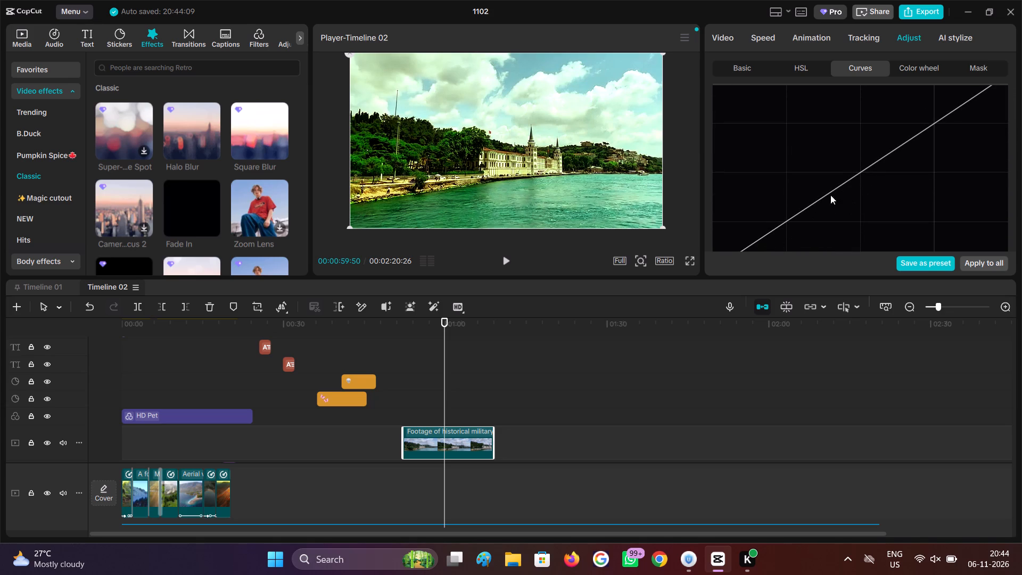
left_click_drag(803, 210, 814, 233)
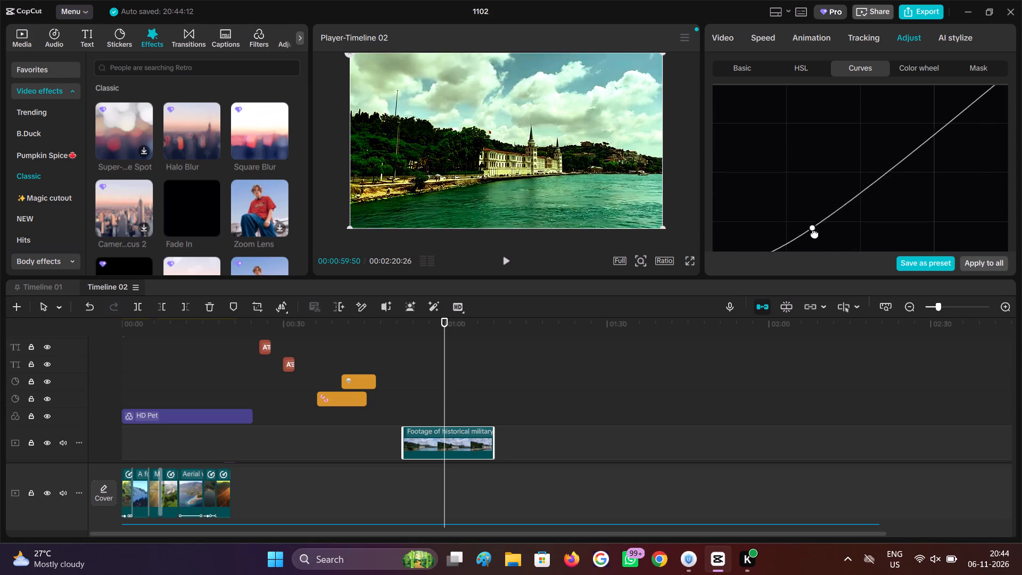
left_click_drag(814, 233, 816, 235)
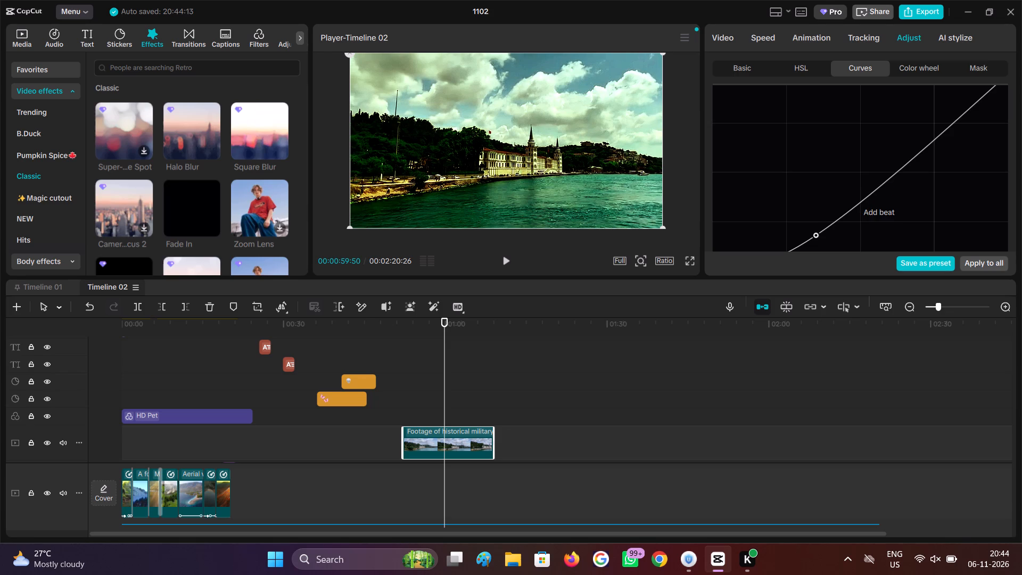
left_click_drag(870, 195, 852, 160)
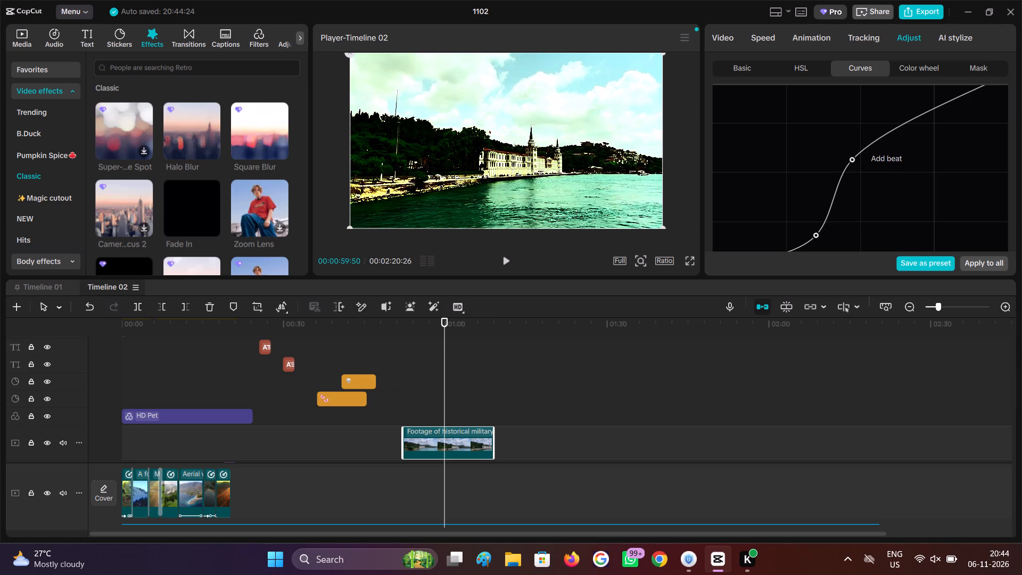
left_click_drag(920, 119, 910, 189)
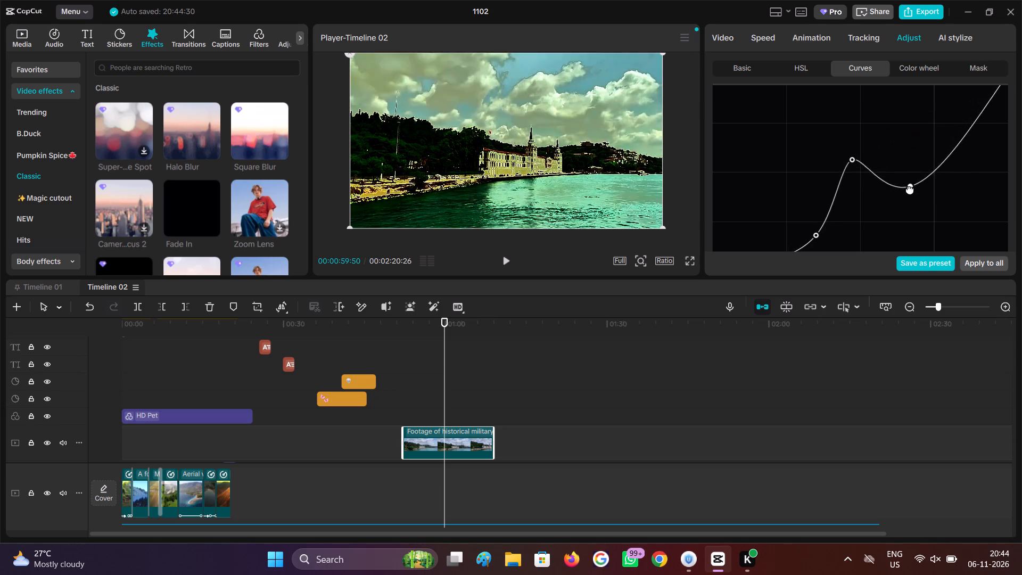
left_click_drag(910, 189, 907, 183)
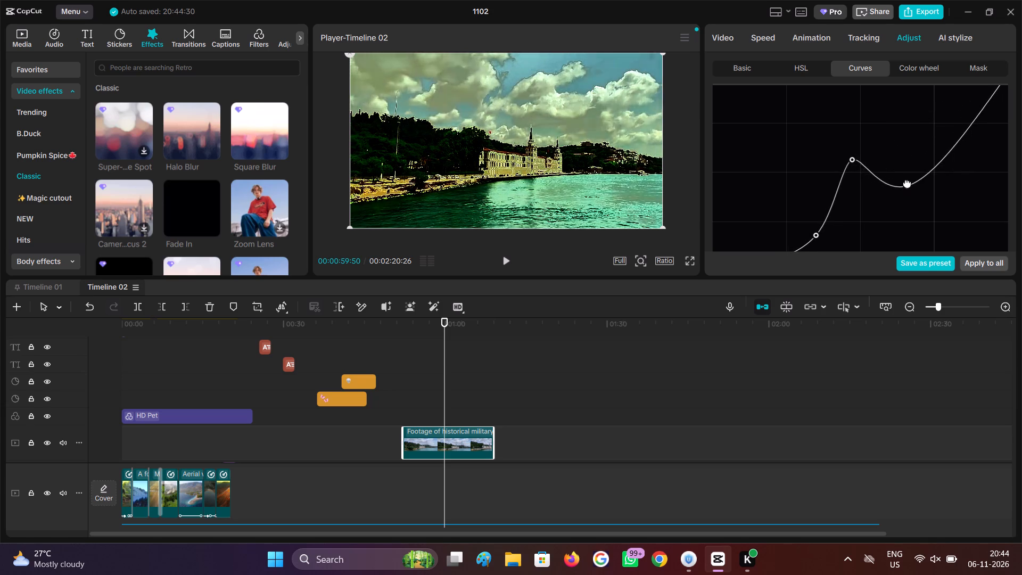
left_click_drag(907, 183, 907, 173)
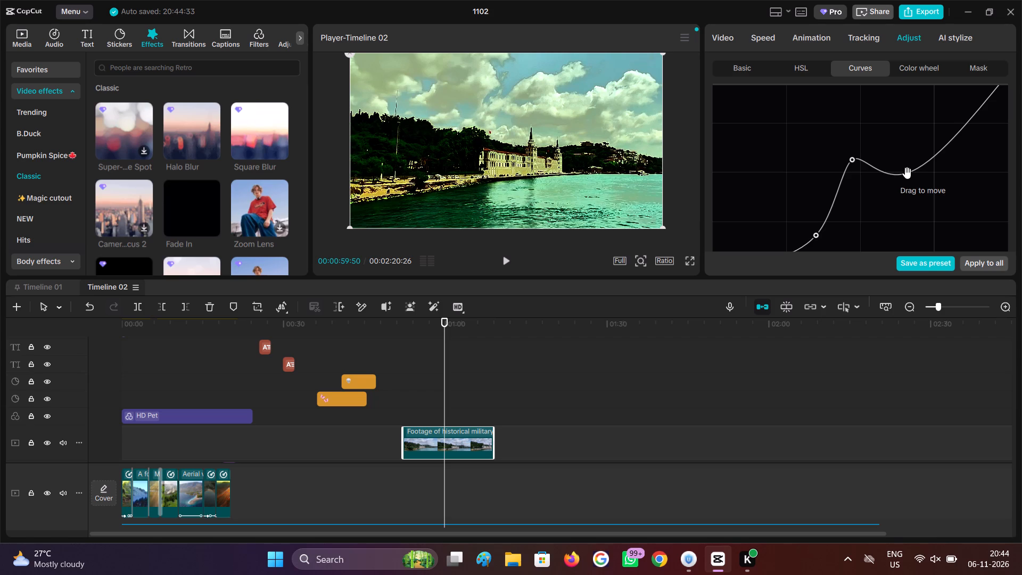
Add three more Luma curve points: a low one before the midtone peak, a dip after it and a lowered highlight point.
scroll(872, 184, "down", 3)
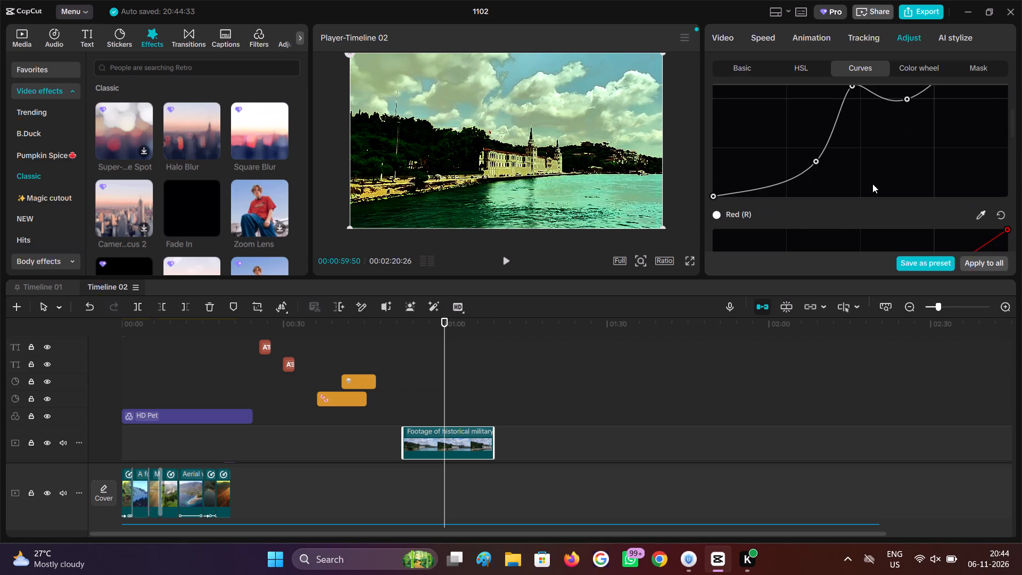
scroll(872, 182, "up", 1)
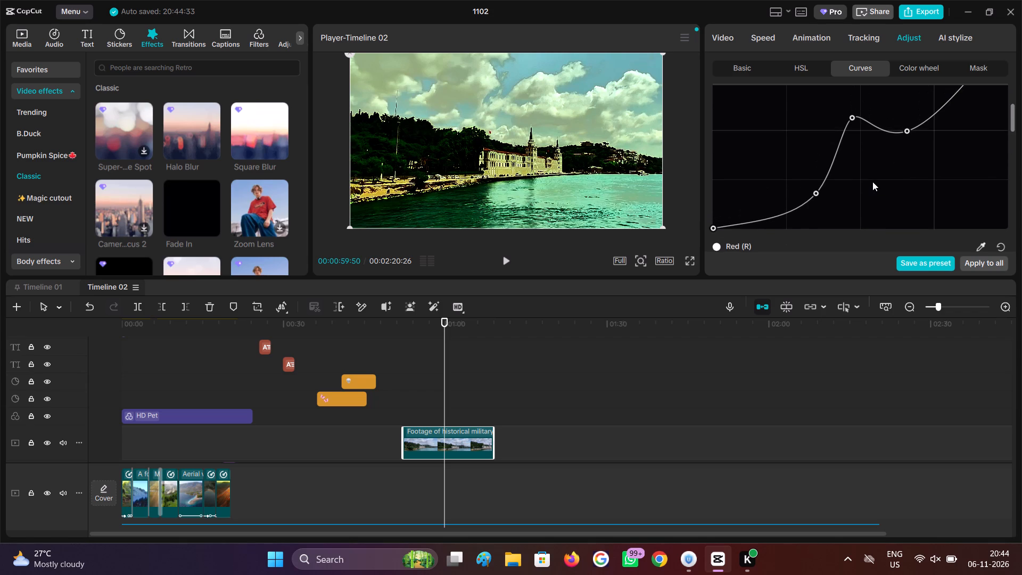
left_click_drag(830, 165, 814, 155)
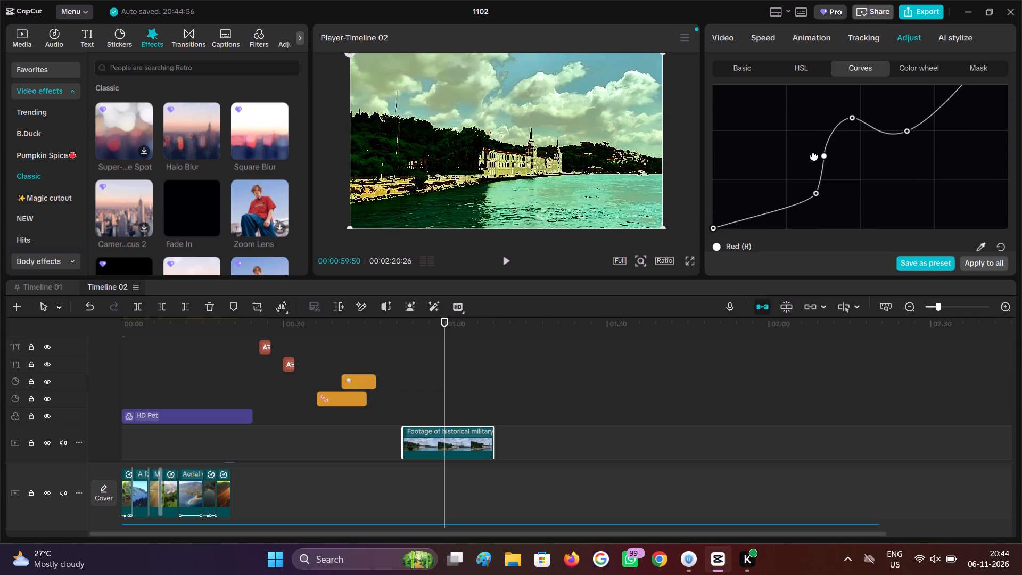
left_click_drag(814, 155, 866, 185)
left_click_drag(883, 130, 883, 157)
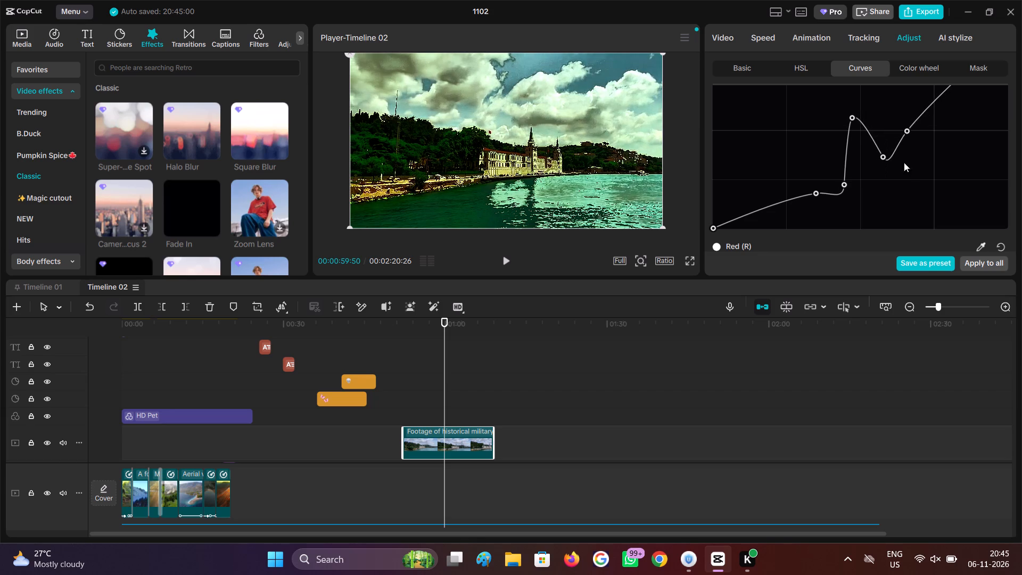
scroll(916, 168, "up", 1)
left_click_drag(932, 135, 958, 168)
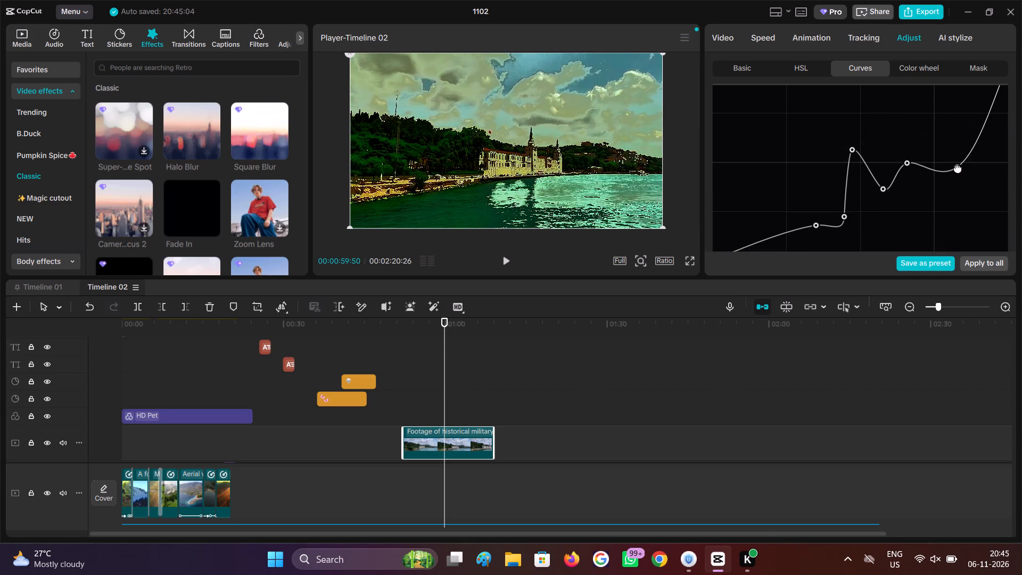
left_click_drag(958, 168, 932, 151)
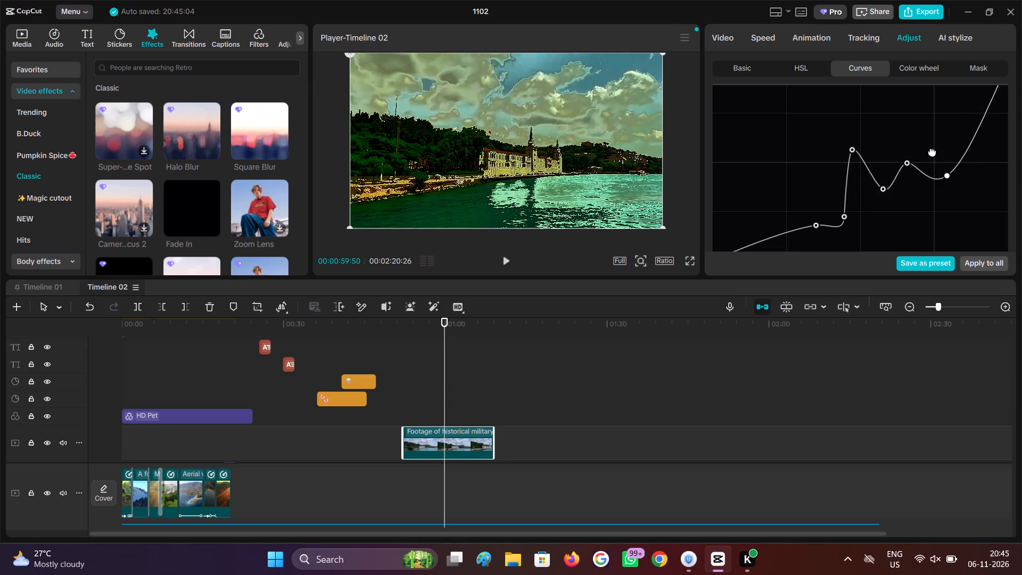
left_click_drag(932, 151, 971, 185)
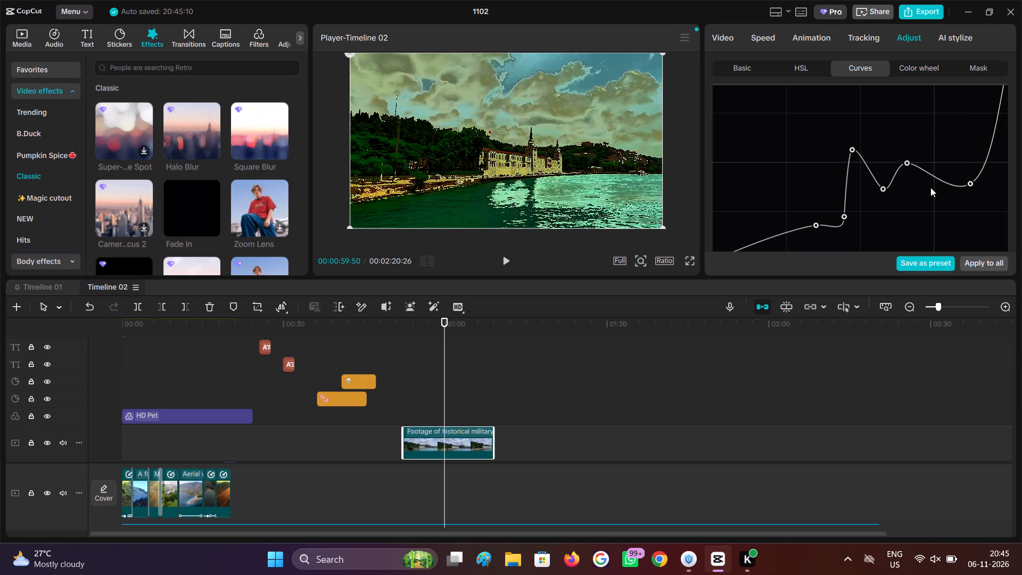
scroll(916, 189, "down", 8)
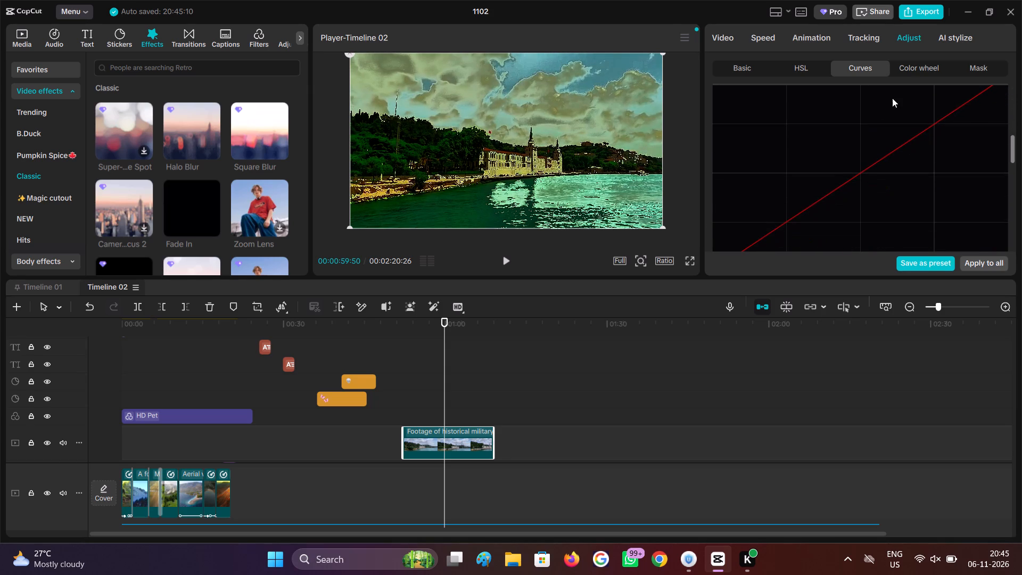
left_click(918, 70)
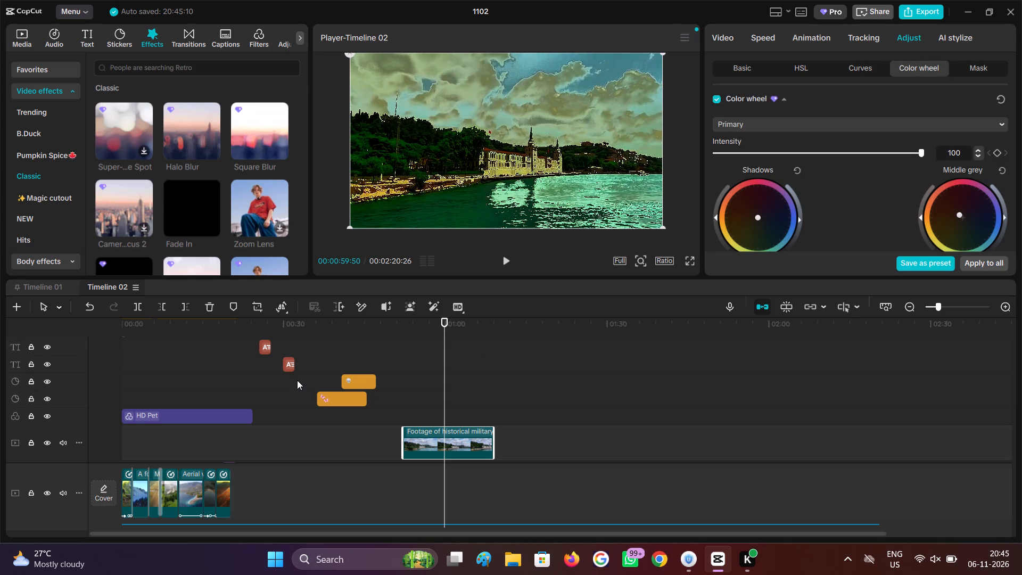
Move the playhead to about 00:00:00:58 and select the waterfall clip that opens the main track.
scroll(328, 373, "down", 3)
scroll(301, 480, "down", 3)
left_click(341, 351)
left_click_drag(341, 351, 324, 348)
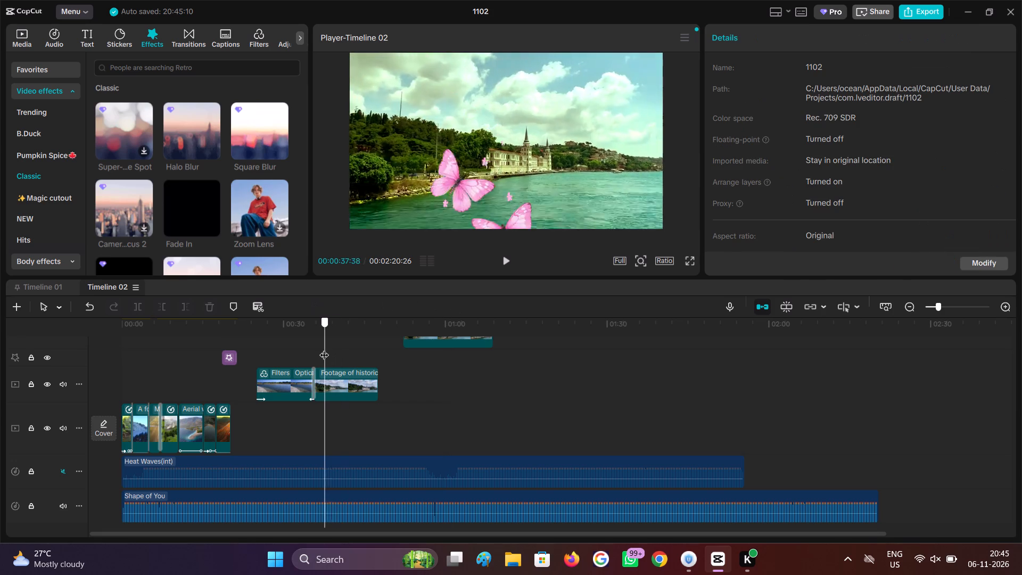
left_click_drag(324, 348, 147, 386)
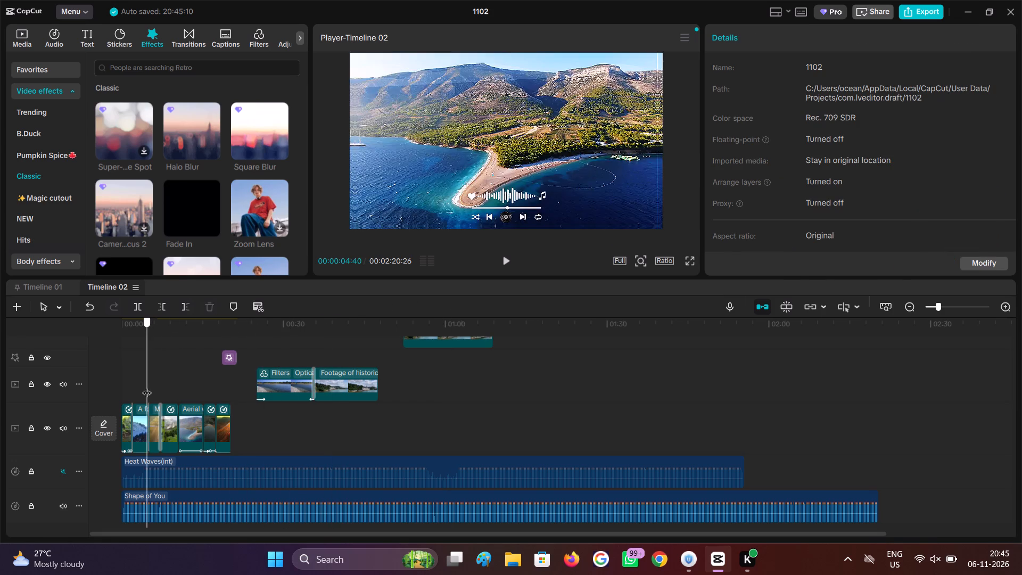
left_click_drag(147, 386, 153, 389)
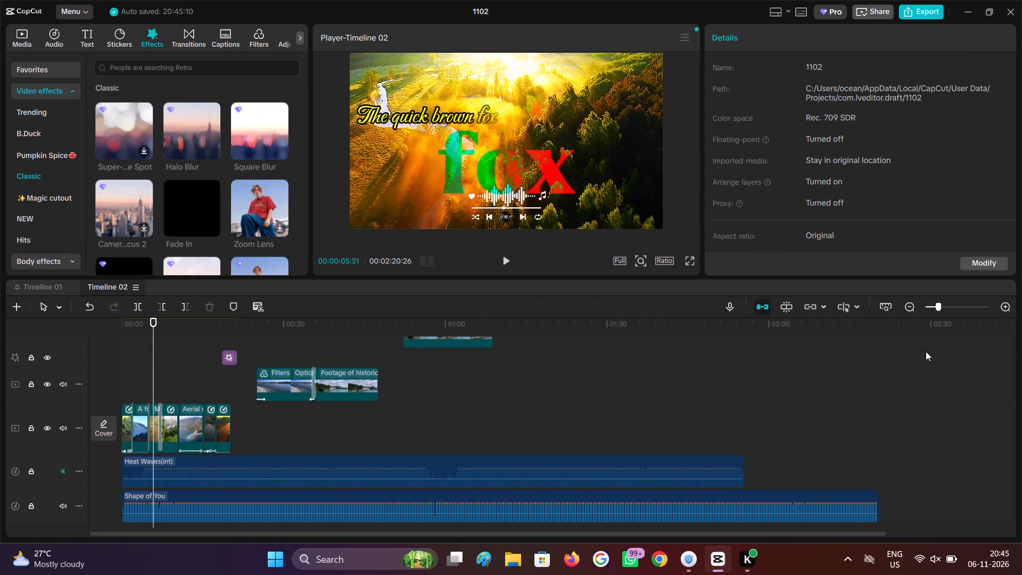
double_click(1001, 307)
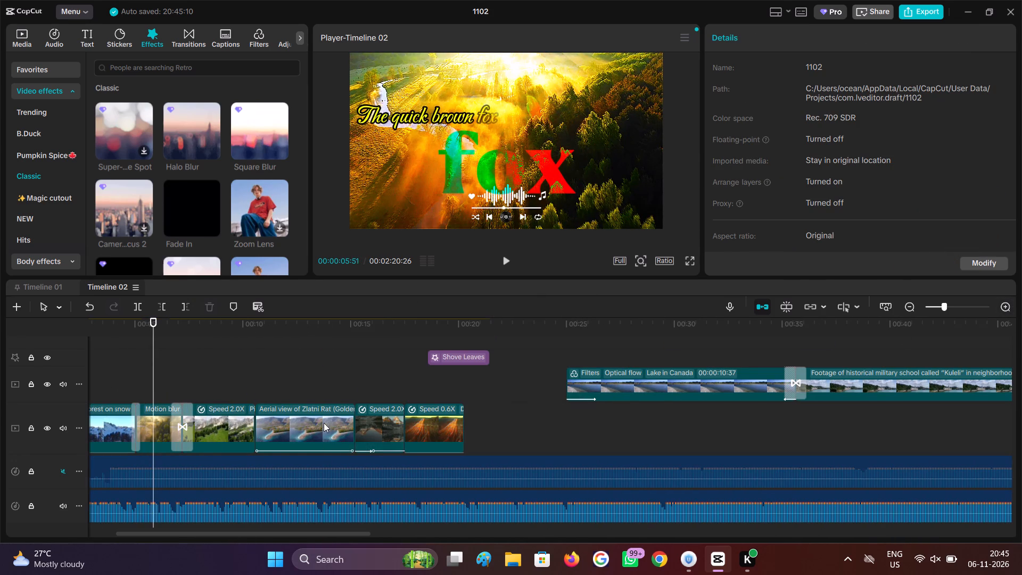
left_click_drag(152, 384, 87, 404)
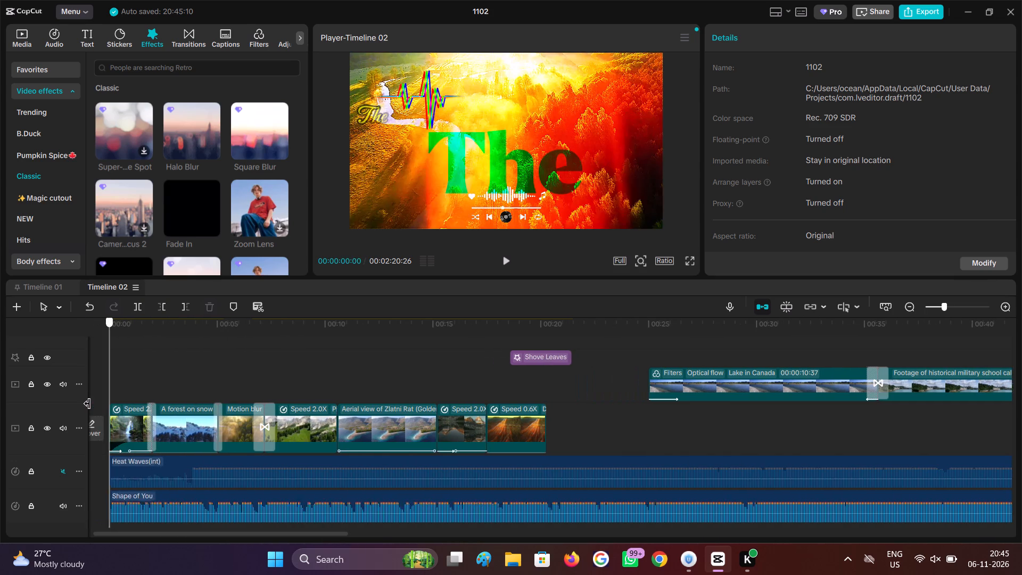
left_click_drag(87, 404, 143, 405)
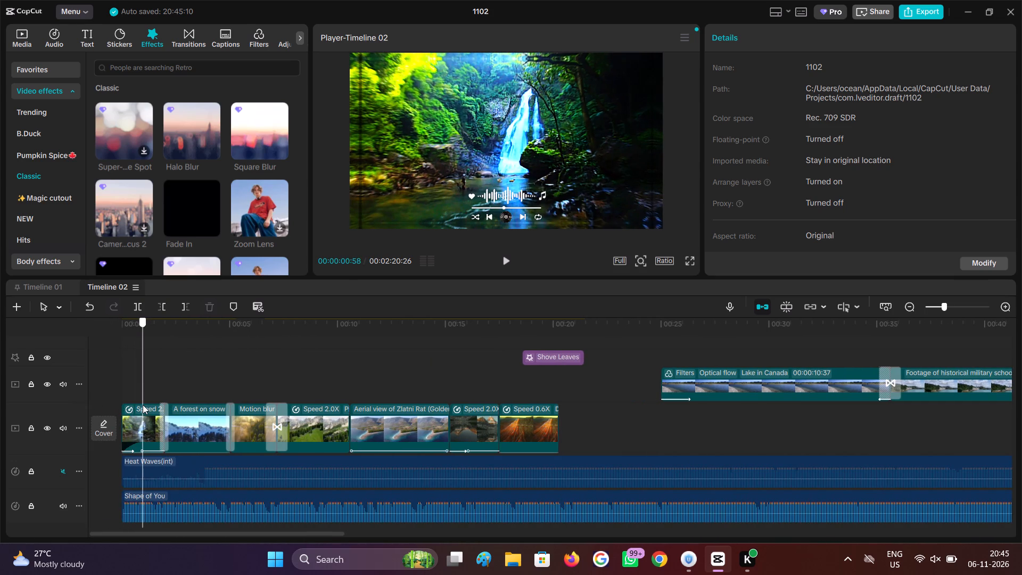
left_click(138, 424)
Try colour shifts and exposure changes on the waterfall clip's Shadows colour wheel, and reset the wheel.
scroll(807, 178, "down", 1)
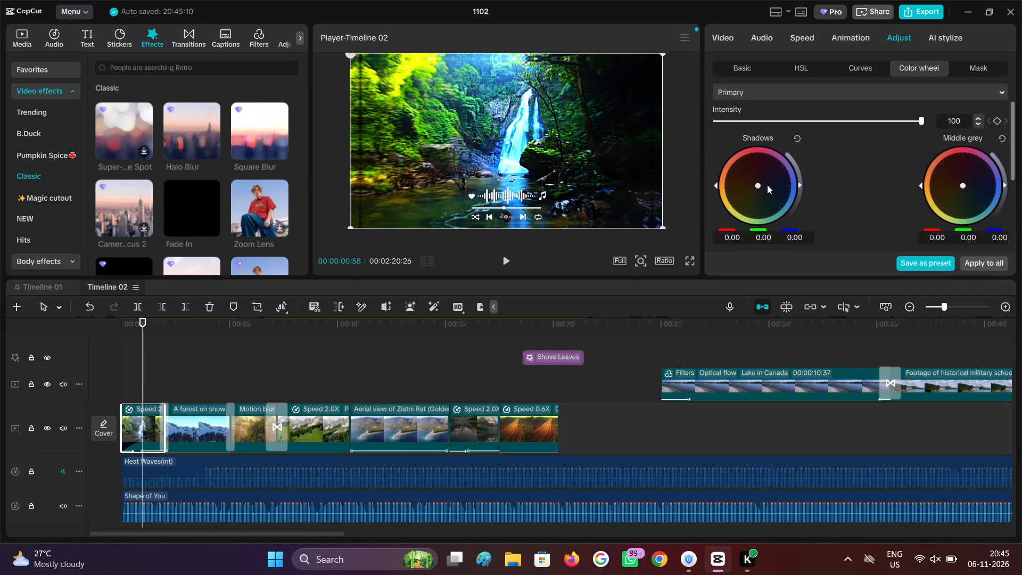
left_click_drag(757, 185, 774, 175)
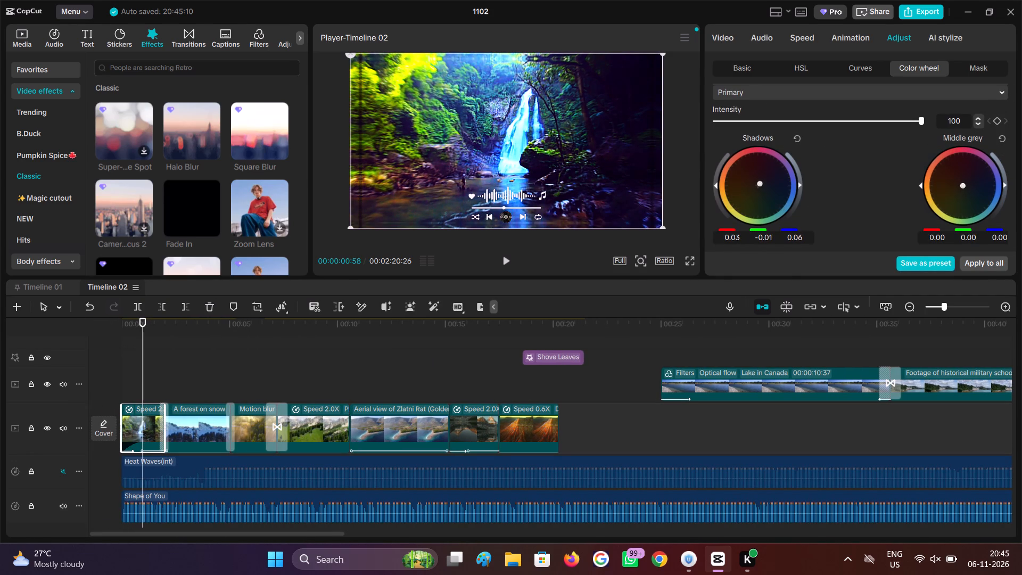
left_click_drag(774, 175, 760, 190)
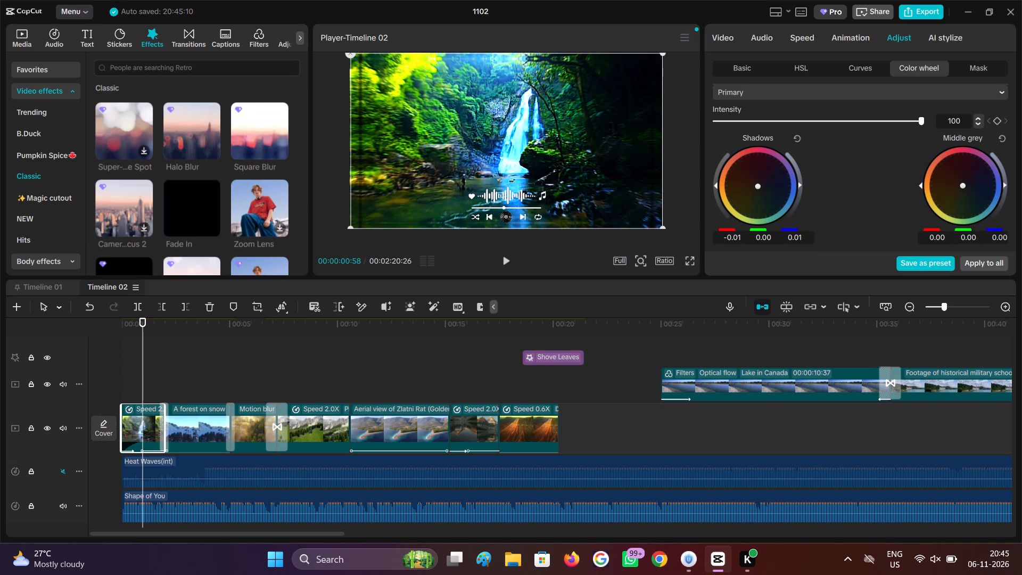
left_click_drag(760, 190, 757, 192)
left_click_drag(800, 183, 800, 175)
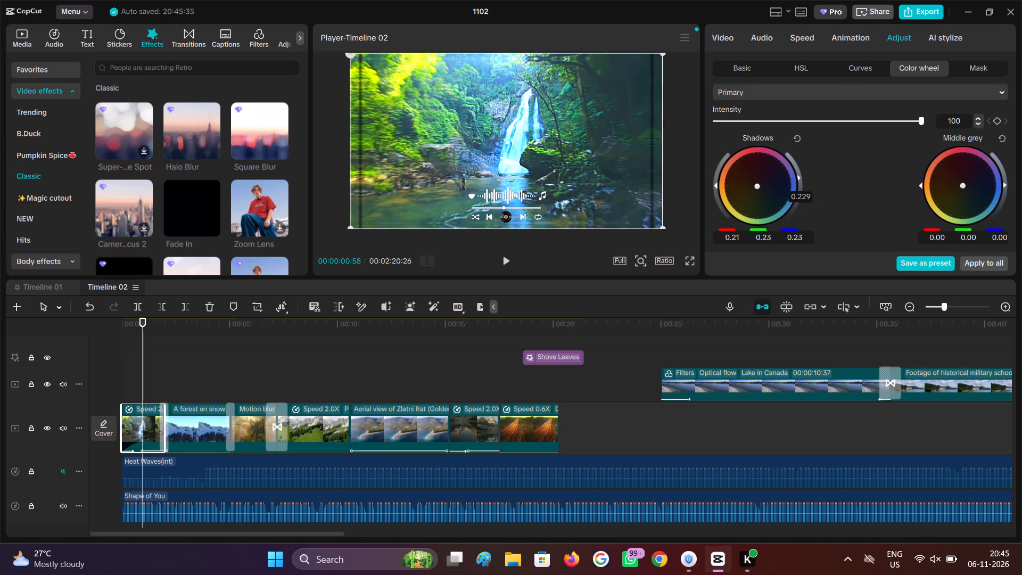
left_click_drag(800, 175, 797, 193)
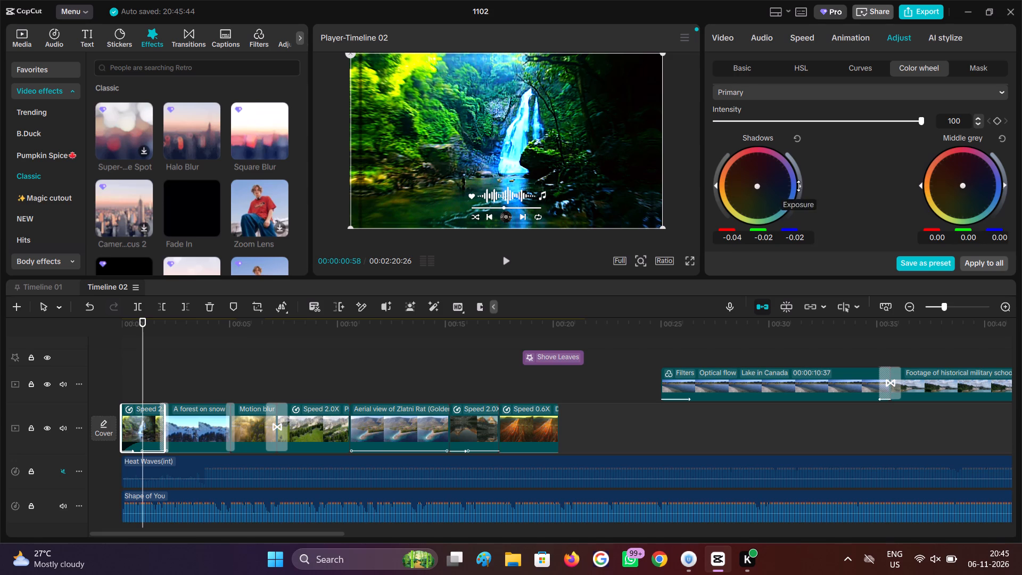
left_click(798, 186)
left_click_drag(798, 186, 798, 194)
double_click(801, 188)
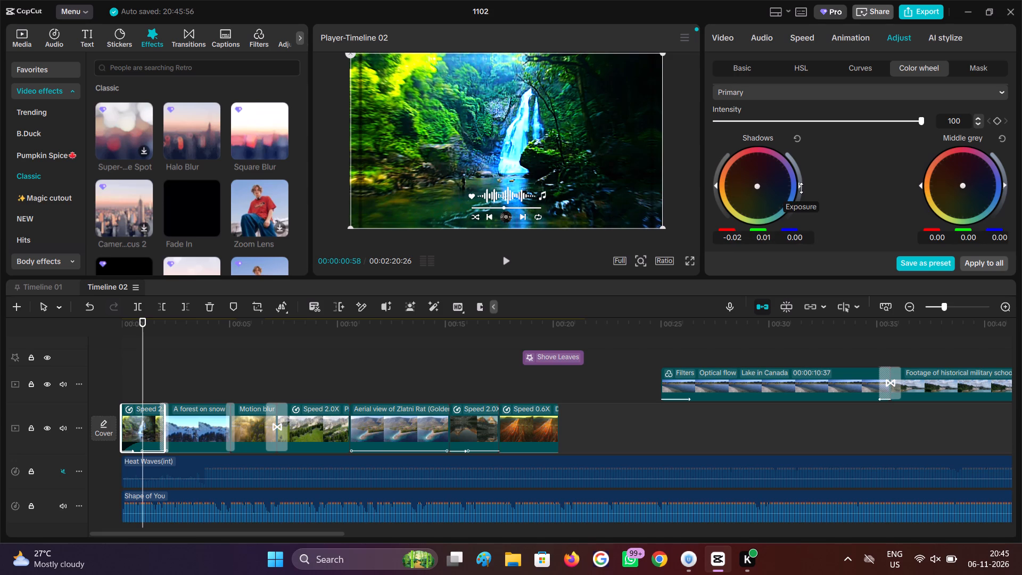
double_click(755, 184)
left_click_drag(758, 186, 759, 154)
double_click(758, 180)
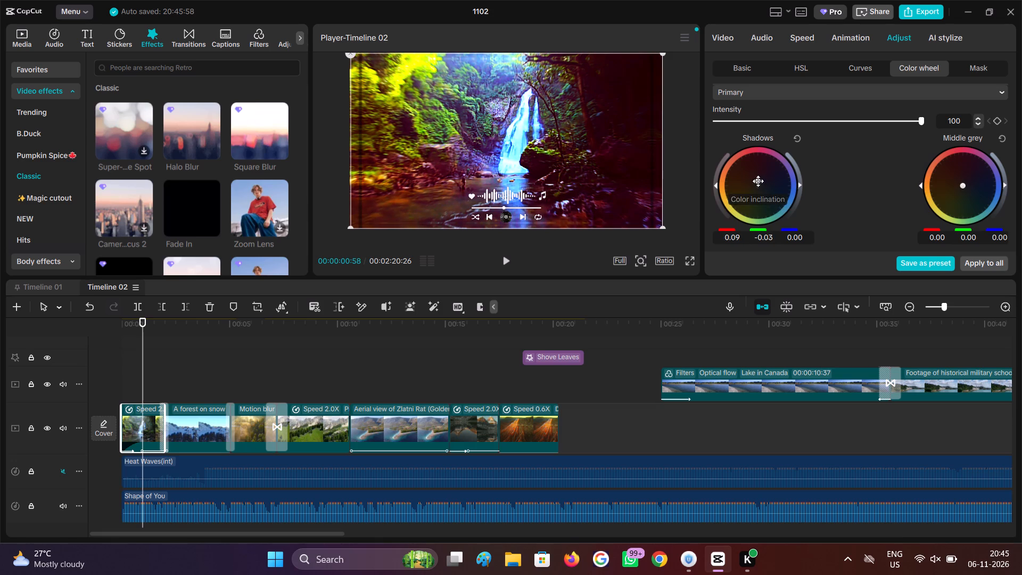
Adjust the waterfall clip's Tint colour wheel with raised exposure and a cool green shift, to about red 0.18, green 0.25, blue 0.24.
scroll(892, 179, "down", 3)
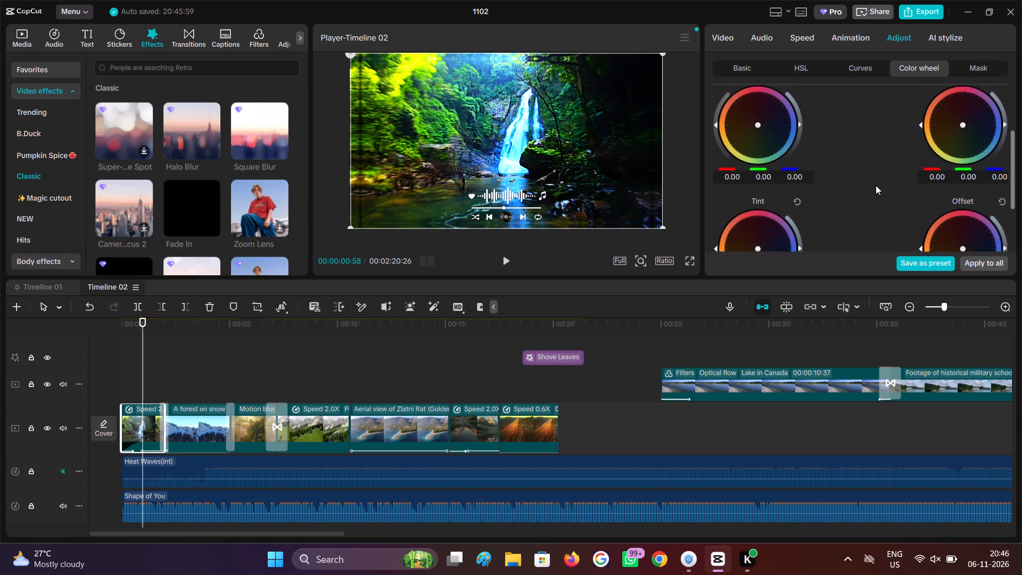
scroll(876, 185, "down", 1)
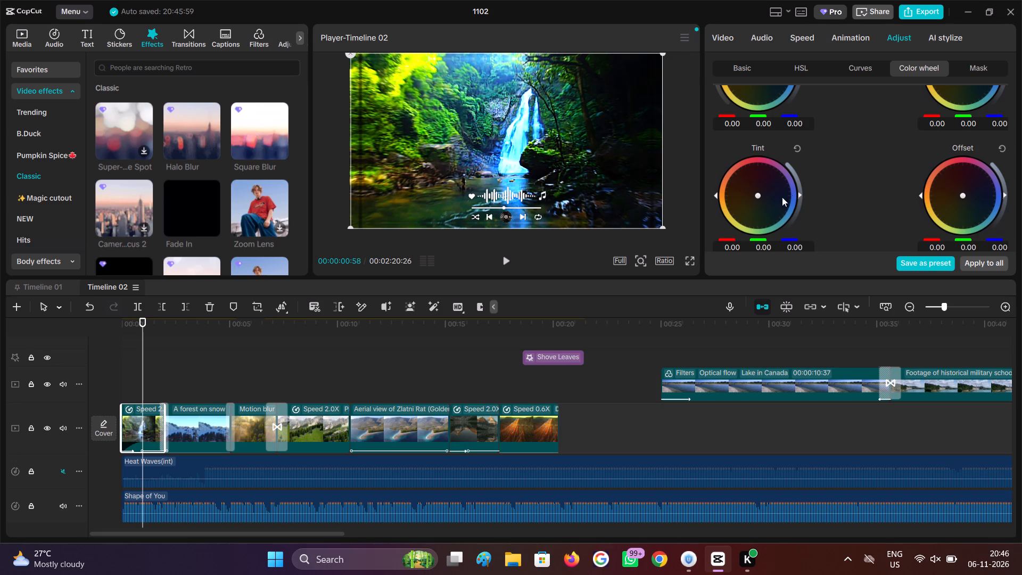
left_click_drag(800, 195, 804, 174)
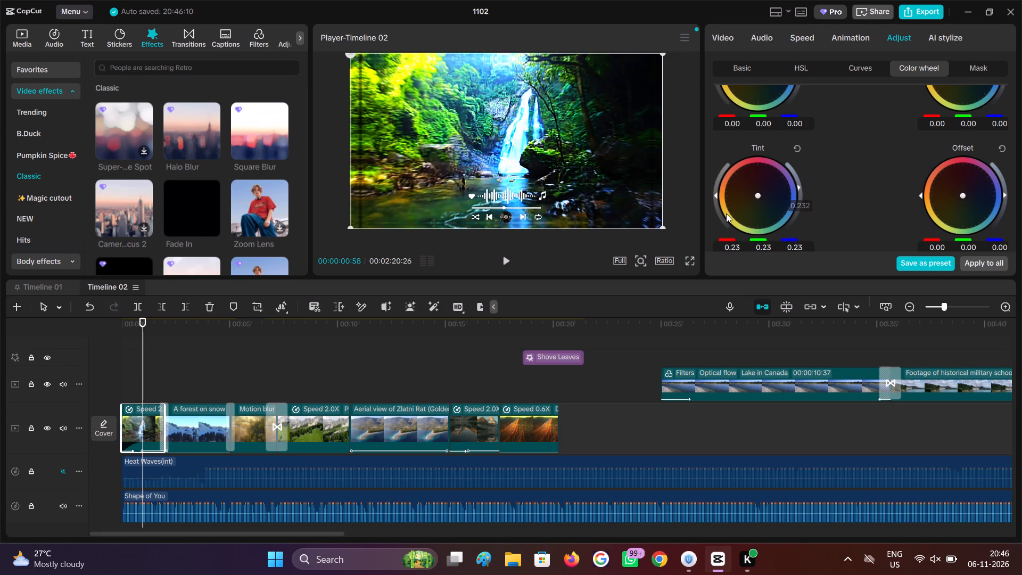
left_click_drag(760, 196, 761, 216)
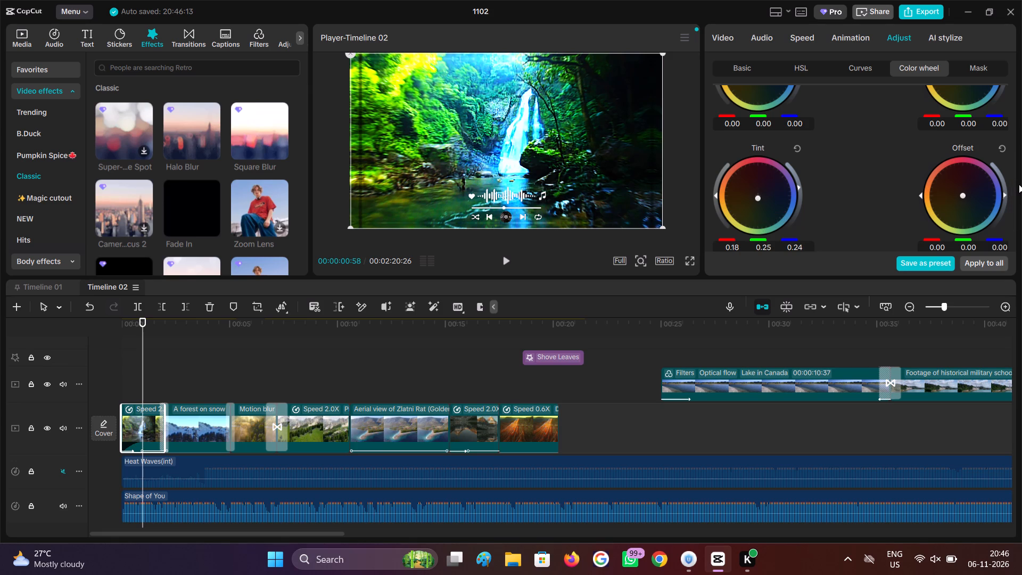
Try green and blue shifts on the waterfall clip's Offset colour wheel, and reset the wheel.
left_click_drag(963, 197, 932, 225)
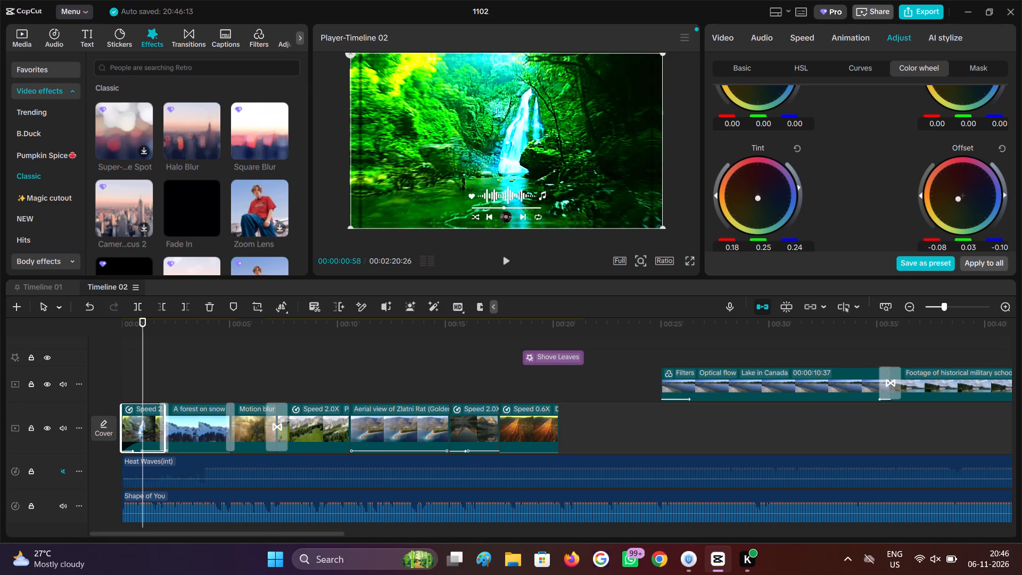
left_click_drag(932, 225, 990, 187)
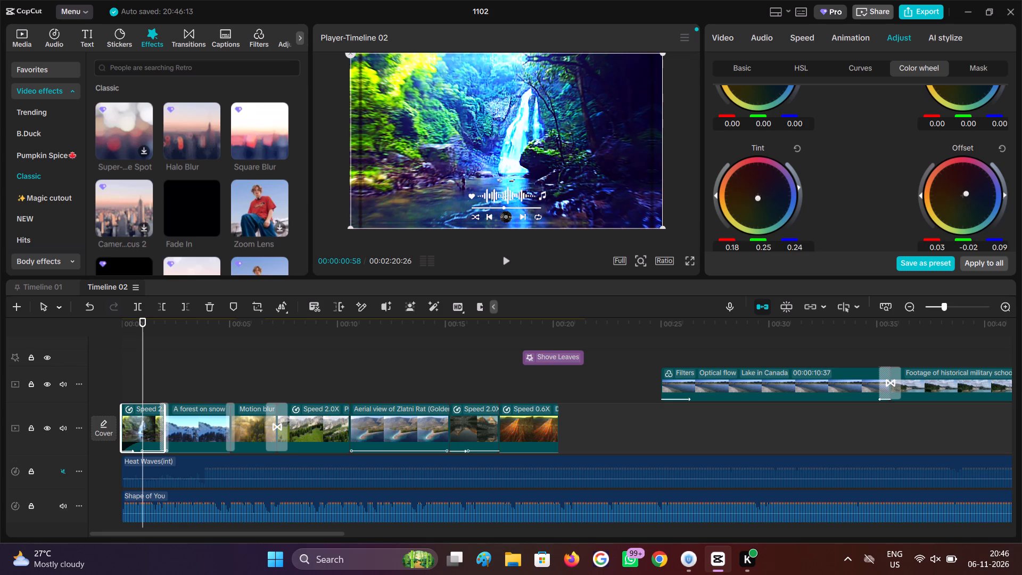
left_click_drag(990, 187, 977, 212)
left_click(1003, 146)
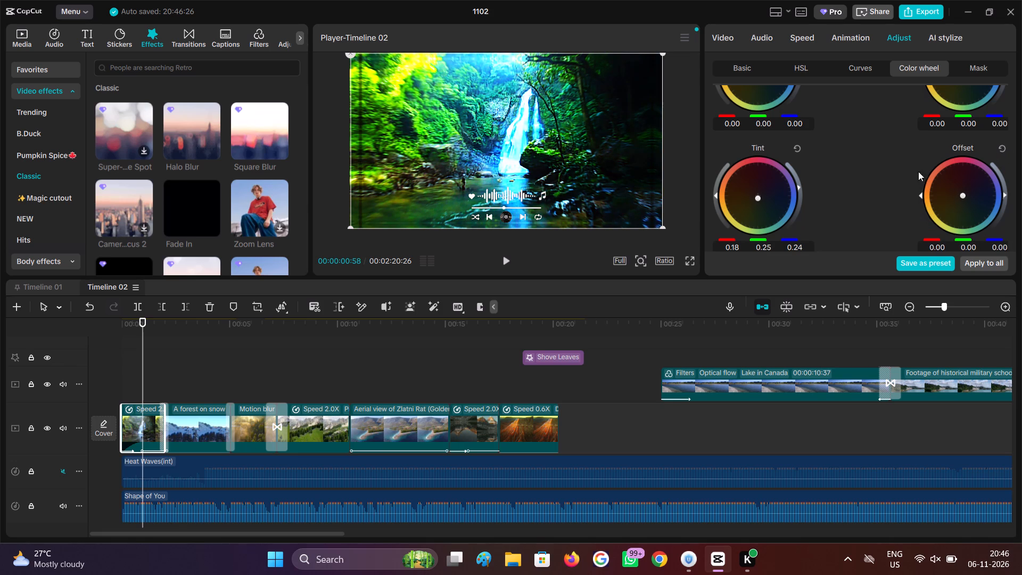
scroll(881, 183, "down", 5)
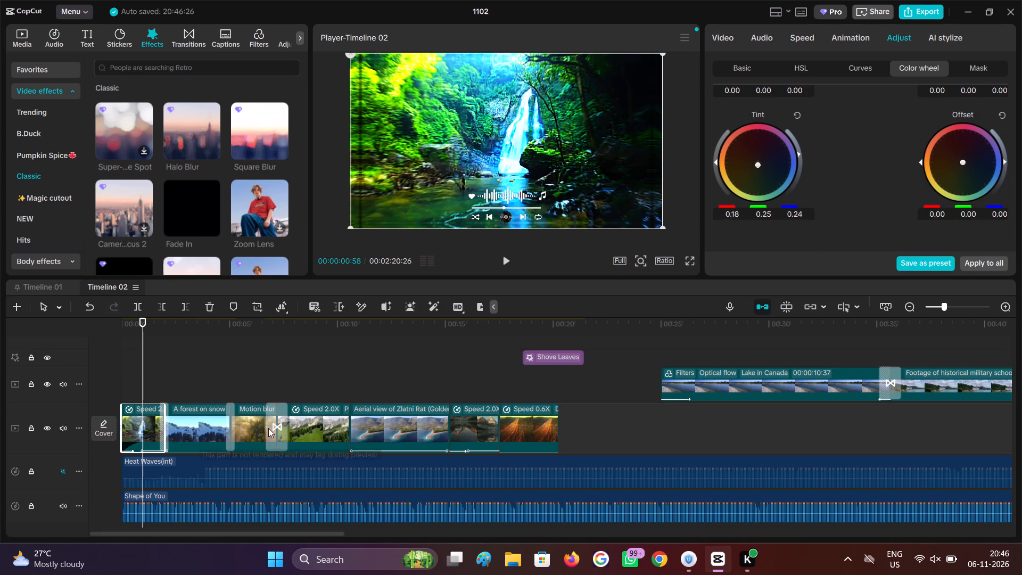
Browse the trending transitions and apply Scuff Fade between the waterfall clip and the forest-on-snow clip.
left_click(187, 38)
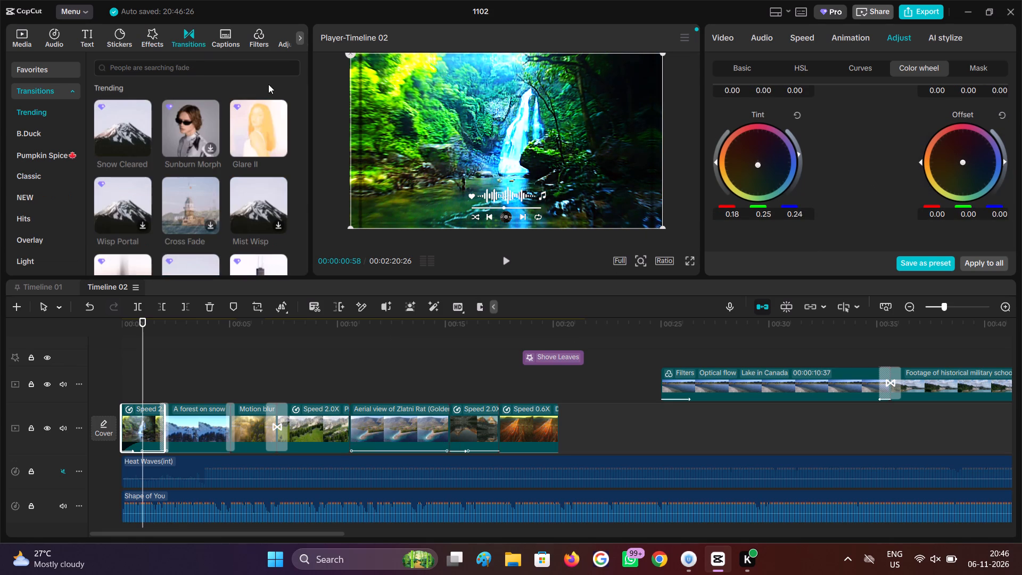
left_click(114, 124)
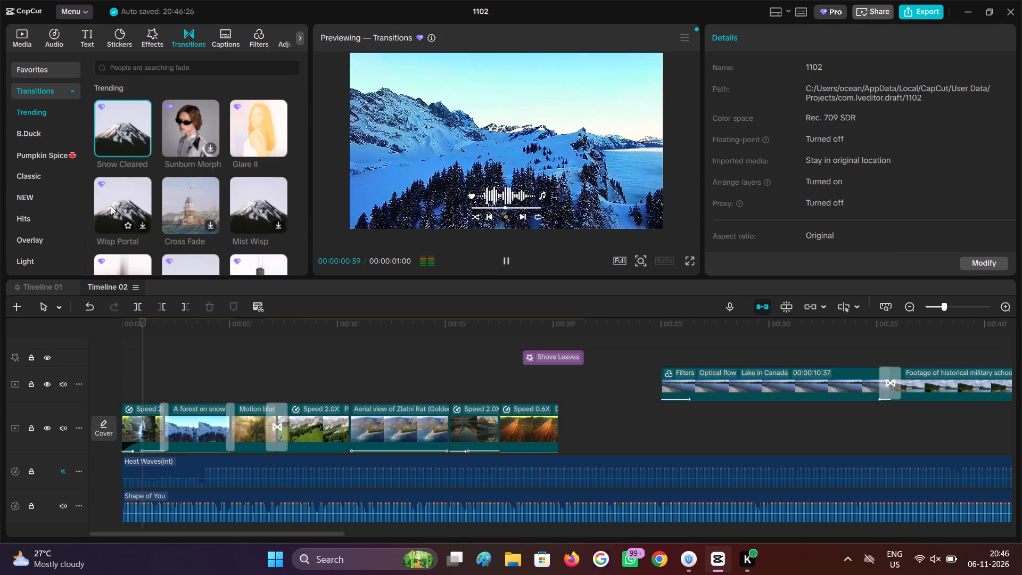
scroll(143, 203, "down", 3)
scroll(152, 256, "down", 2)
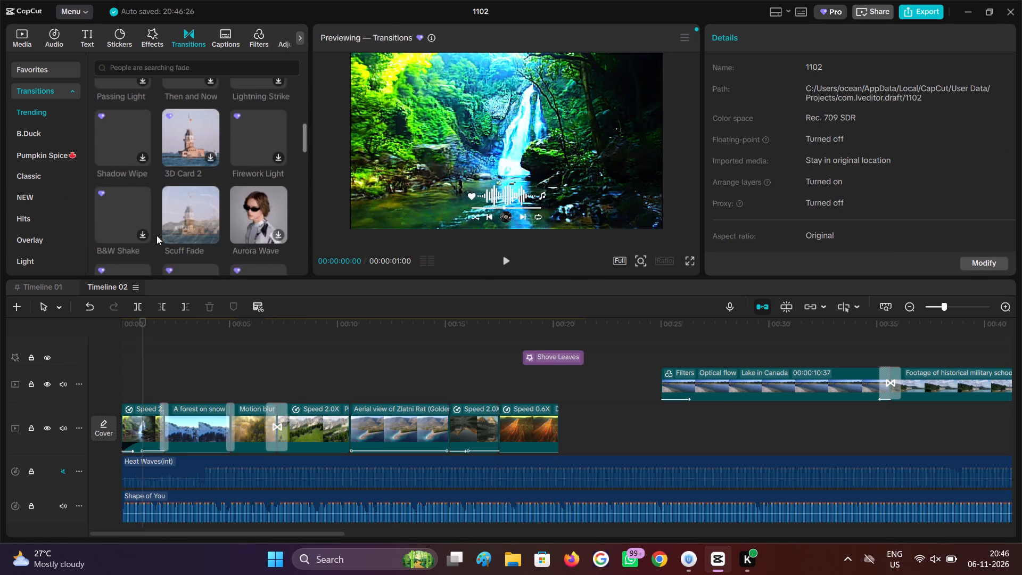
scroll(160, 230, "down", 3)
scroll(201, 152, "up", 2)
left_click(198, 158)
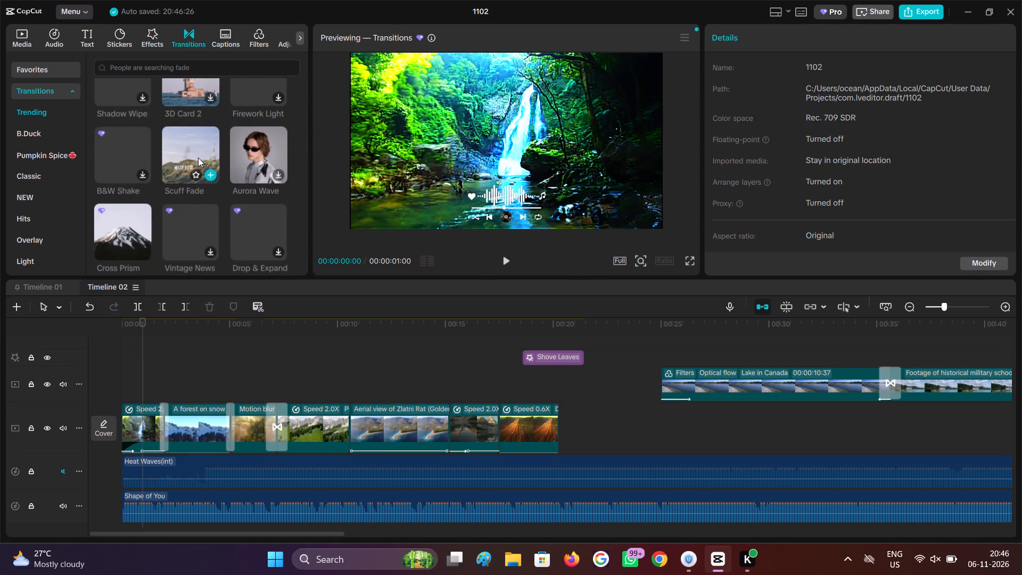
left_click_drag(194, 142, 174, 339)
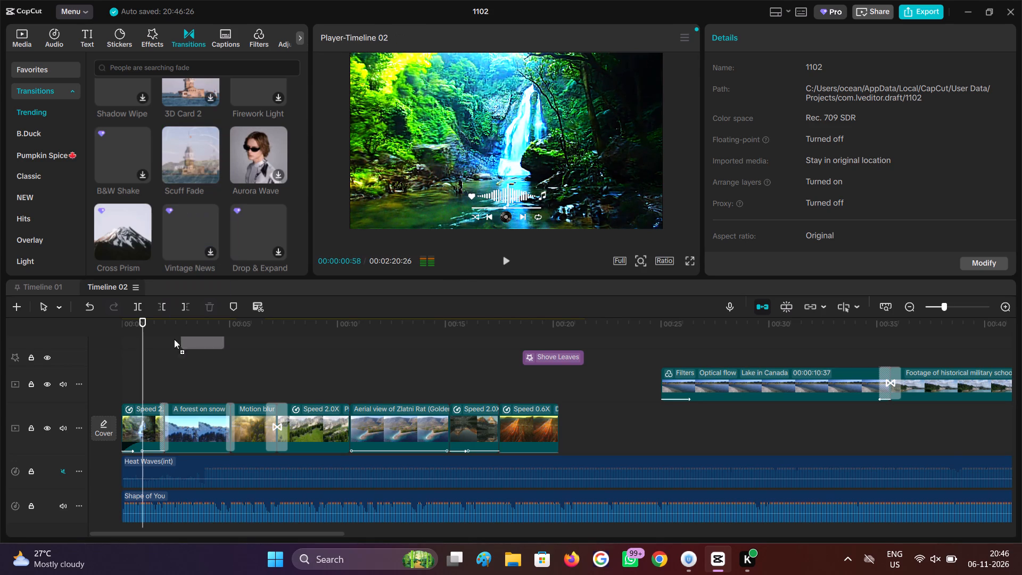
left_click_drag(174, 339, 144, 422)
left_click(155, 413)
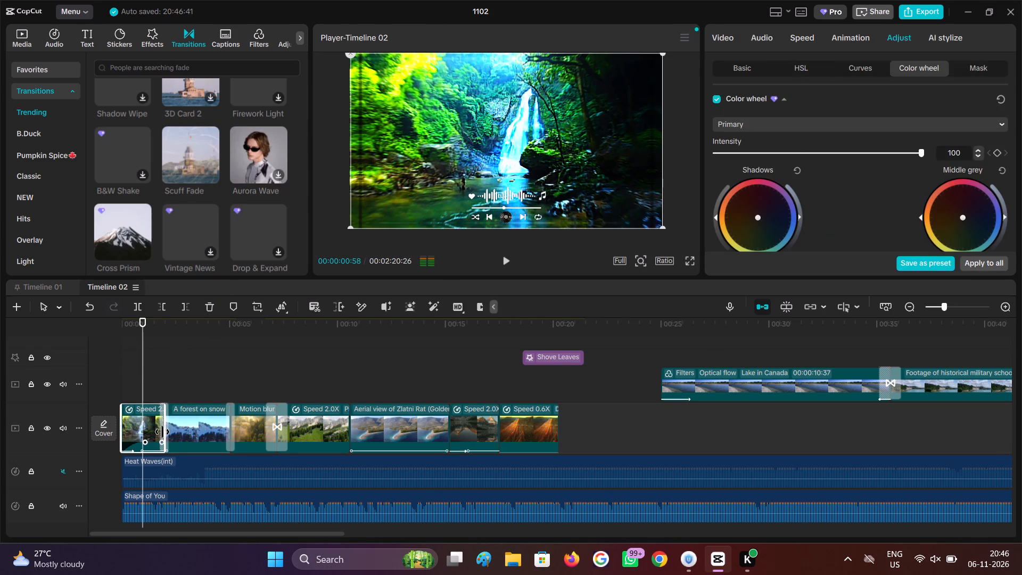
Lengthen the duration of the Scuff Fade transition between the waterfall and forest-on-snow clips.
left_click(162, 432)
left_click(168, 430)
left_click(171, 381)
left_click(168, 415)
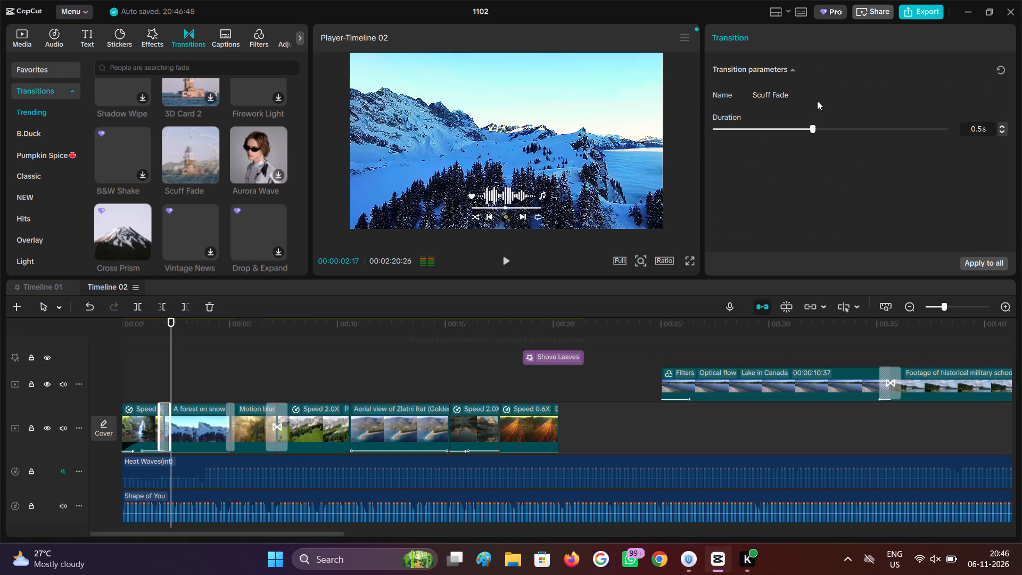
left_click(814, 134)
left_click_drag(819, 131, 895, 130)
Play the sequence from about 00:00:00:08 through the Scuff Fade transition to check it.
left_click(124, 389)
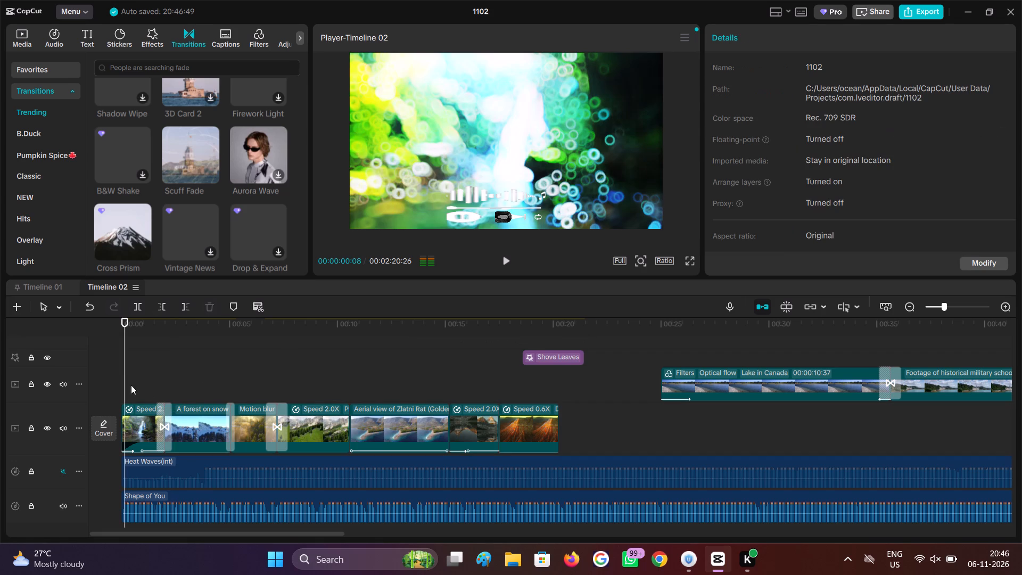
left_click(512, 265)
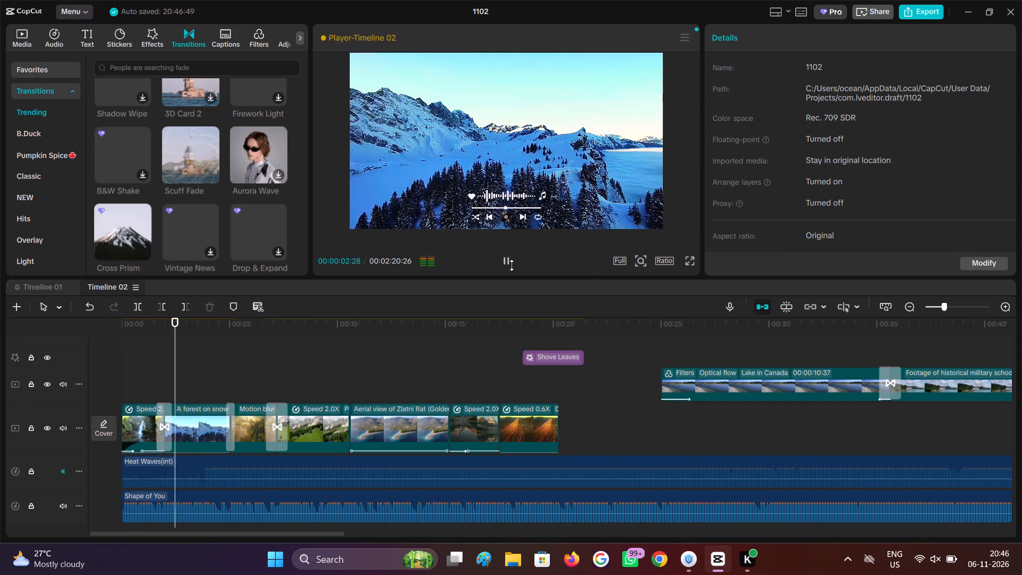
left_click(512, 265)
Set the Auto adjust intensity of the forest-on-snow clip to 37.
left_click(221, 388)
double_click(206, 393)
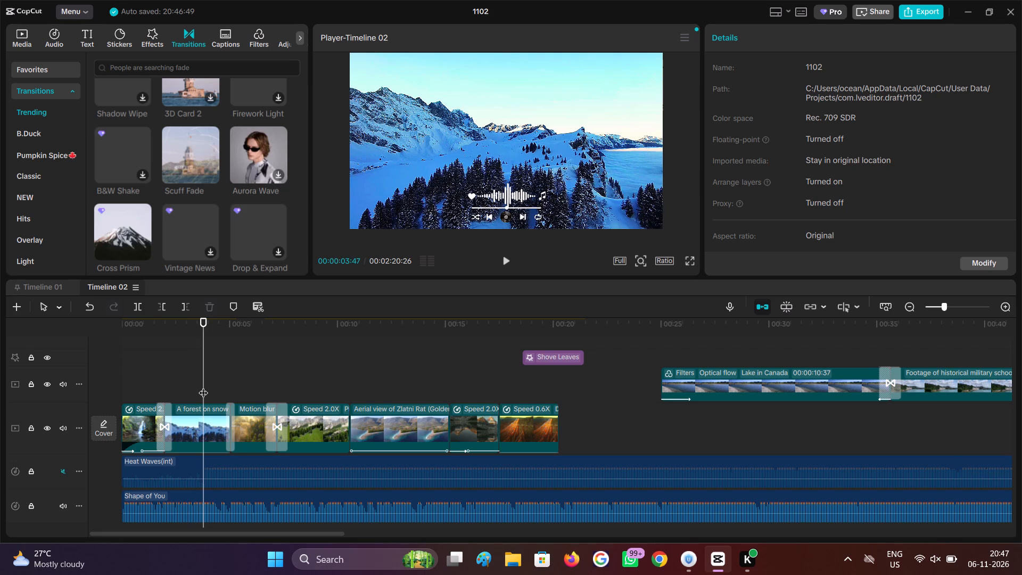
left_click(200, 412)
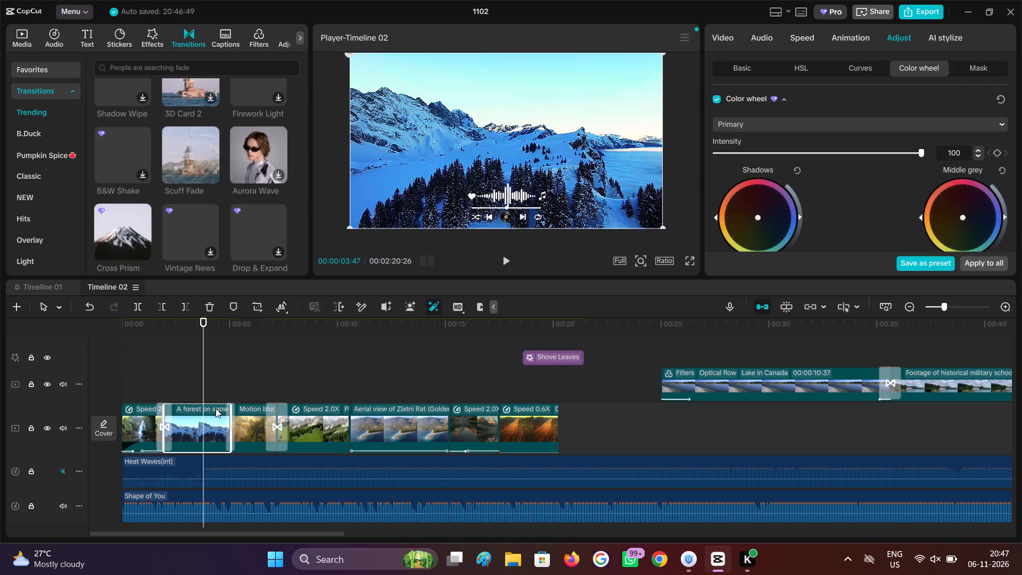
left_click(753, 70)
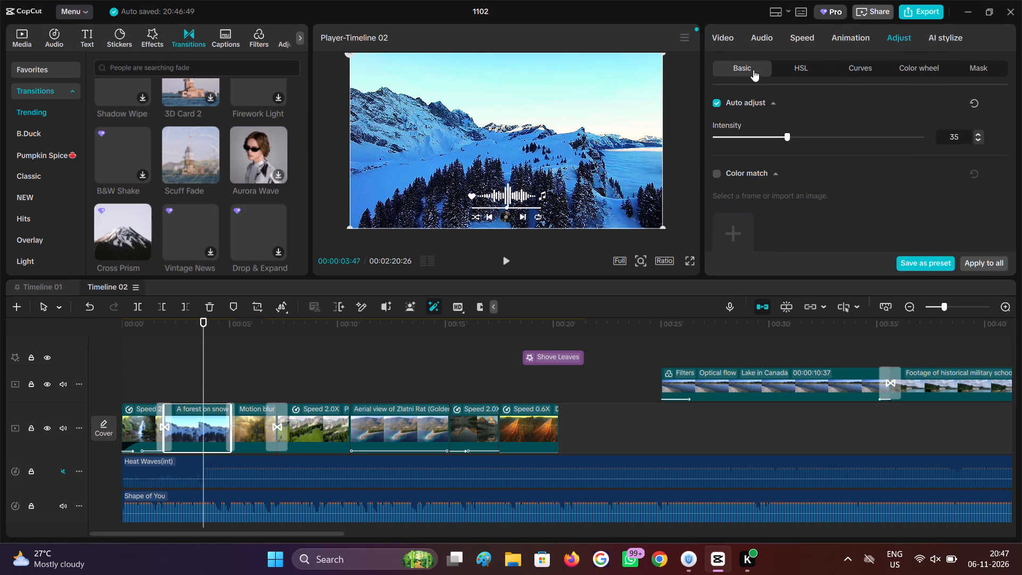
left_click_drag(790, 136, 749, 151)
left_click_drag(749, 151, 796, 145)
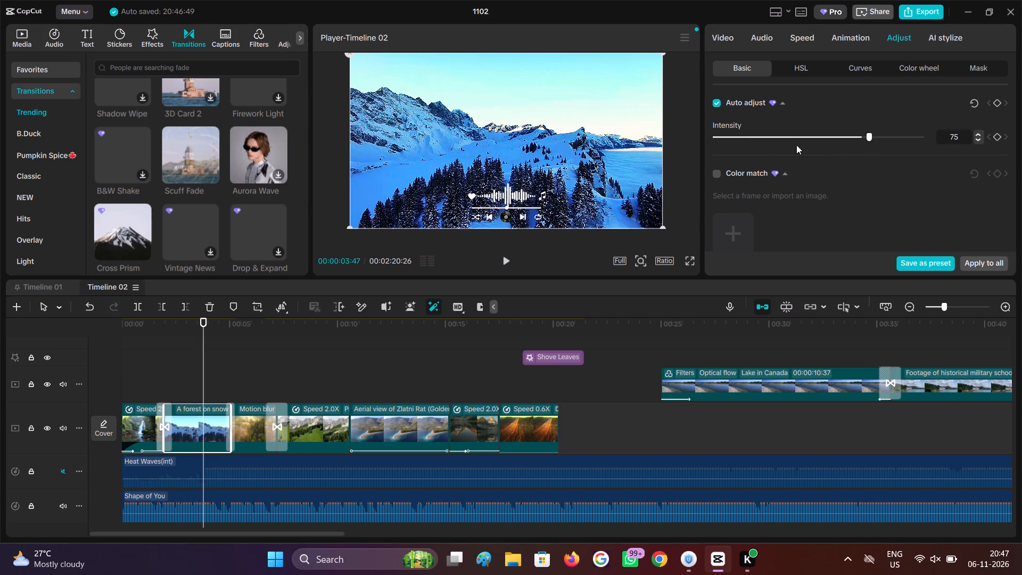
left_click_drag(796, 145, 832, 145)
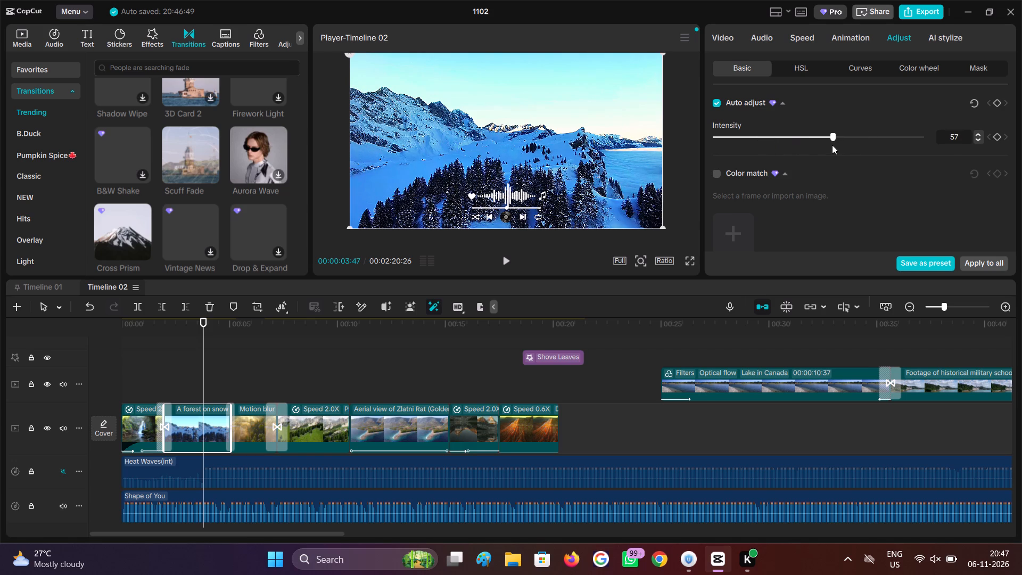
left_click_drag(832, 145, 793, 149)
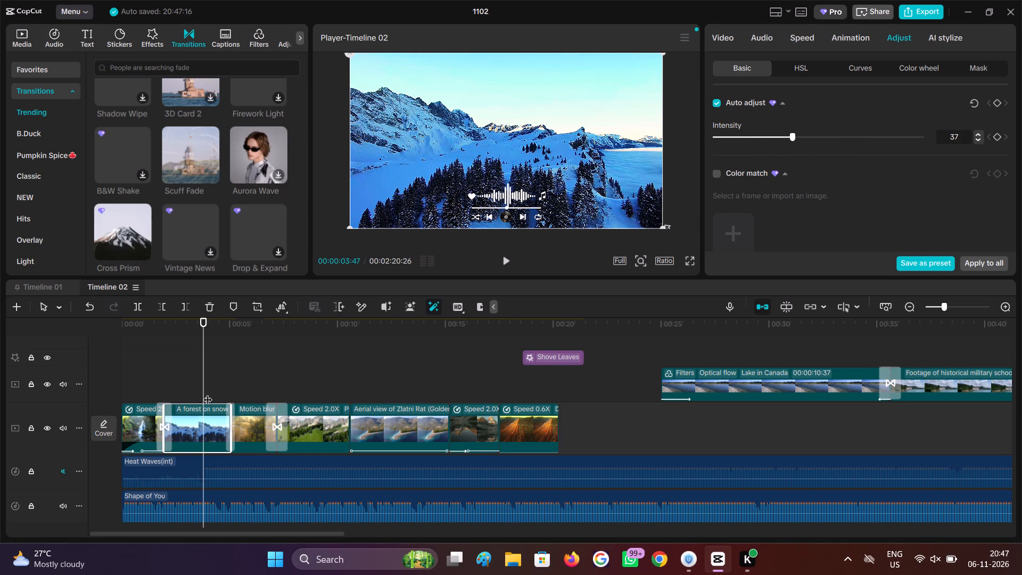
Set the scale of the green mountain-valley clip, the one after the Motion blur clip, to 100%.
left_click_drag(205, 389, 244, 391)
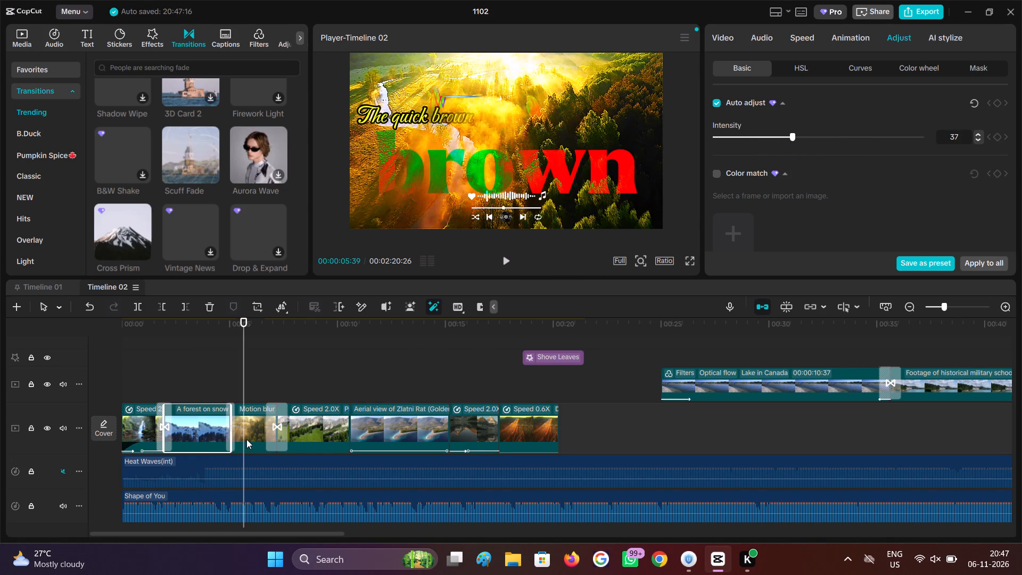
left_click(246, 439)
left_click(281, 382)
left_click(310, 379)
left_click(307, 413)
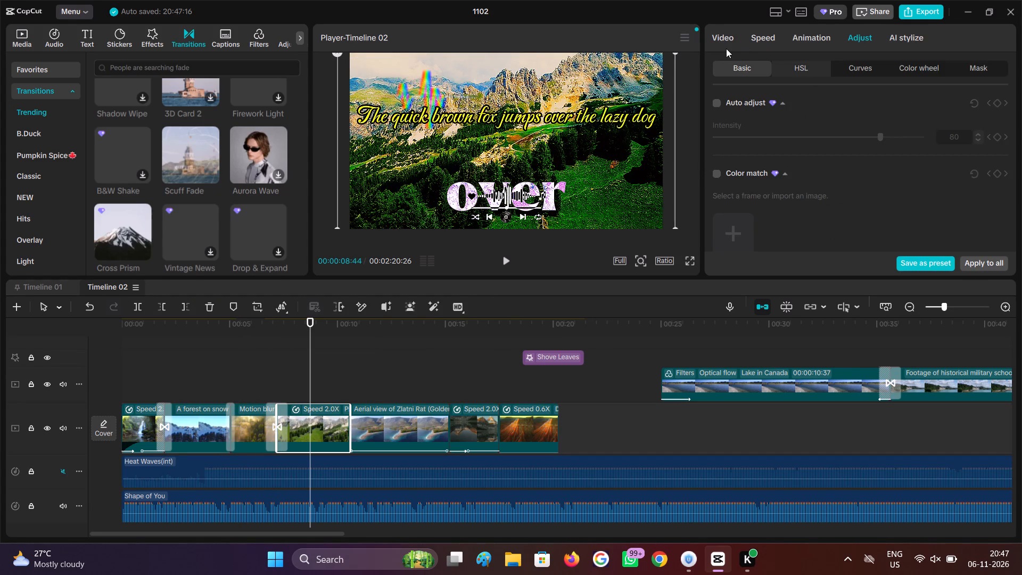
left_click(728, 42)
left_click(769, 72)
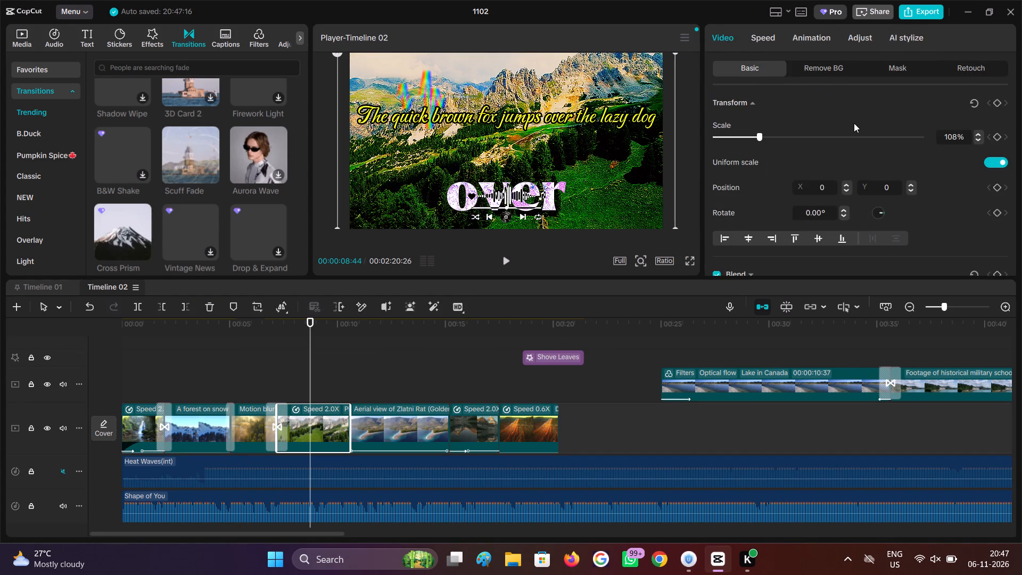
left_click(975, 143)
triple_click(978, 141)
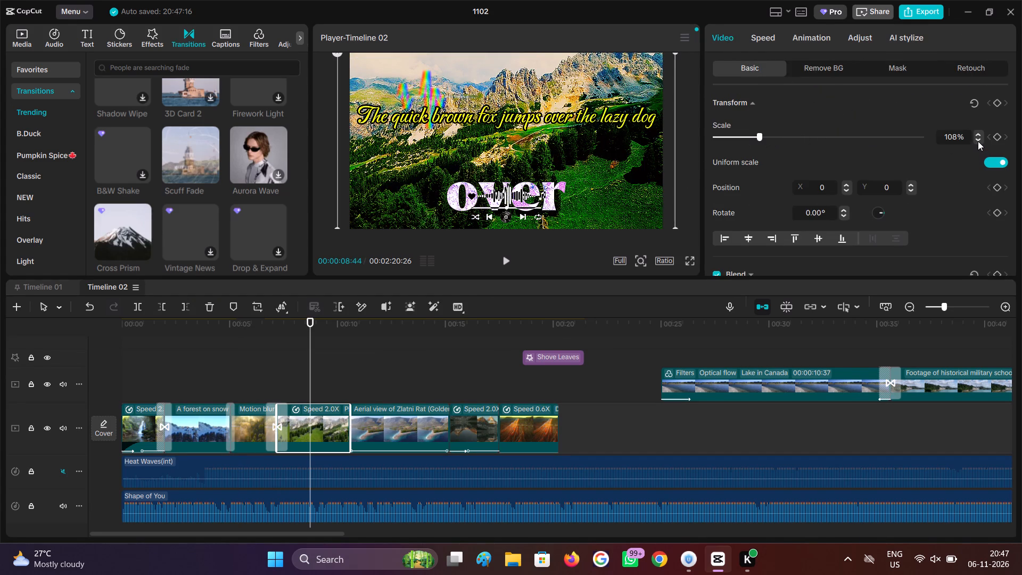
triple_click(978, 141)
left_click(978, 141)
left_click(978, 141)
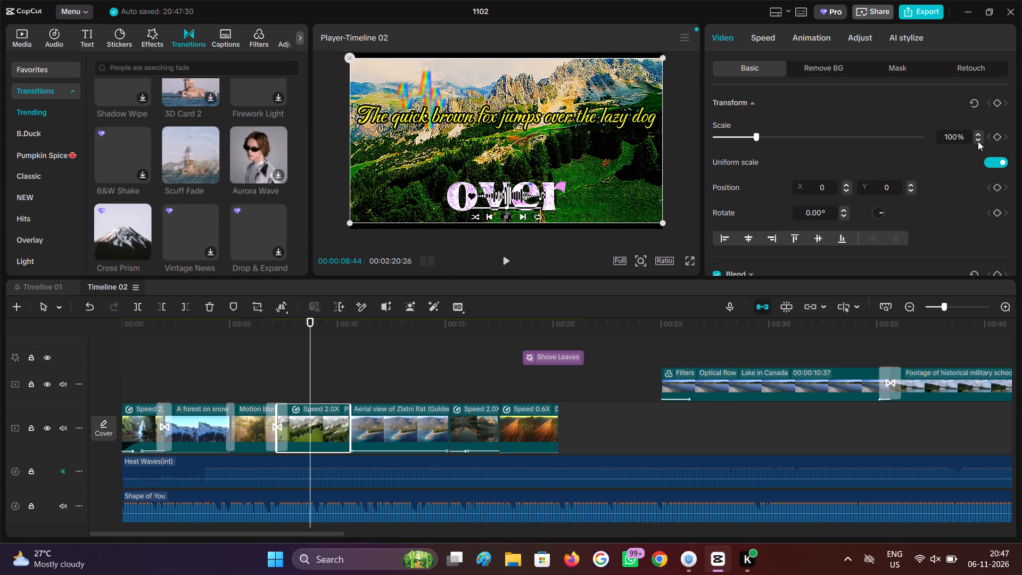
left_click(570, 192)
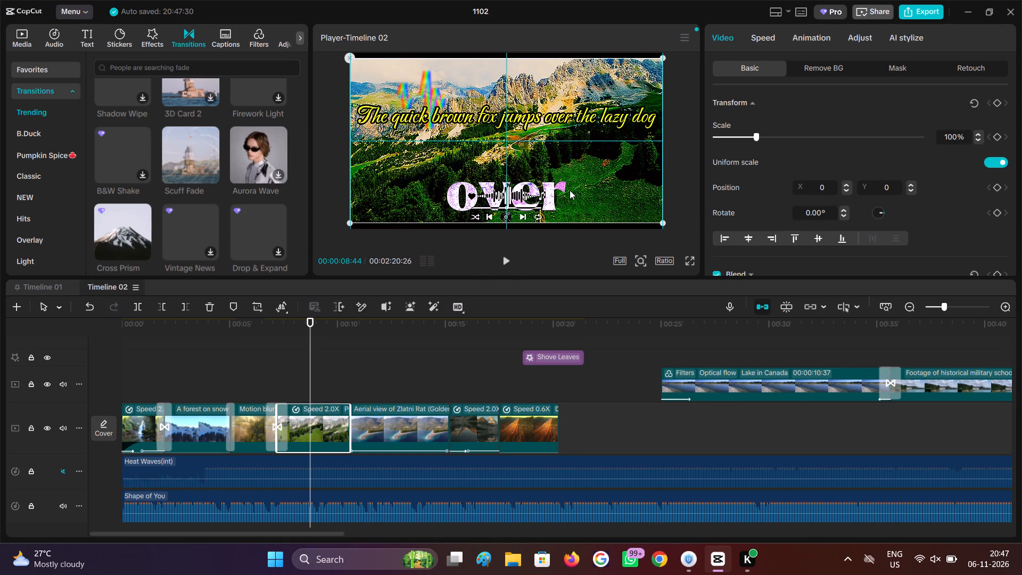
Move the 4K filter later on its track so it starts at about 13 seconds.
scroll(252, 396, "up", 8)
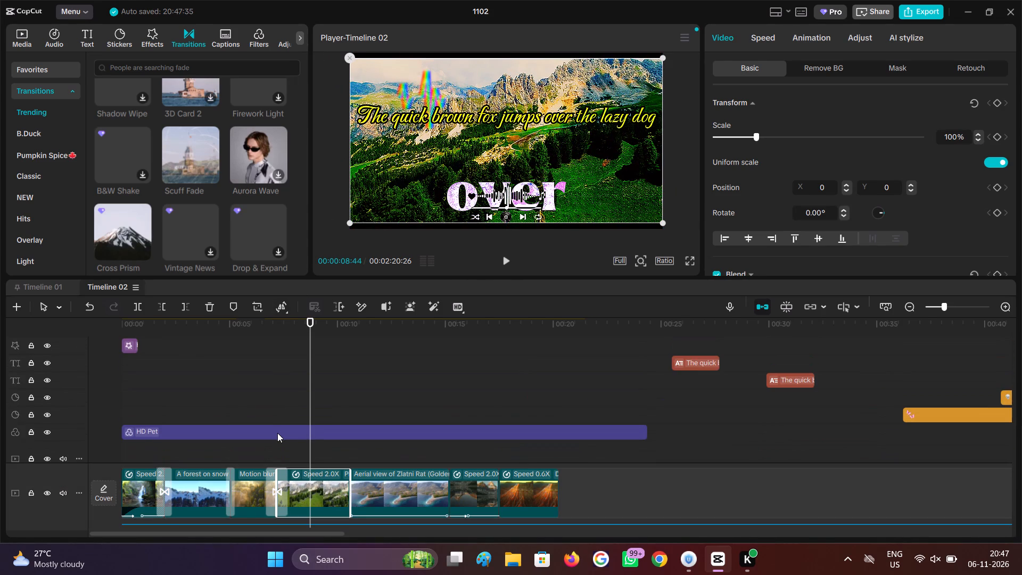
left_click(277, 433)
scroll(295, 416, "down", 1)
scroll(295, 416, "up", 11)
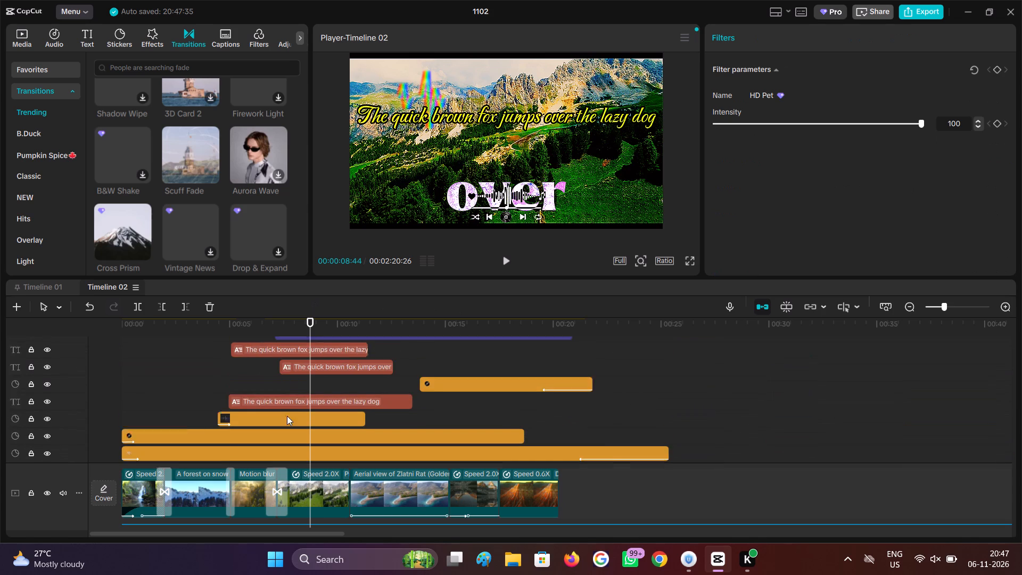
scroll(287, 416, "up", 4)
left_click(303, 401)
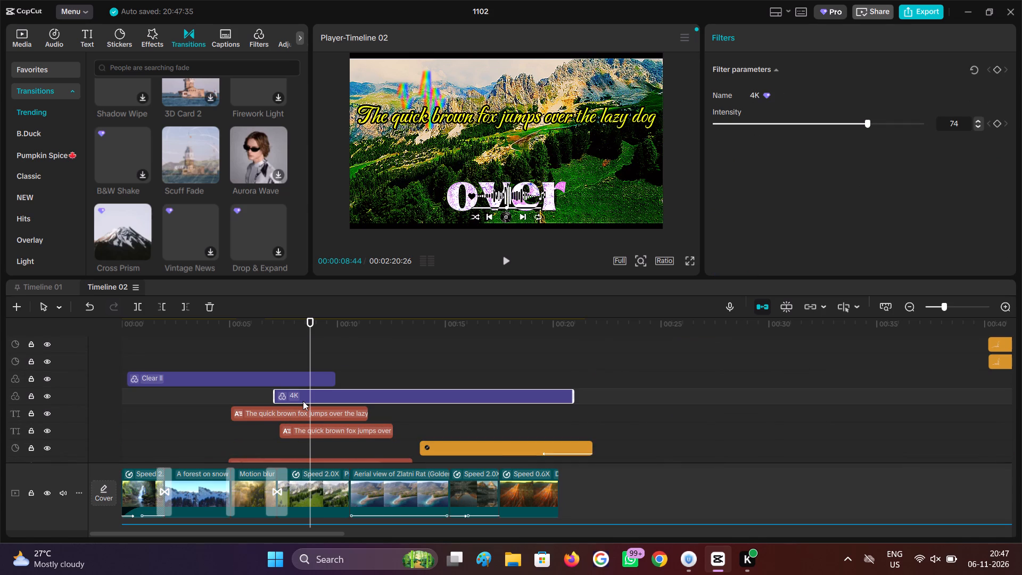
left_click_drag(303, 401, 431, 386)
Shorten the Clear II filter so it ends at about 3.8 seconds, over the forest-on-snow clip.
left_click(323, 378)
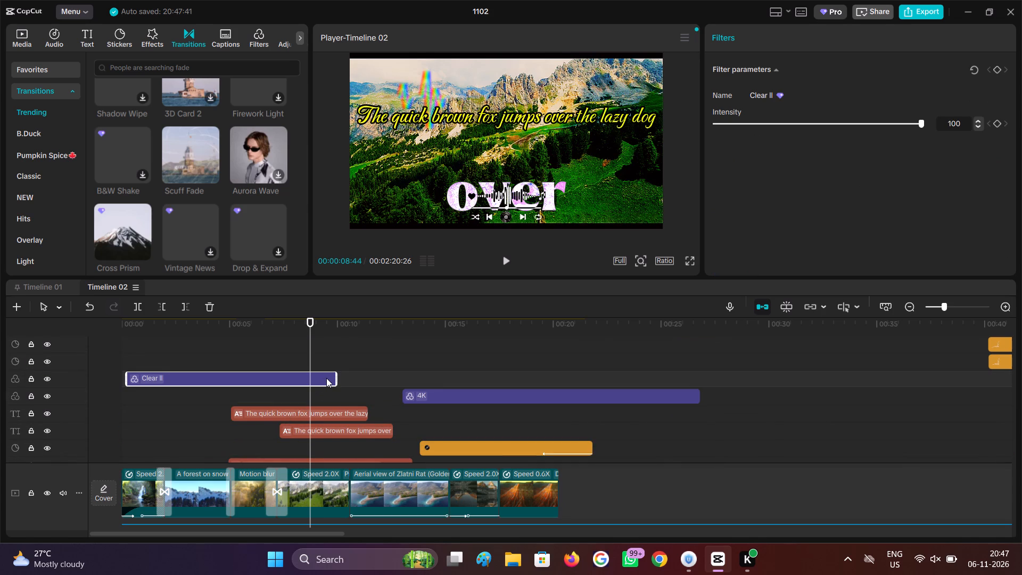
left_click_drag(336, 378, 203, 377)
Trim the HD Pet filter to run from 00:00:07:10 to 00:00:10:36, over the green mountain-valley clip.
scroll(270, 375, "down", 4)
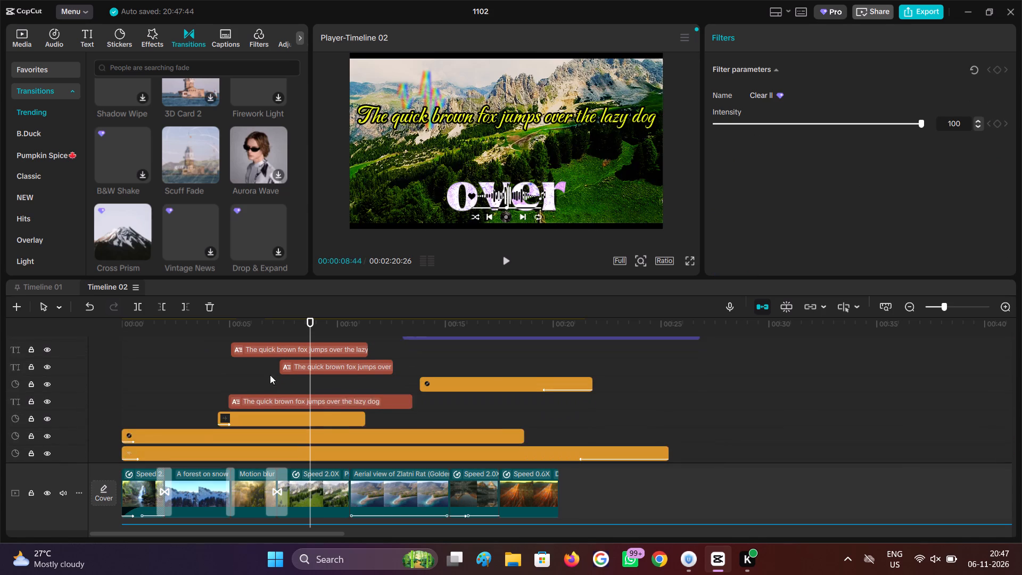
scroll(270, 375, "down", 17)
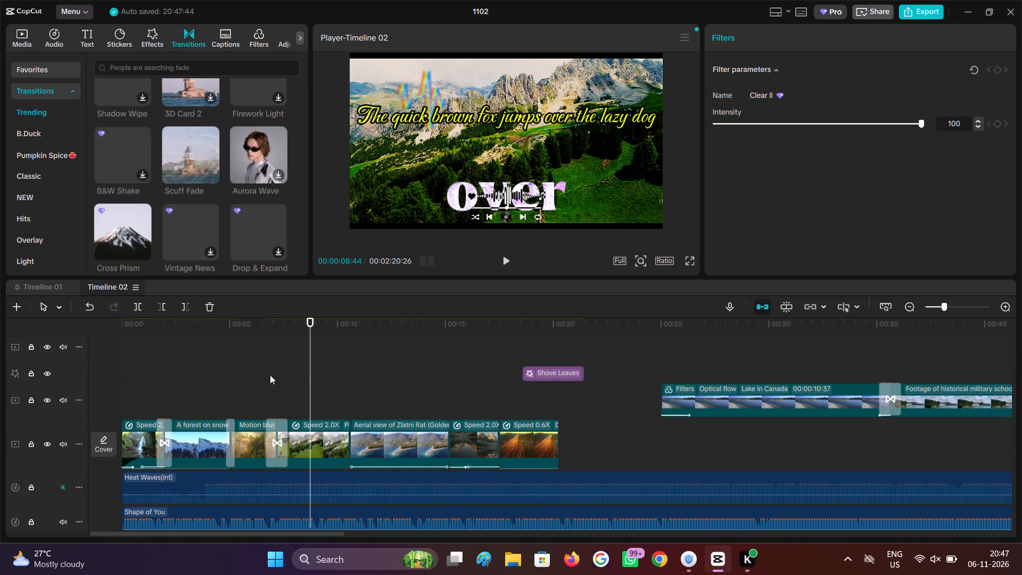
left_click(270, 375)
left_click_drag(270, 375, 276, 376)
scroll(286, 376, "up", 4)
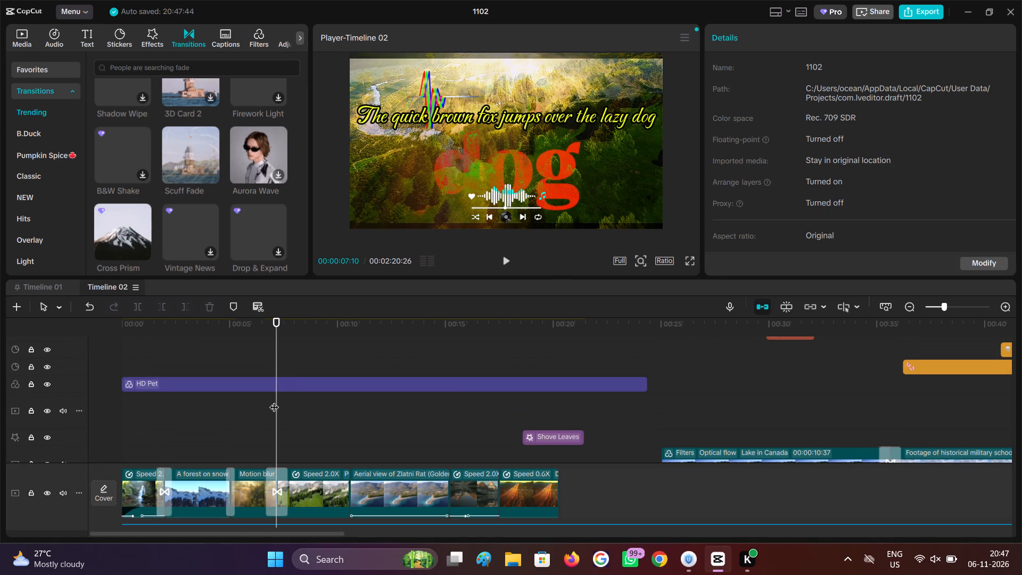
left_click(283, 384)
left_click(156, 310)
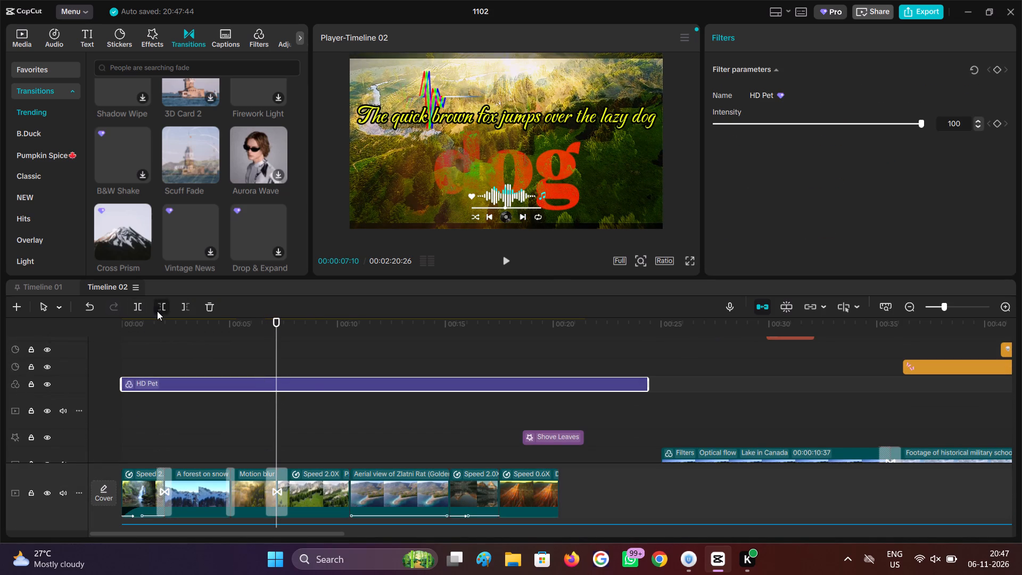
left_click_drag(275, 399, 352, 401)
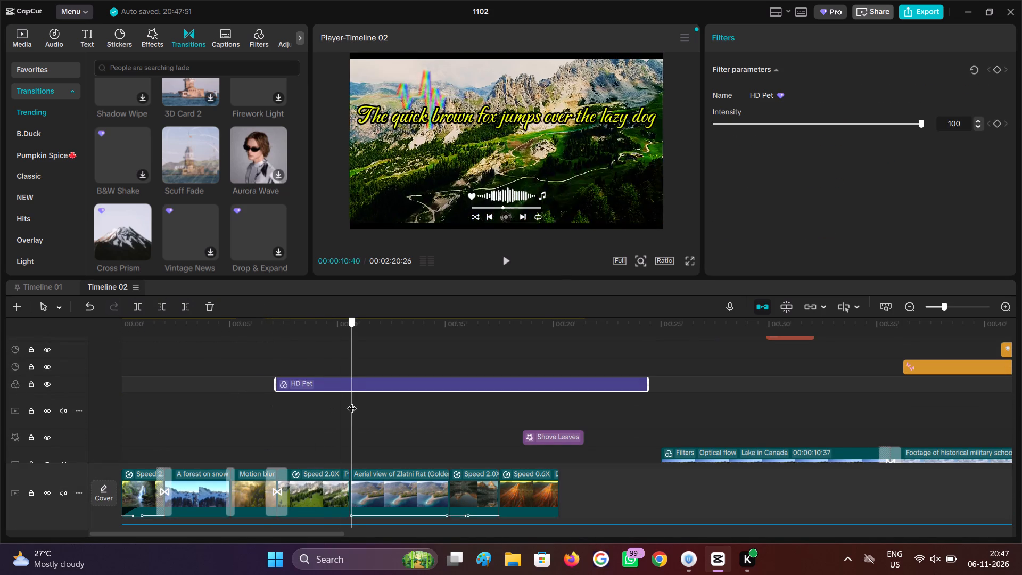
left_click_drag(352, 401, 350, 400)
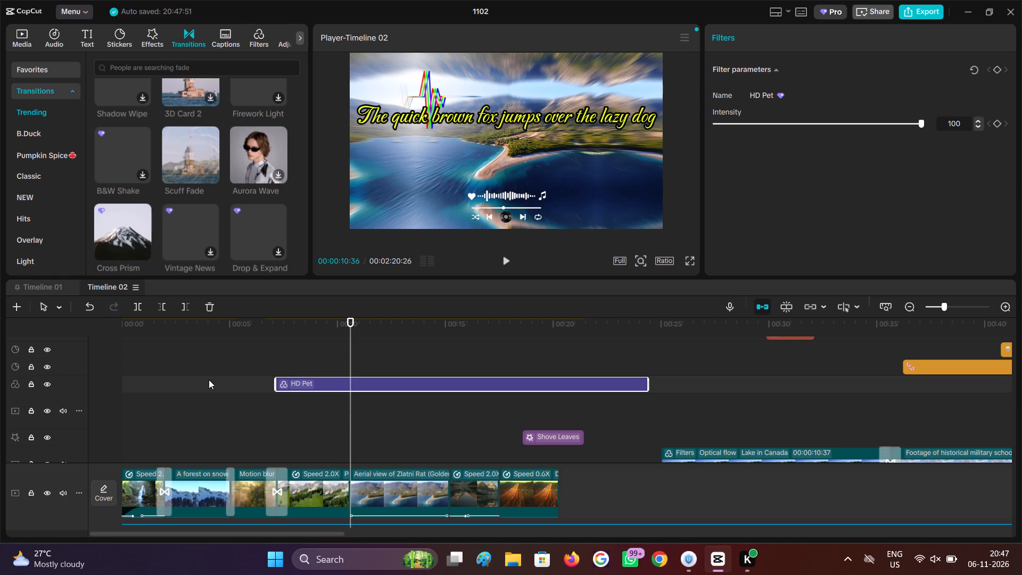
left_click(182, 307)
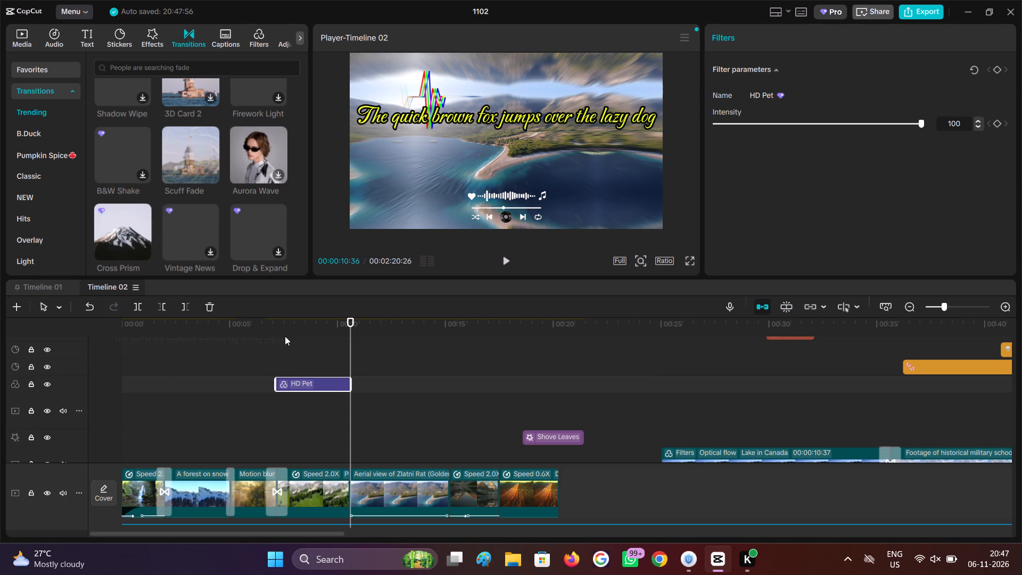
Scrub through the green mountain-valley clip to check its look under the trimmed HD Pet filter.
left_click(285, 336)
left_click_drag(285, 336, 298, 340)
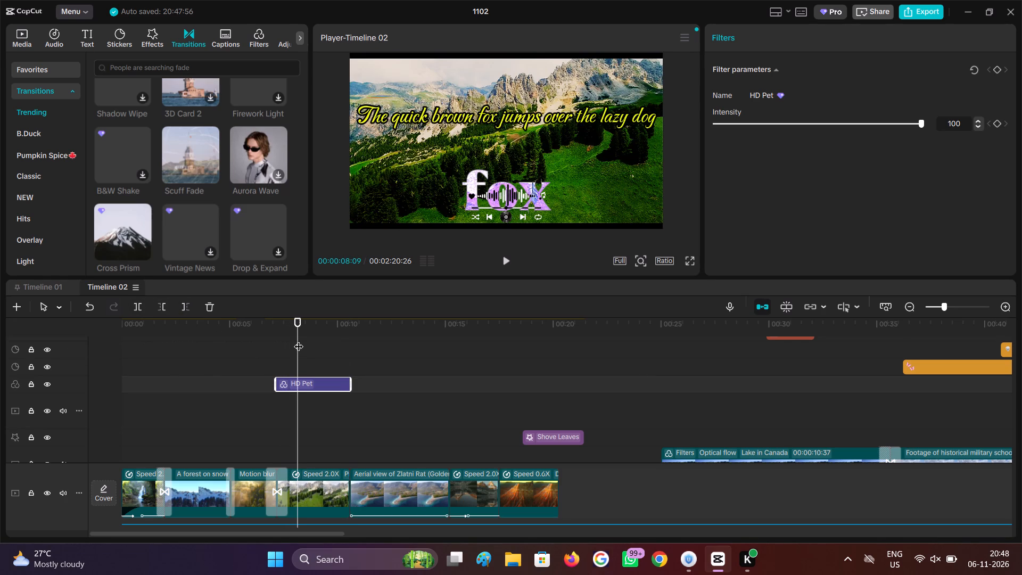
scroll(301, 342, "down", 1)
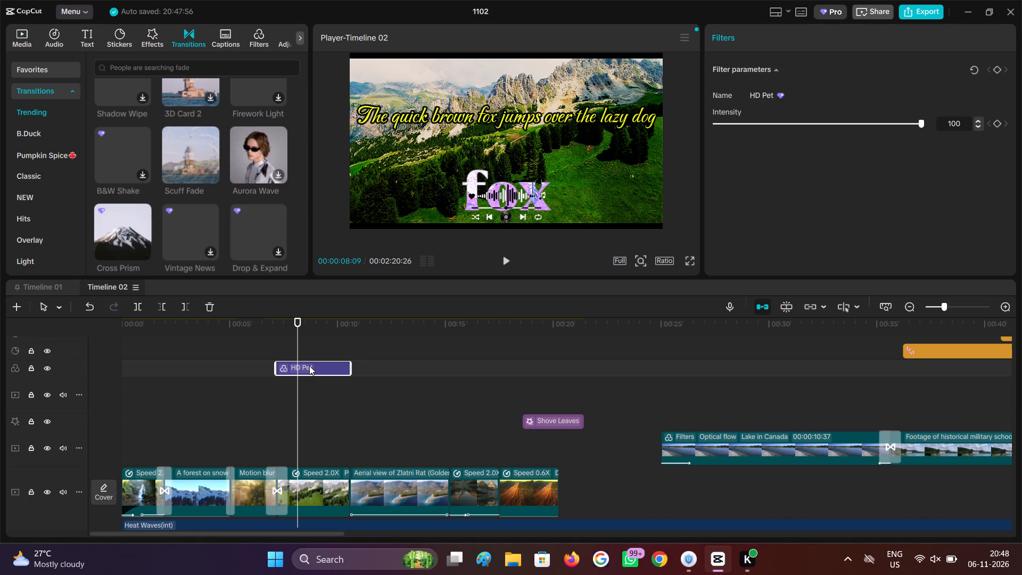
left_click(309, 366)
left_click_drag(294, 402, 312, 404)
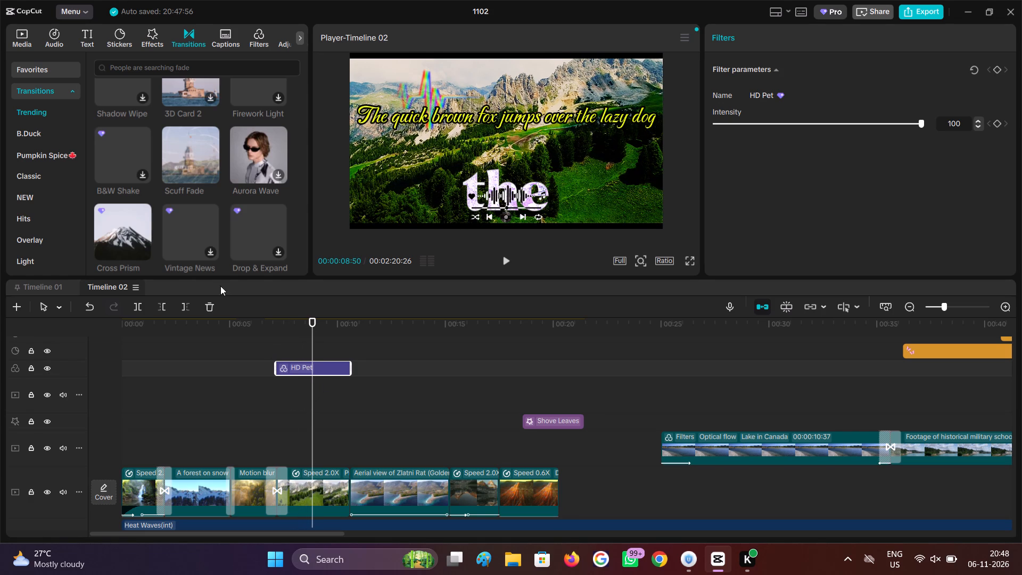
Browse the new transitions and apply Heatwave Flash between the green mountain-valley clip and the Zlatni Rat aerial clip.
scroll(144, 234, "down", 1)
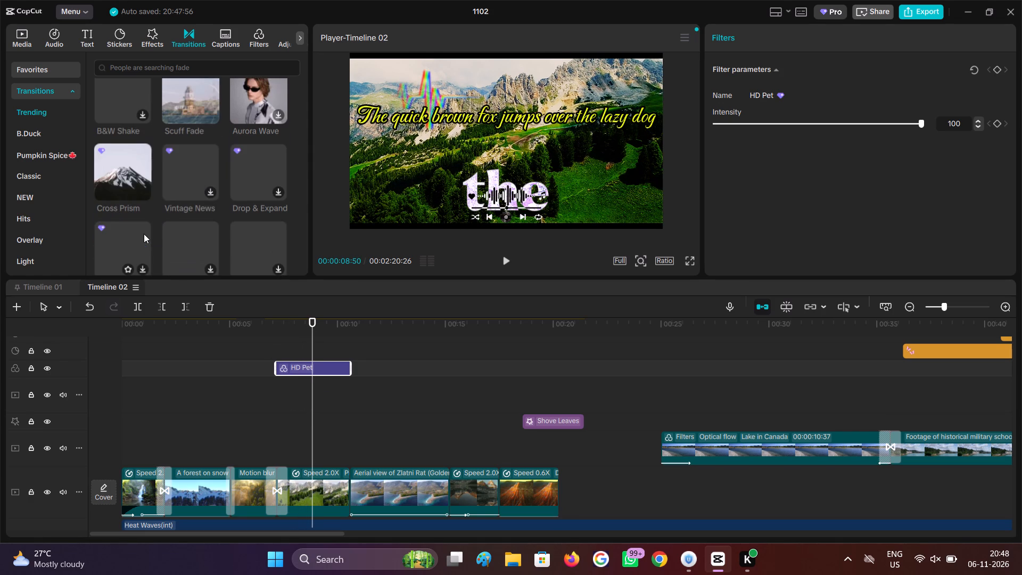
scroll(144, 234, "down", 1)
left_click(34, 200)
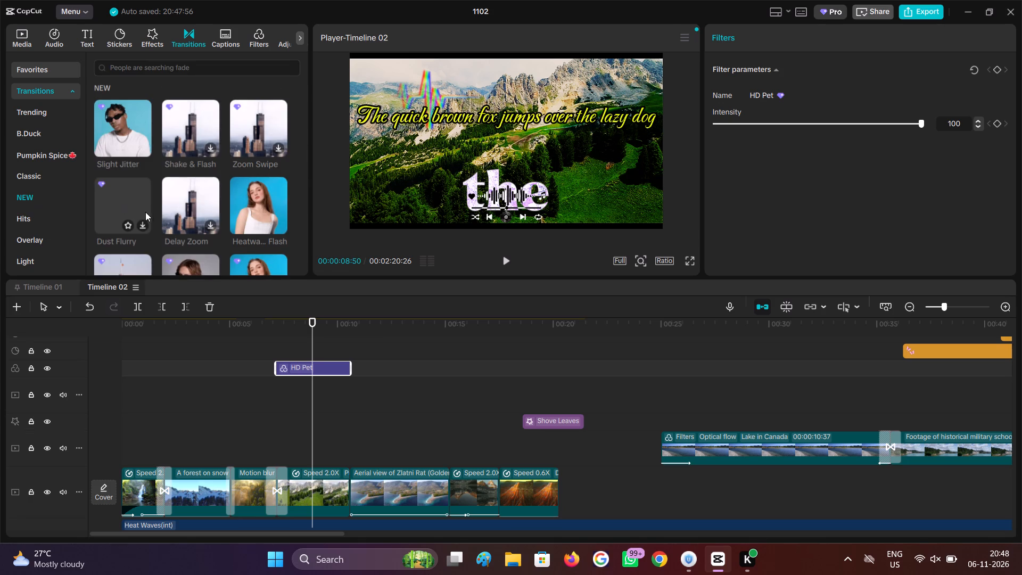
left_click(256, 202)
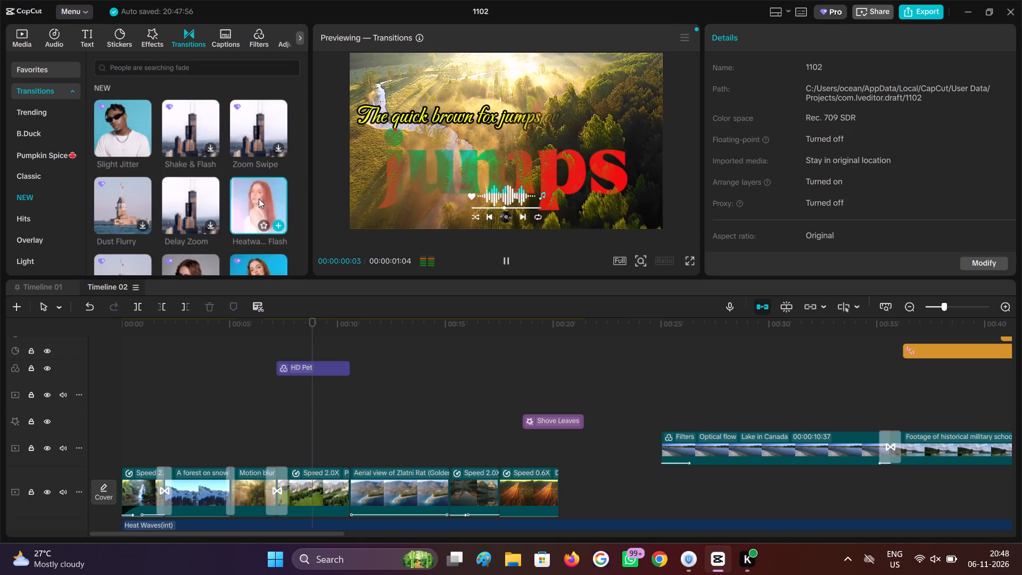
left_click_drag(259, 199, 327, 482)
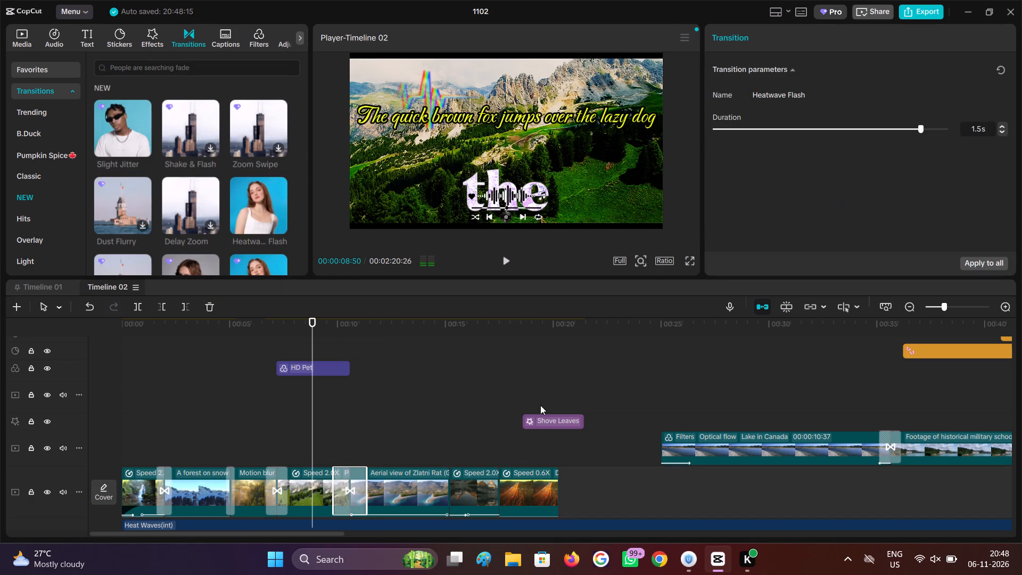
Play from 00:00:08:50 through the Heatwave Flash transition and scrub into the Zlatni Rat clip to check it.
left_click(504, 260)
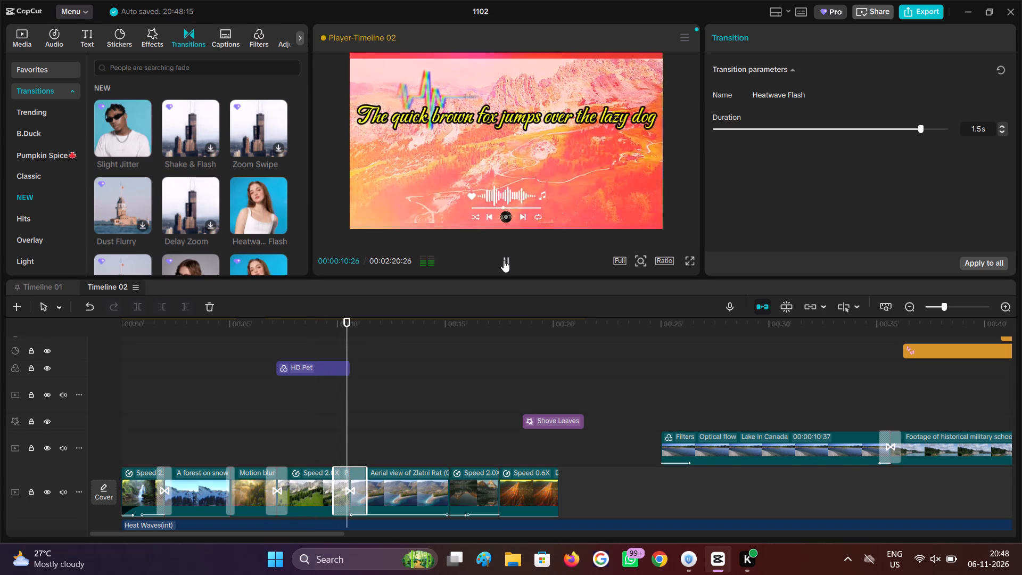
left_click(504, 260)
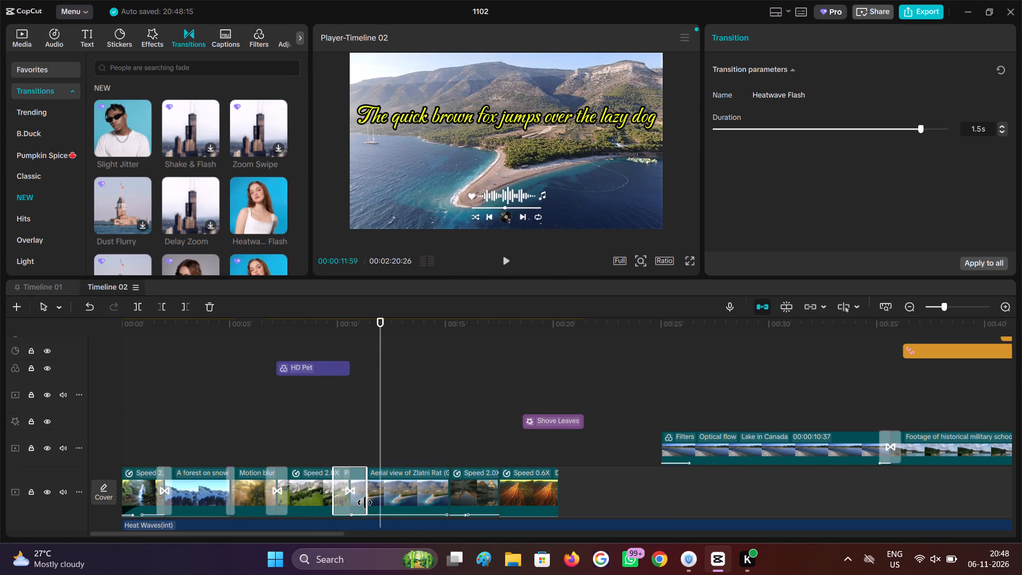
left_click_drag(380, 455, 403, 455)
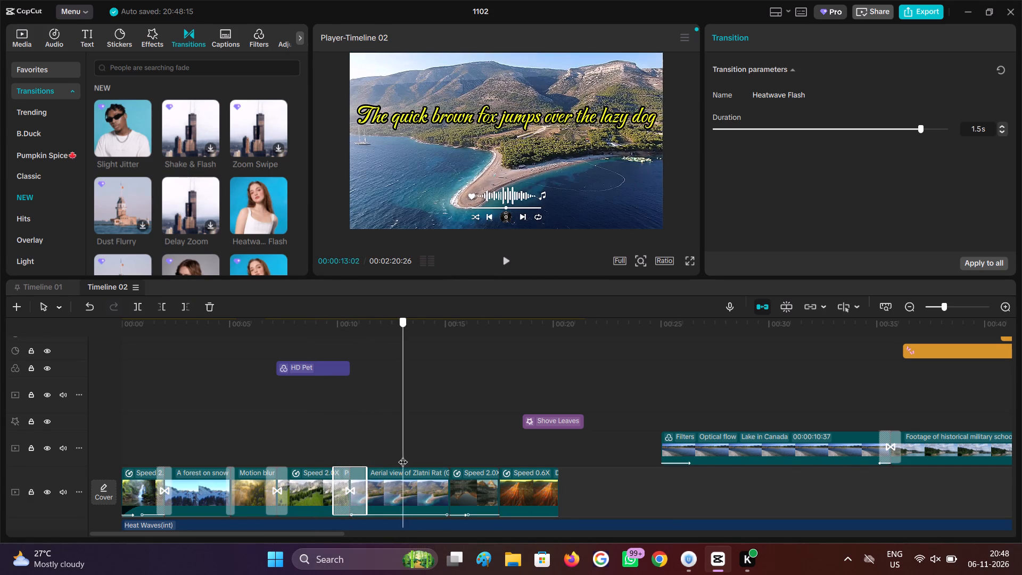
Extend the start of the 4K filter back to about 00:00:10:36, where the HD Pet filter ends.
left_click_drag(403, 455, 398, 462)
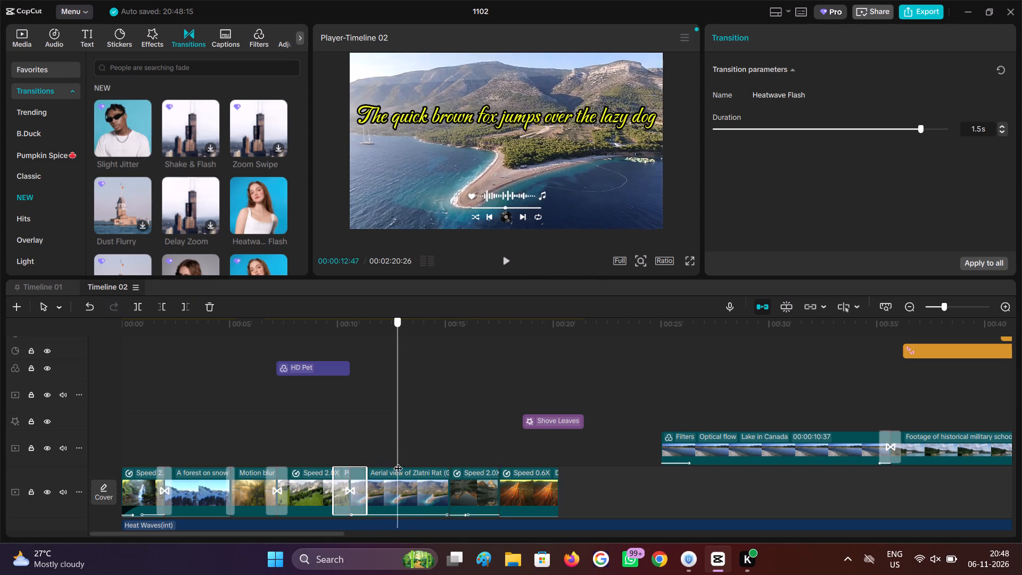
left_click_drag(398, 462, 403, 466)
scroll(407, 466, "up", 11)
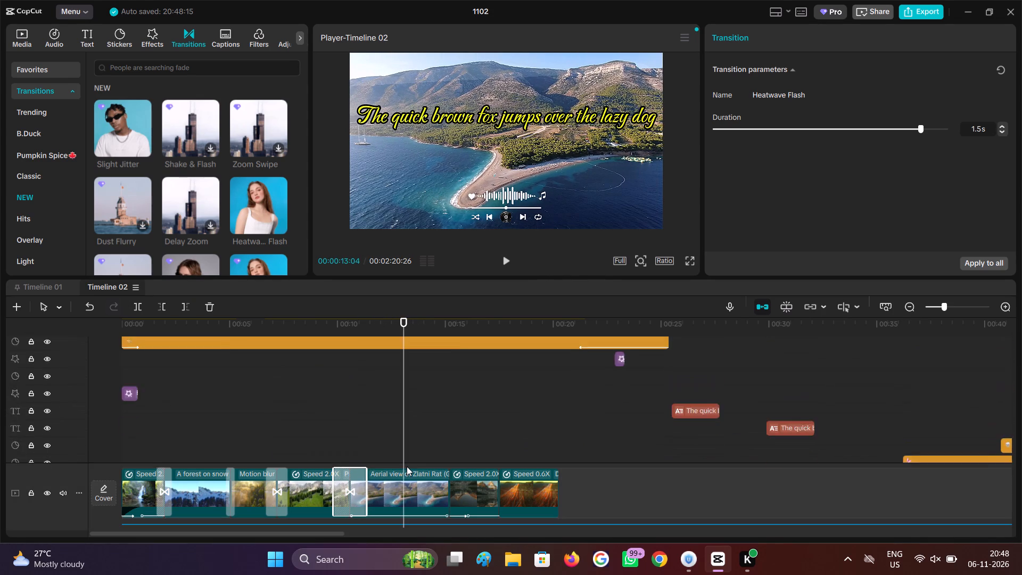
scroll(407, 466, "up", 7)
left_click(414, 397)
left_click_drag(406, 396, 393, 393)
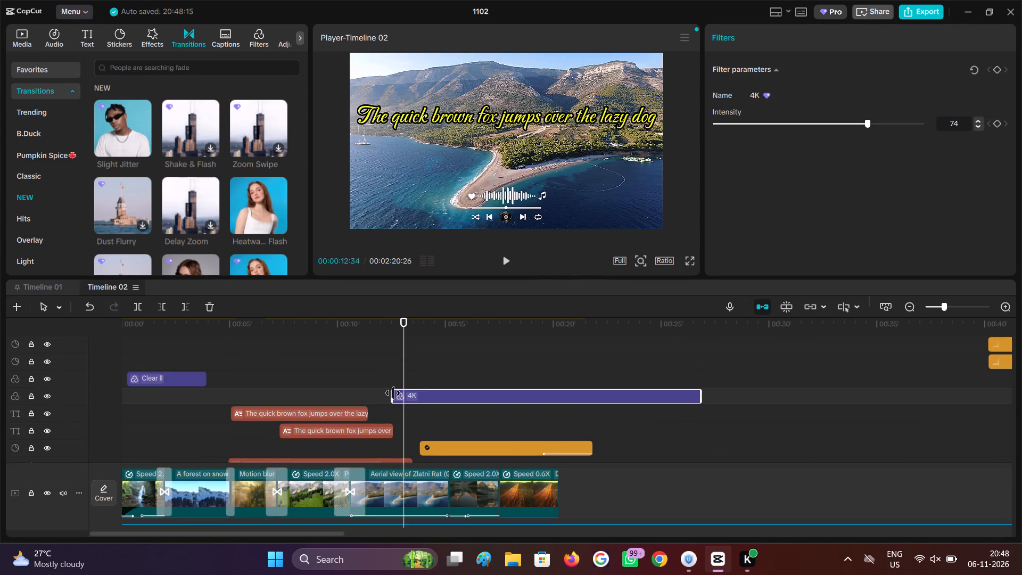
left_click_drag(393, 393, 352, 385)
Scrub the main track from the green valley clip to the orange canyon clip, and back over the opening clips, to check their look.
left_click(318, 357)
scroll(317, 357, "up", 8)
scroll(318, 362, "down", 8)
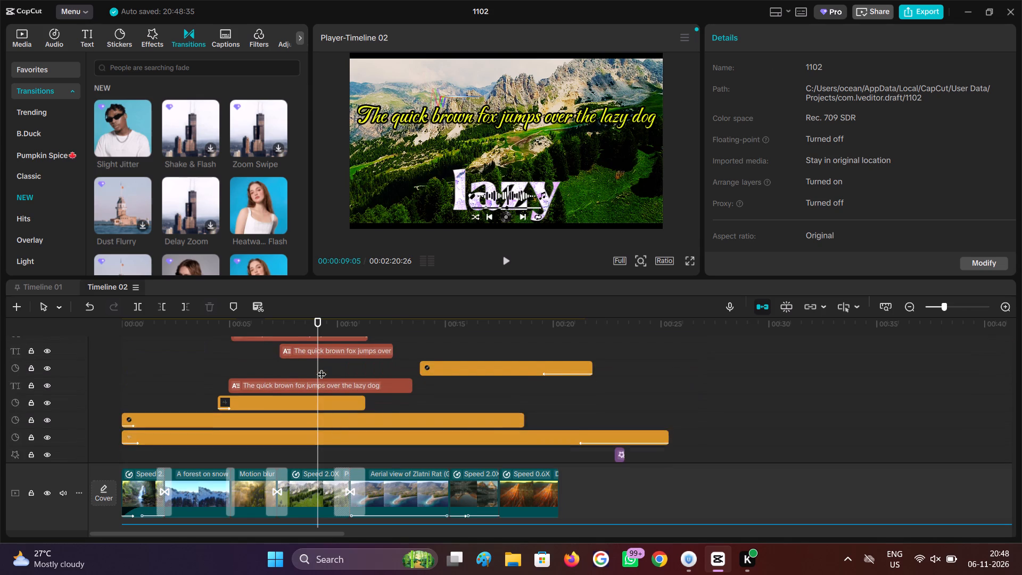
scroll(322, 367, "down", 3)
left_click(369, 437)
left_click_drag(369, 437, 402, 439)
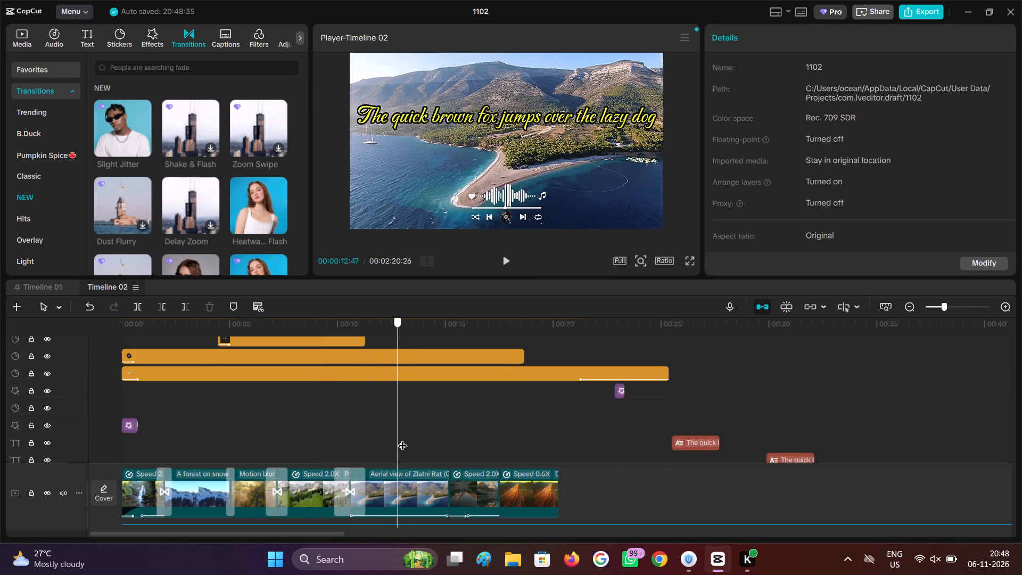
left_click_drag(402, 439, 457, 447)
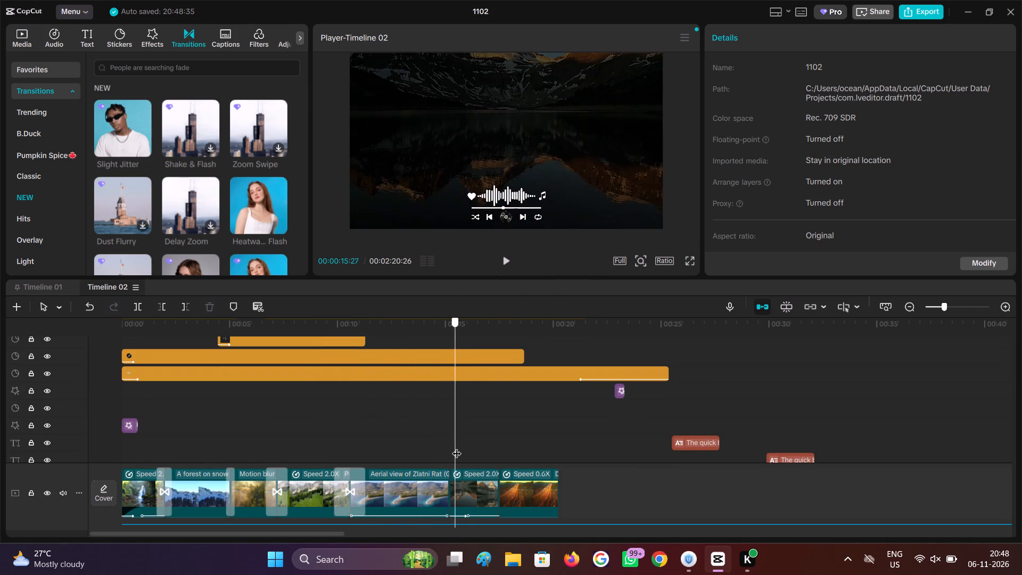
left_click_drag(457, 447, 473, 447)
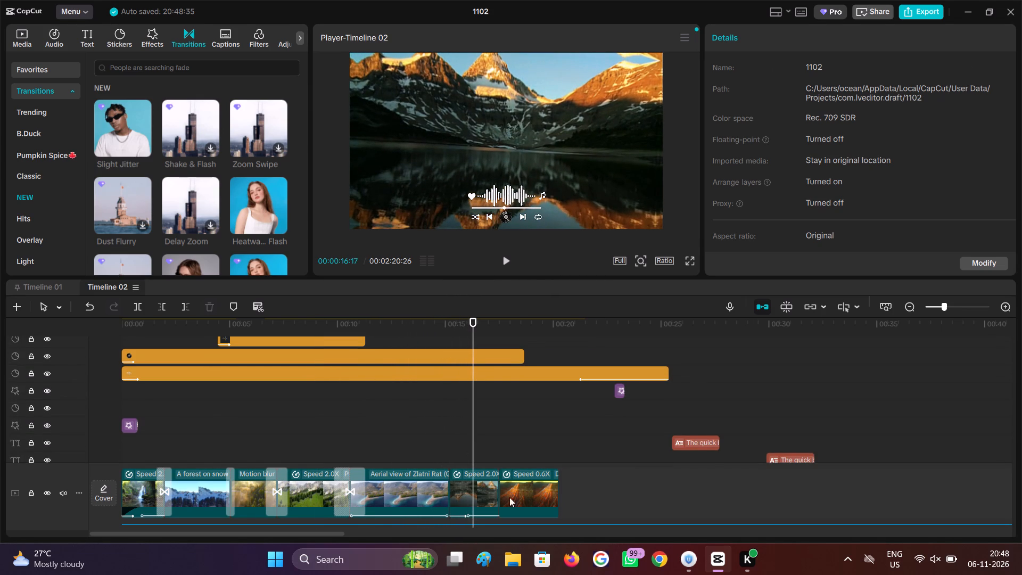
left_click(517, 464)
left_click_drag(518, 457, 148, 446)
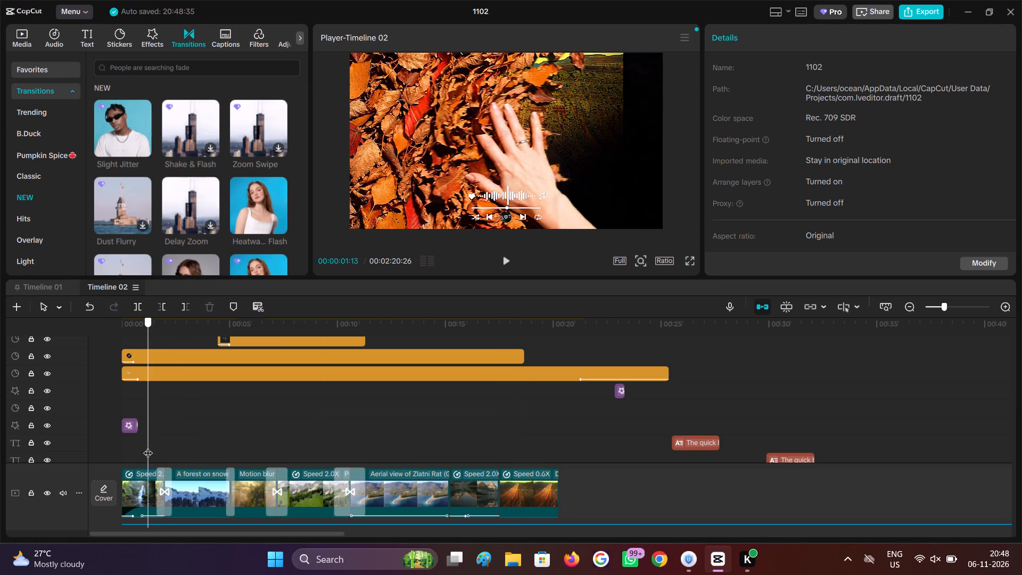
left_click_drag(148, 446, 195, 446)
Set the snow forest clip's audio fade in to 0.5 s and its fade out to 1.1 s.
left_click(203, 475)
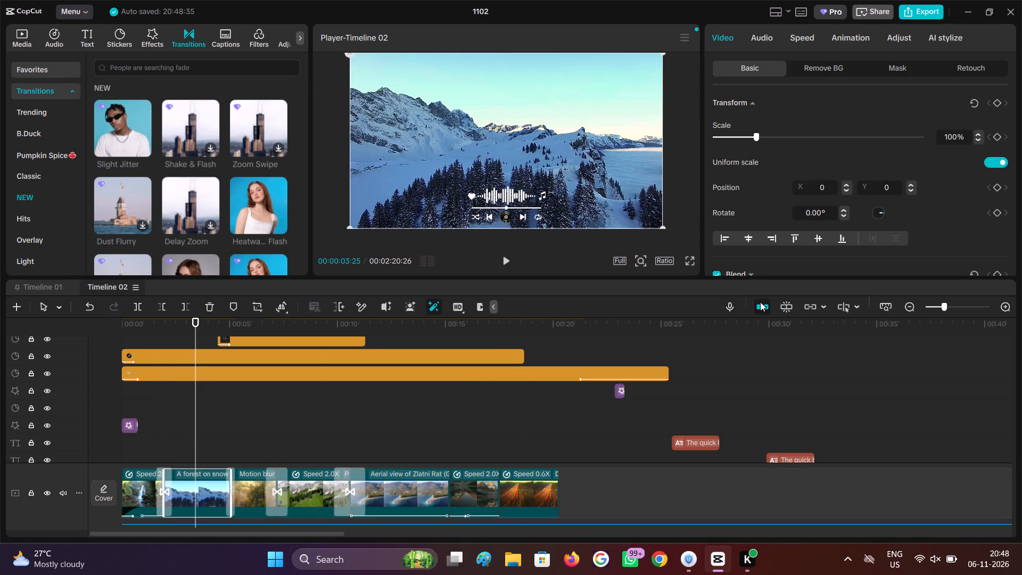
left_click(771, 45)
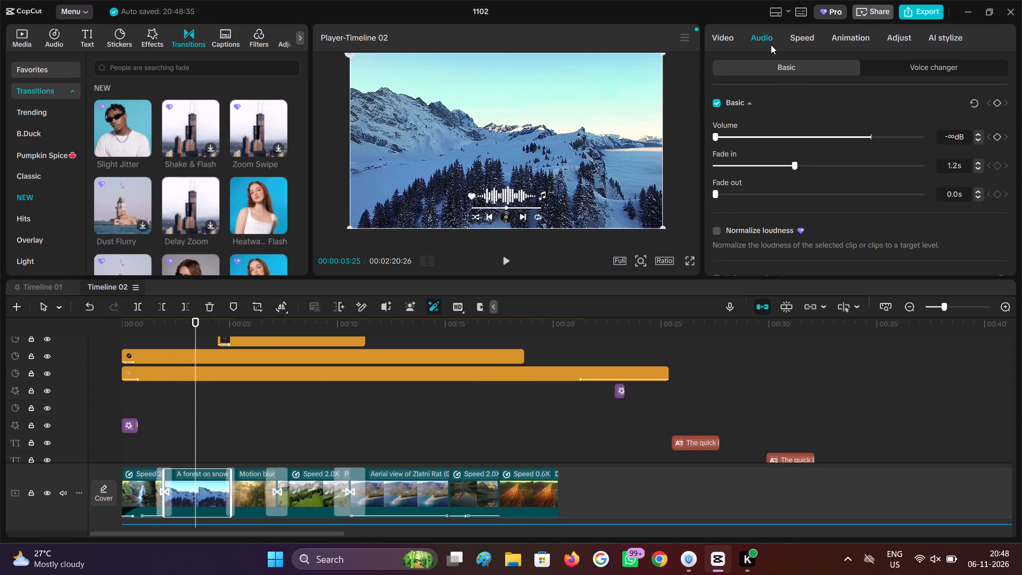
left_click_drag(780, 168, 740, 169)
left_click_drag(740, 169, 747, 169)
left_click_drag(722, 192, 789, 189)
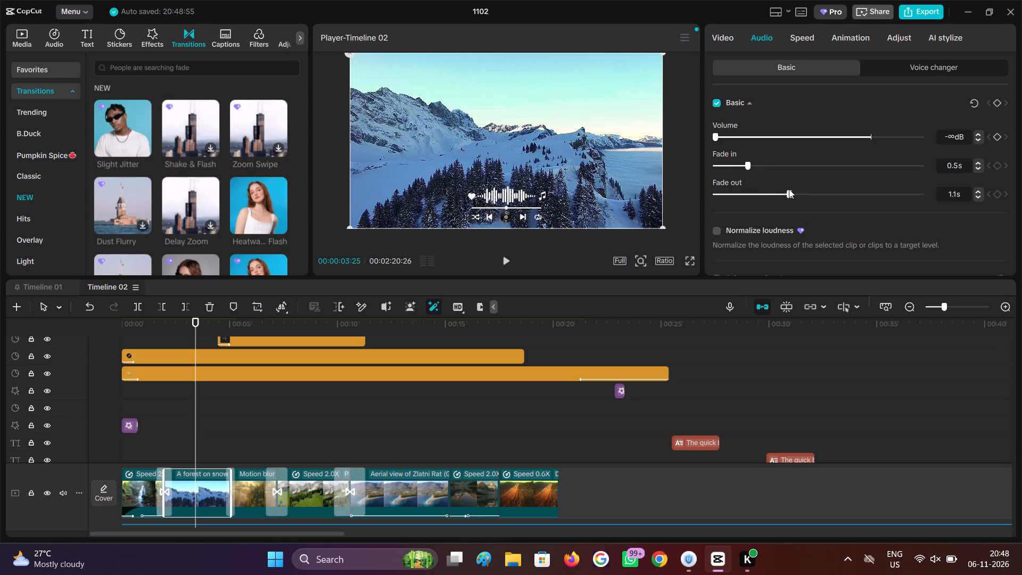
Turn on Enhance voice for the snow forest clip's audio.
scroll(789, 189, "down", 4)
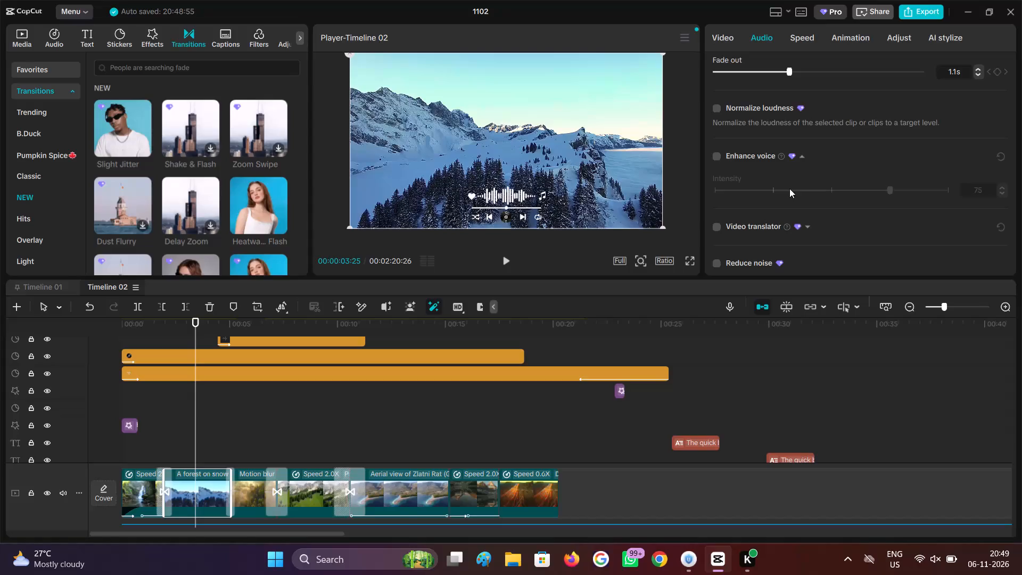
left_click(718, 157)
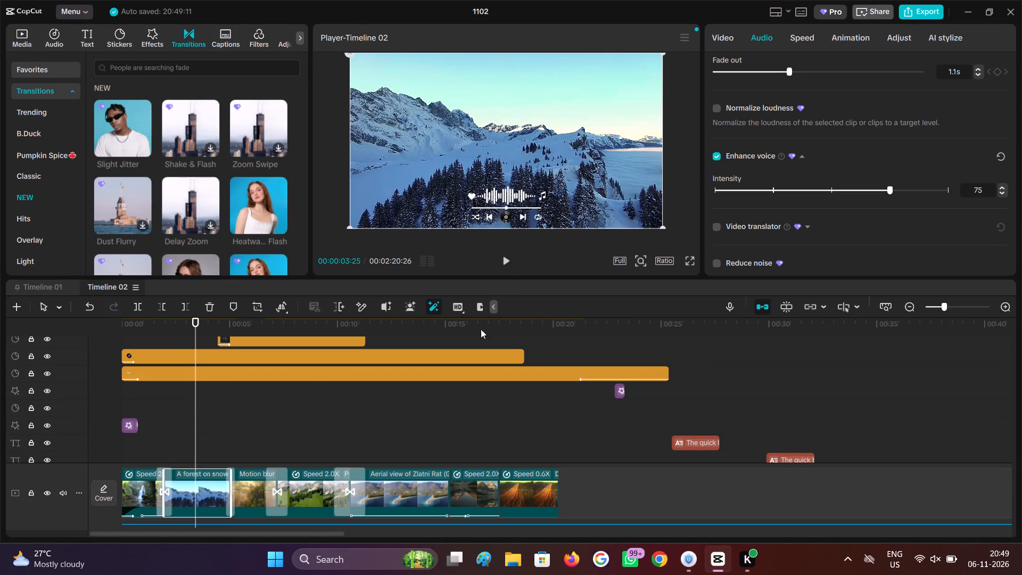
Trim the starts of the long disc sticker and the music-player sticker so both begin at 00:00:03:25.
left_click(173, 360)
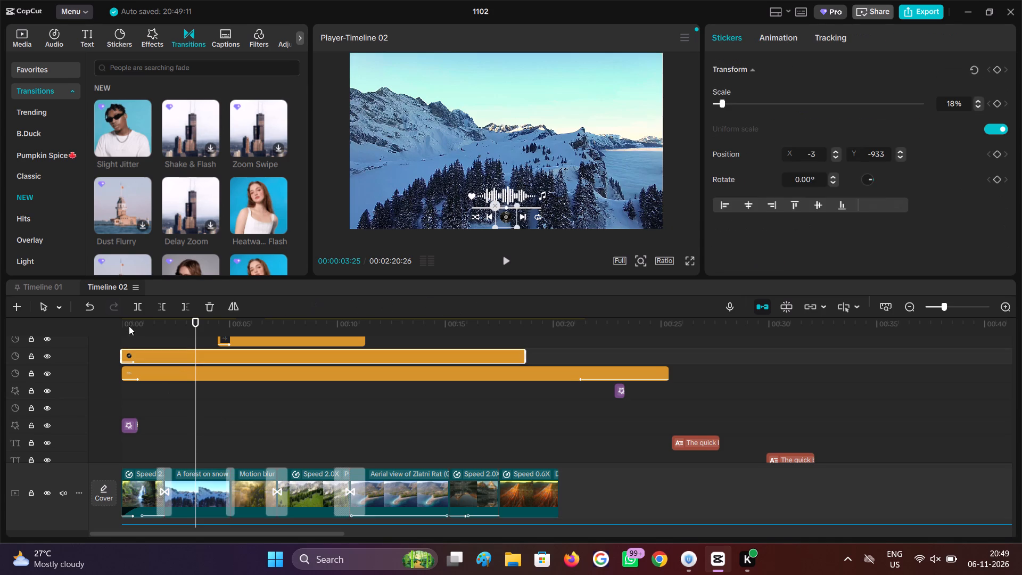
left_click(159, 308)
left_click(165, 379)
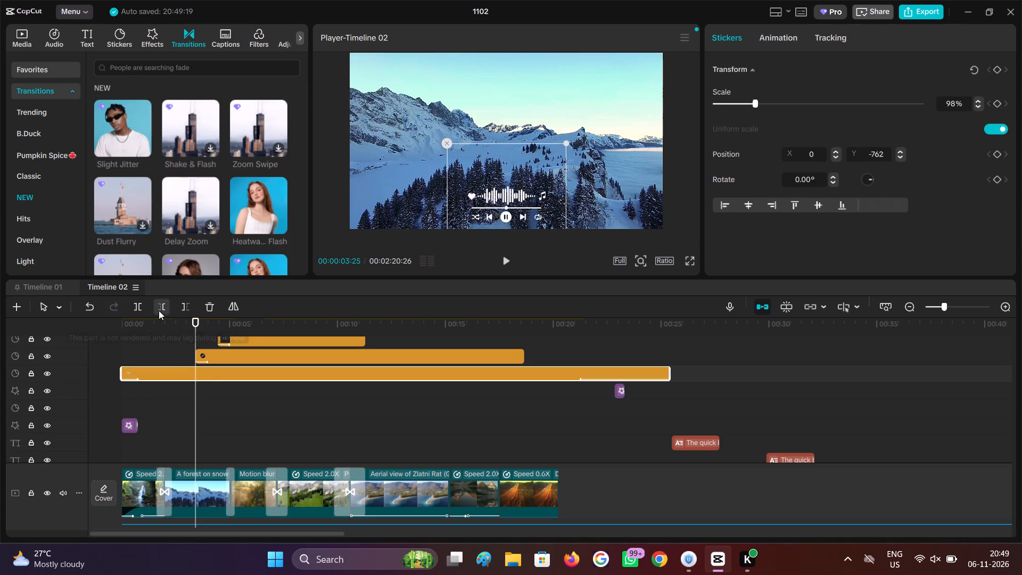
left_click(159, 310)
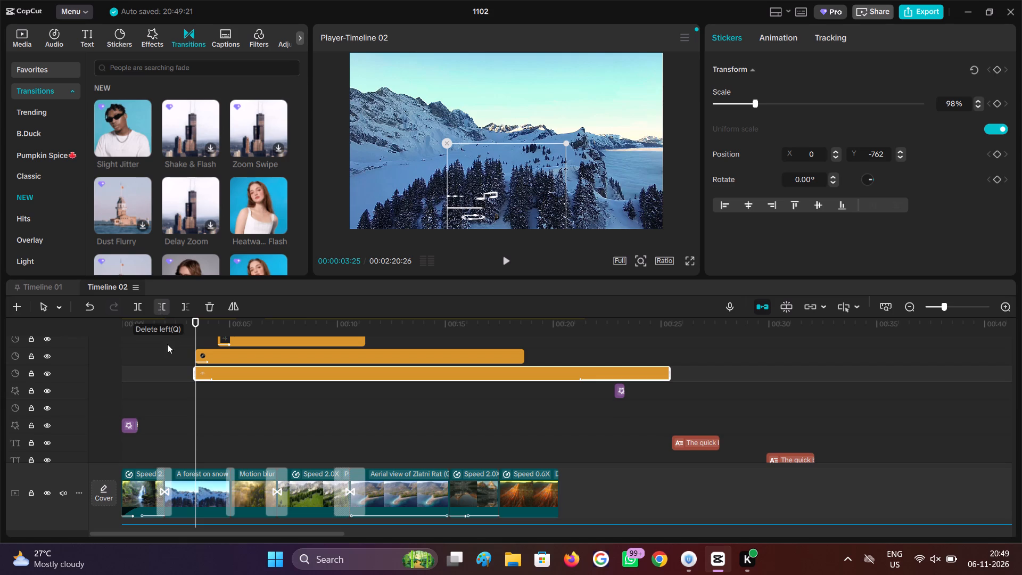
Trim the ends of the music-player sticker and the second disc sticker to 00:00:20:13, where the canyon clip ends.
left_click_drag(197, 434, 170, 430)
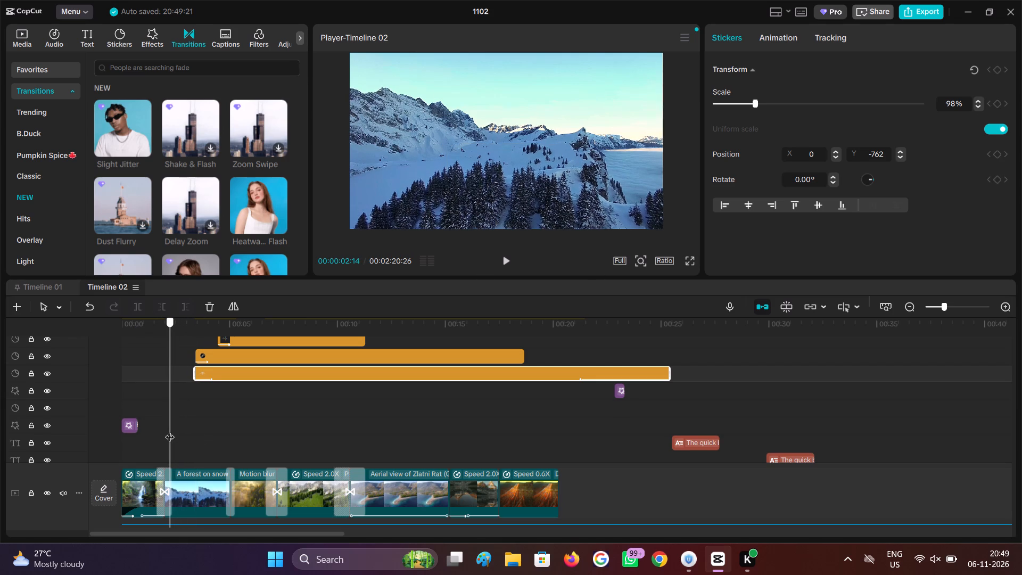
left_click_drag(170, 430, 216, 437)
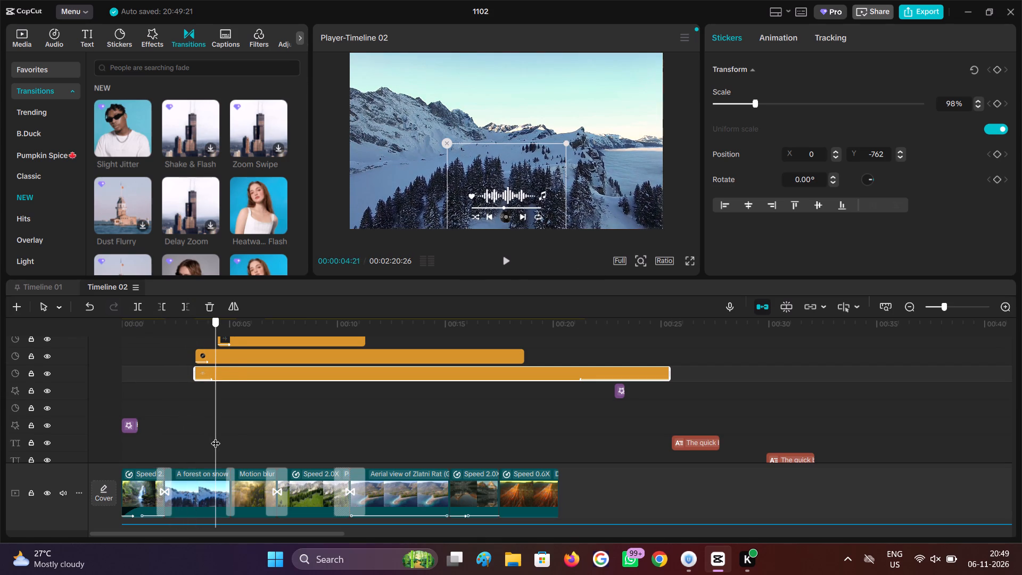
left_click_drag(216, 437, 558, 457)
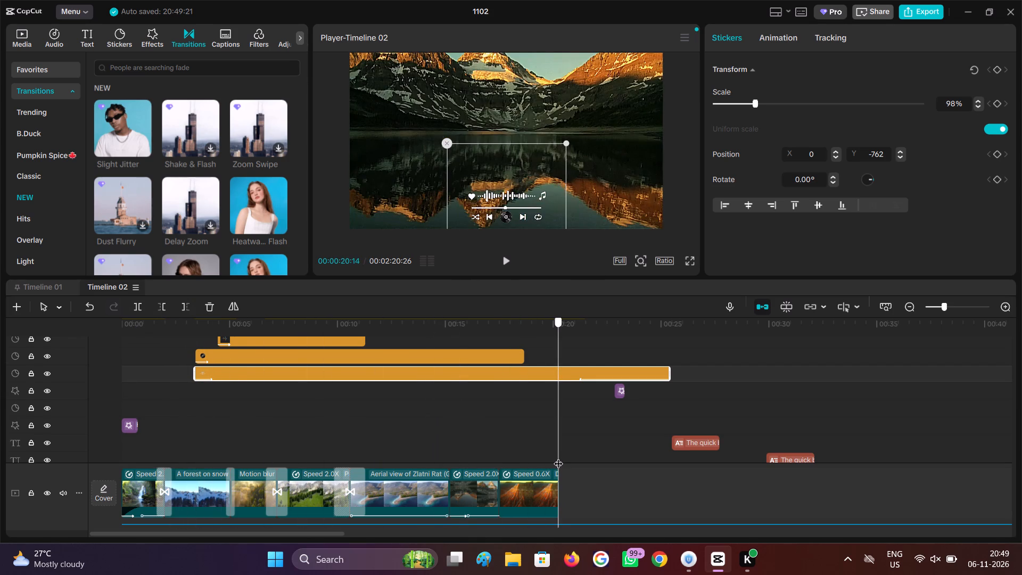
left_click_drag(558, 457, 558, 455)
left_click(186, 313)
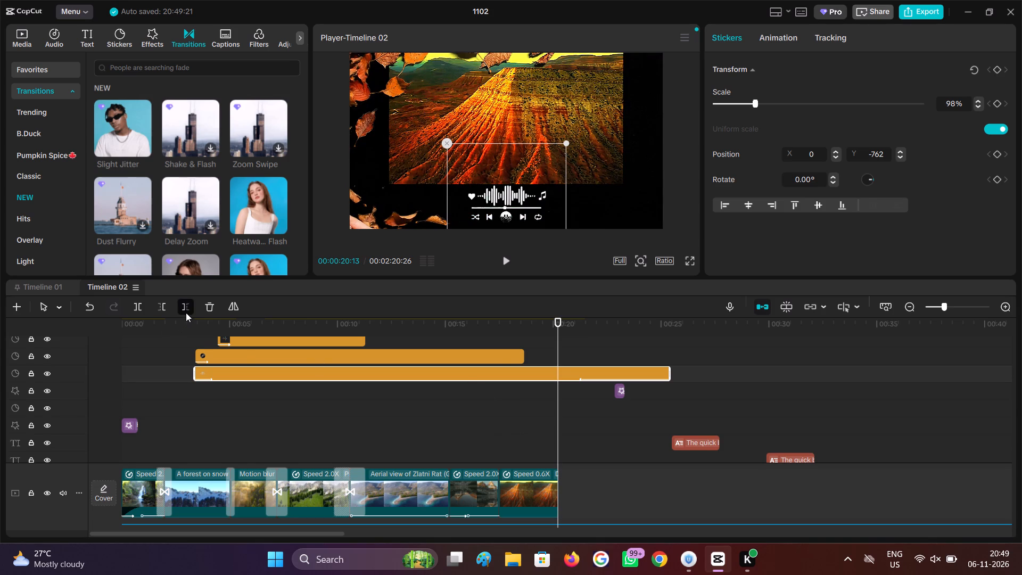
scroll(456, 431, "up", 2)
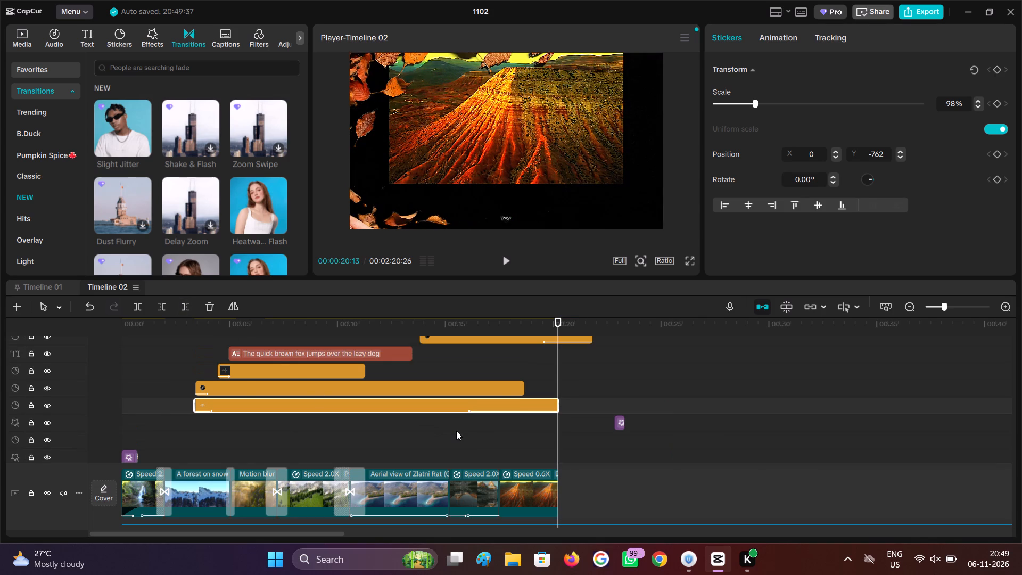
scroll(532, 425, "up", 2)
left_click(521, 368)
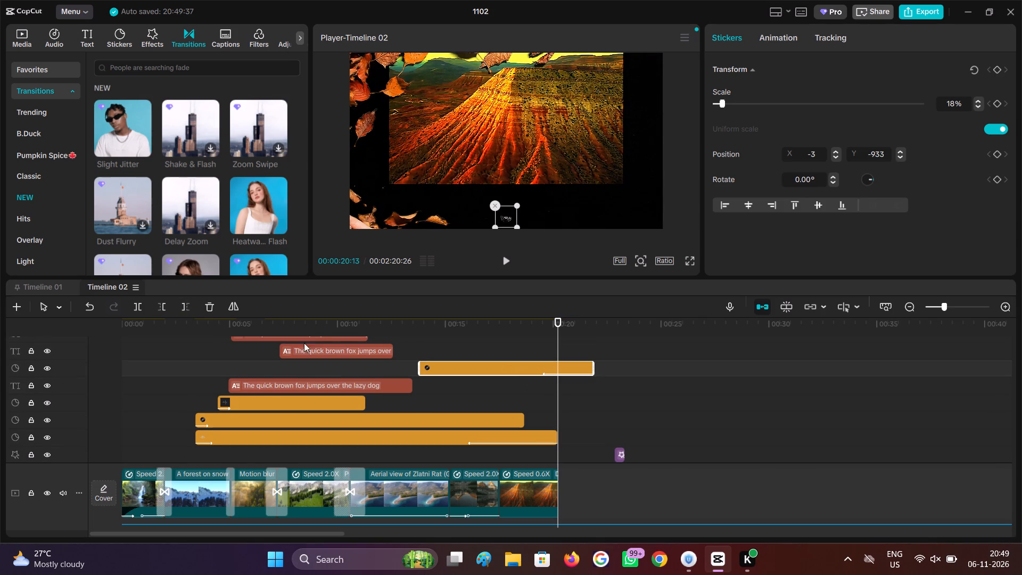
left_click(183, 303)
Trim the end of the 4K filter to 00:00:20:13.
scroll(534, 380, "up", 5)
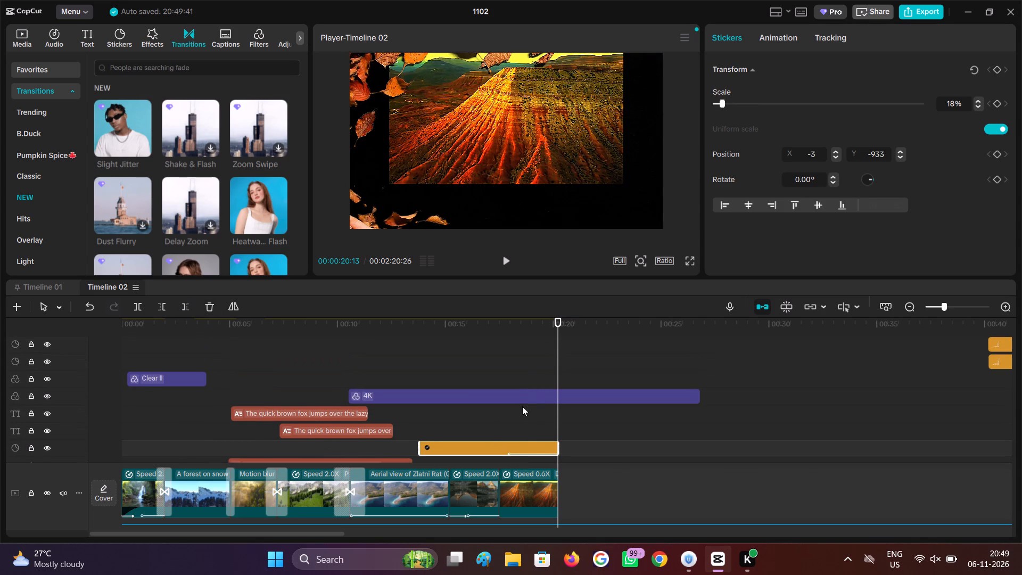
left_click(521, 396)
left_click(185, 314)
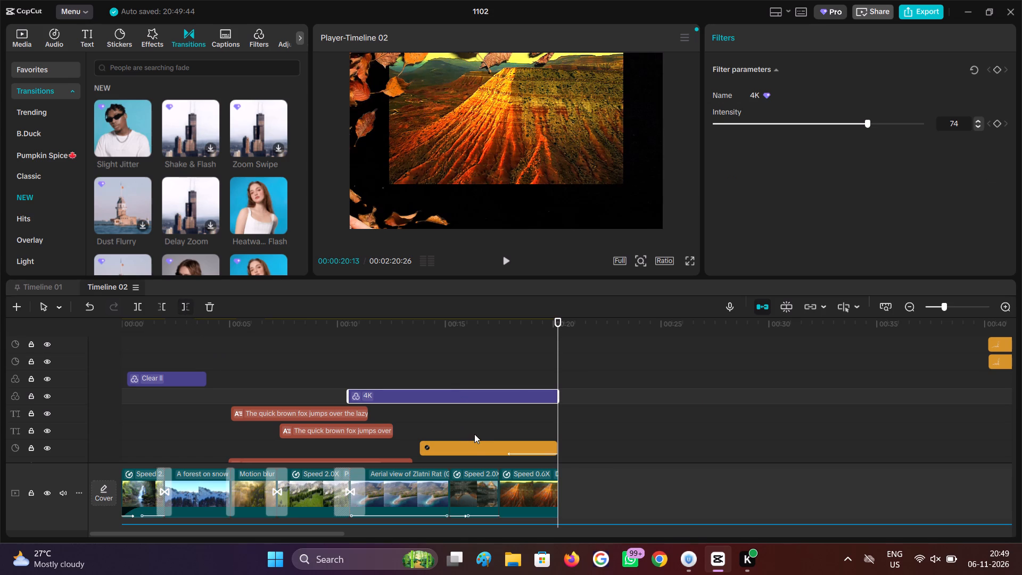
Trim the Shove Leaves effect over the canyon clip to end at 00:00:20:13 and set its speed to 66.
scroll(474, 434, "down", 8)
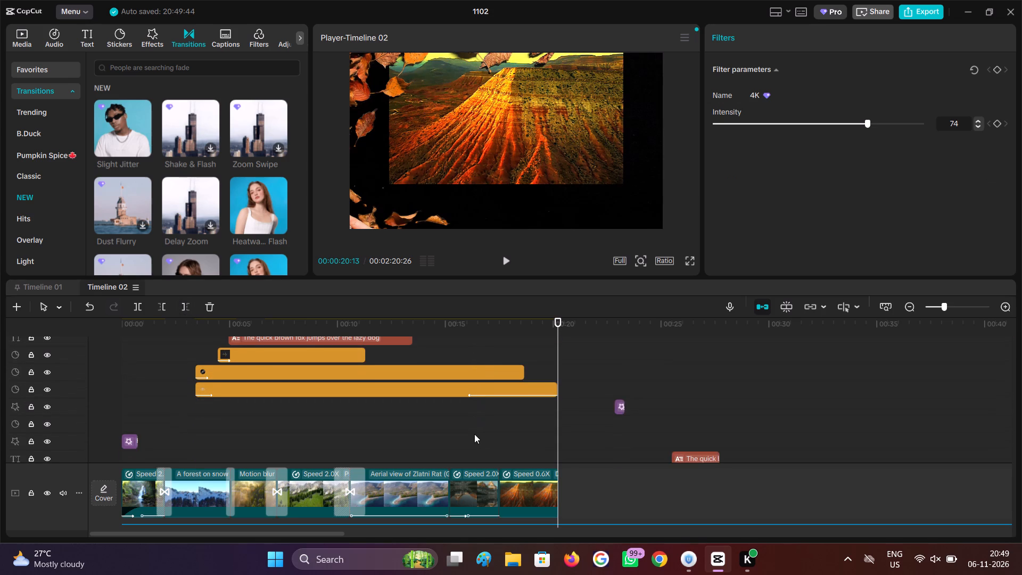
scroll(474, 434, "down", 3)
scroll(538, 439, "down", 11)
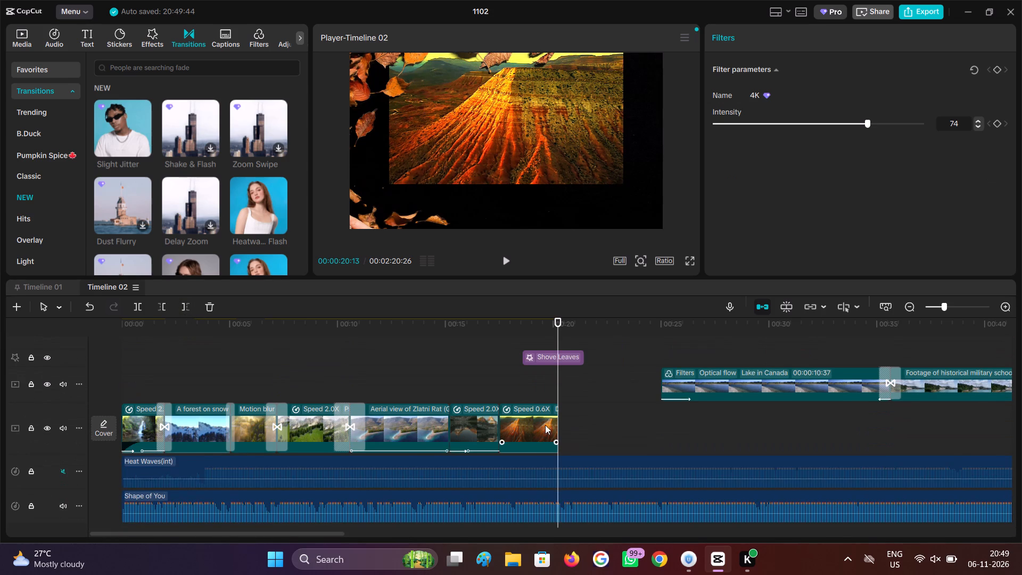
left_click(547, 363)
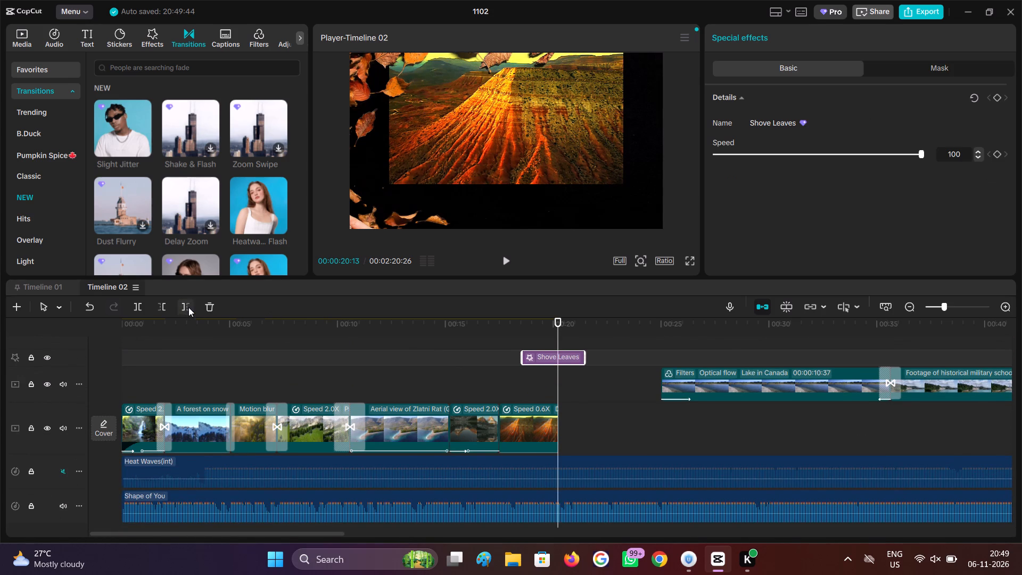
left_click(188, 307)
left_click_drag(862, 153, 795, 154)
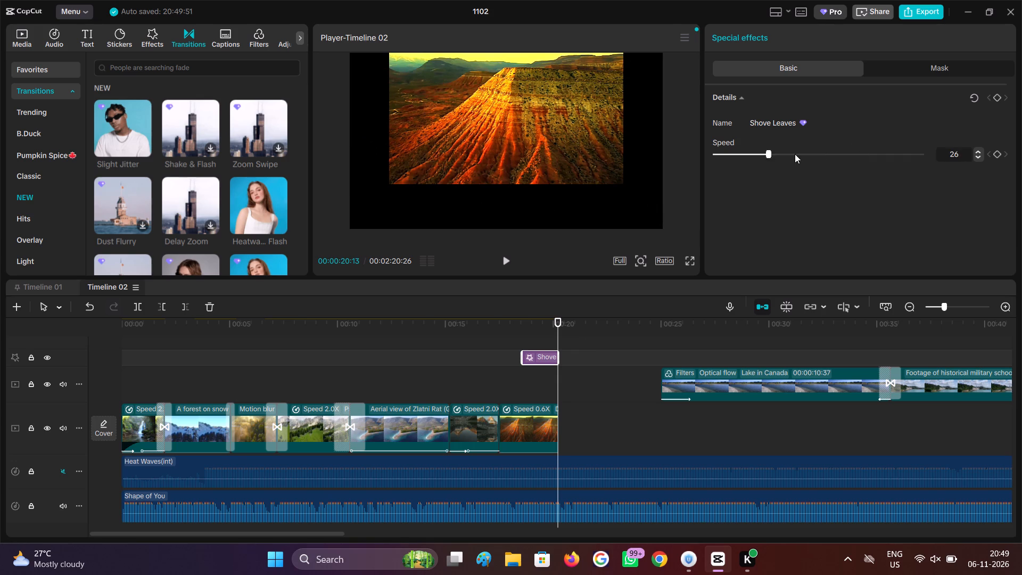
left_click_drag(795, 154, 852, 154)
Trim the Lake in Canada overlay clip's start to about 00:00:29 and move its first mask keyframe to the new start.
left_click_drag(557, 387, 564, 422)
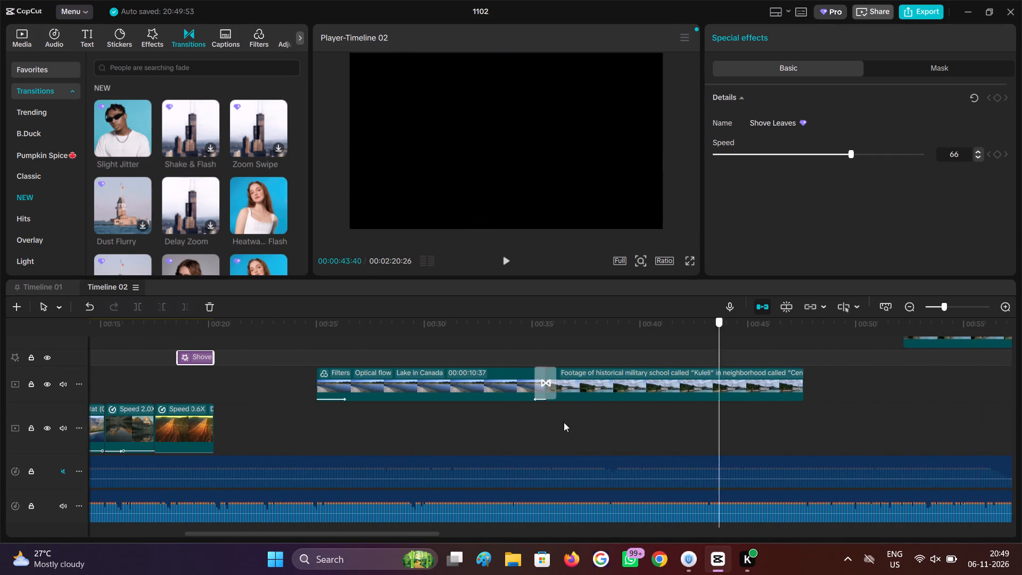
left_click_drag(564, 422, 417, 400)
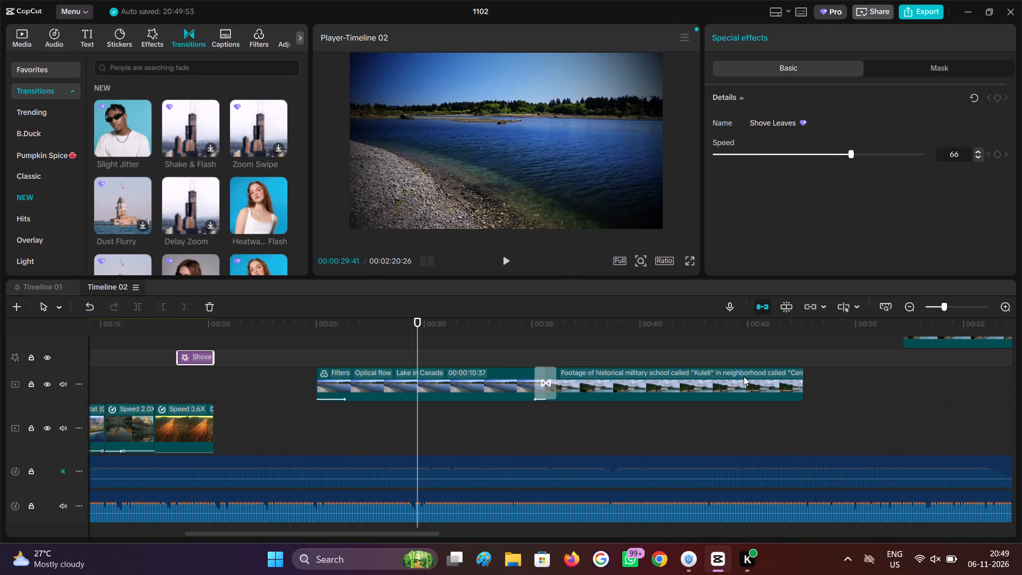
left_click(909, 313)
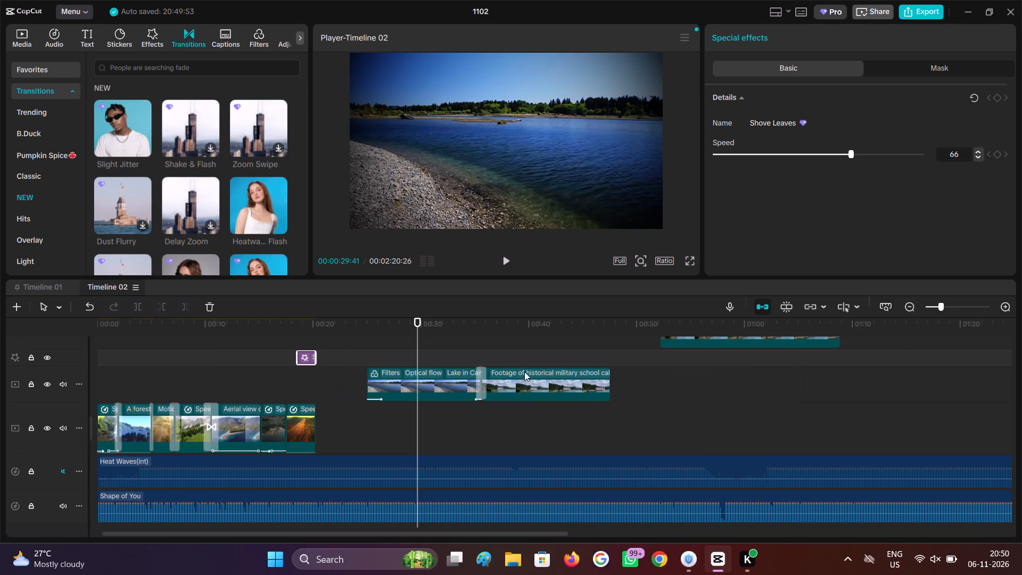
scroll(486, 428, "up", 2)
left_click(444, 427)
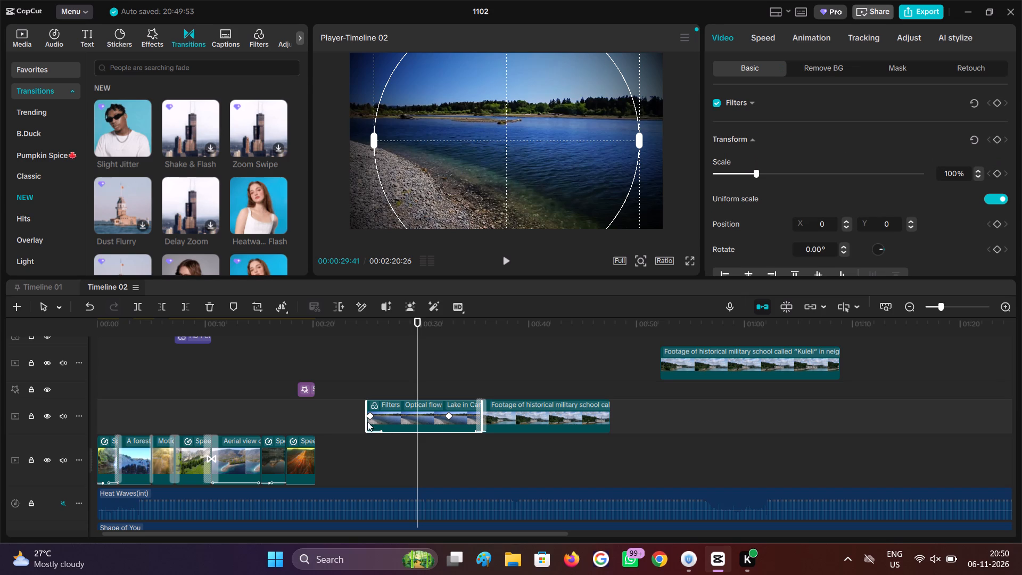
left_click_drag(370, 417, 419, 421)
left_click_drag(367, 426, 370, 426)
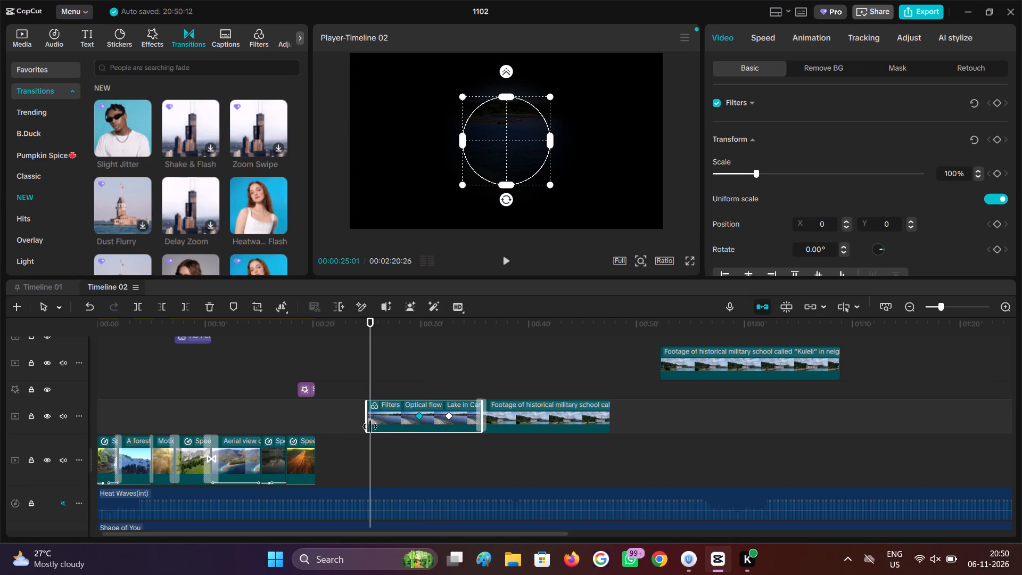
left_click_drag(370, 426, 414, 428)
left_click_drag(418, 417, 357, 423)
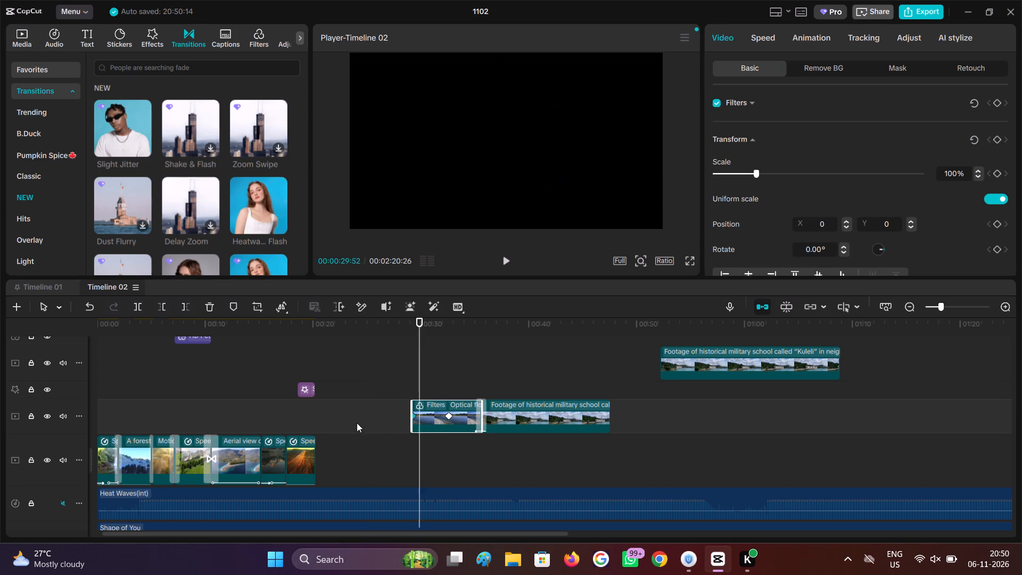
left_click_drag(357, 423, 356, 423)
Move the lake clip's second mask keyframe earlier, to about 00:00:31, and preview the mask opening.
left_click(507, 269)
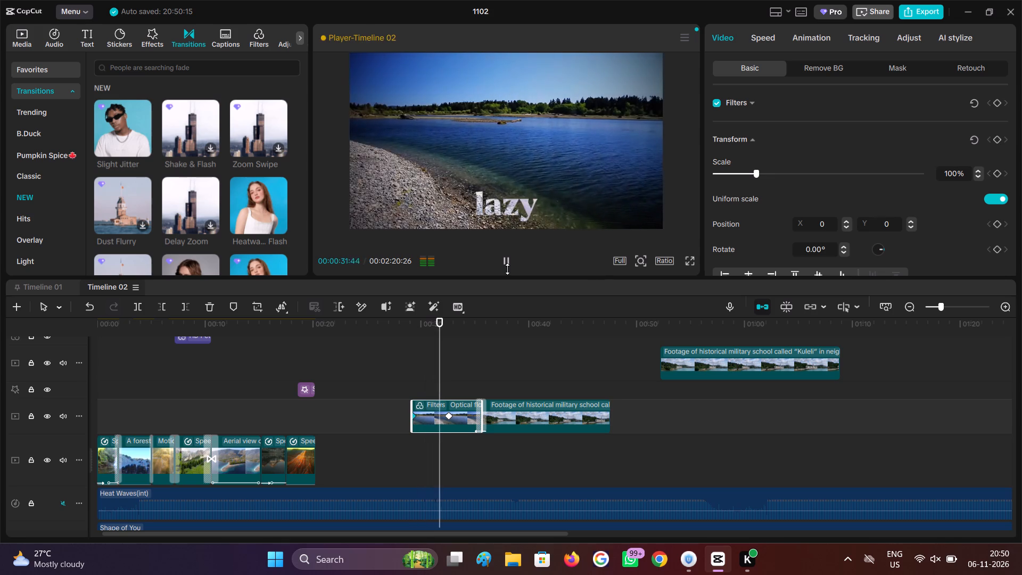
left_click(507, 269)
left_click_drag(451, 416, 437, 412)
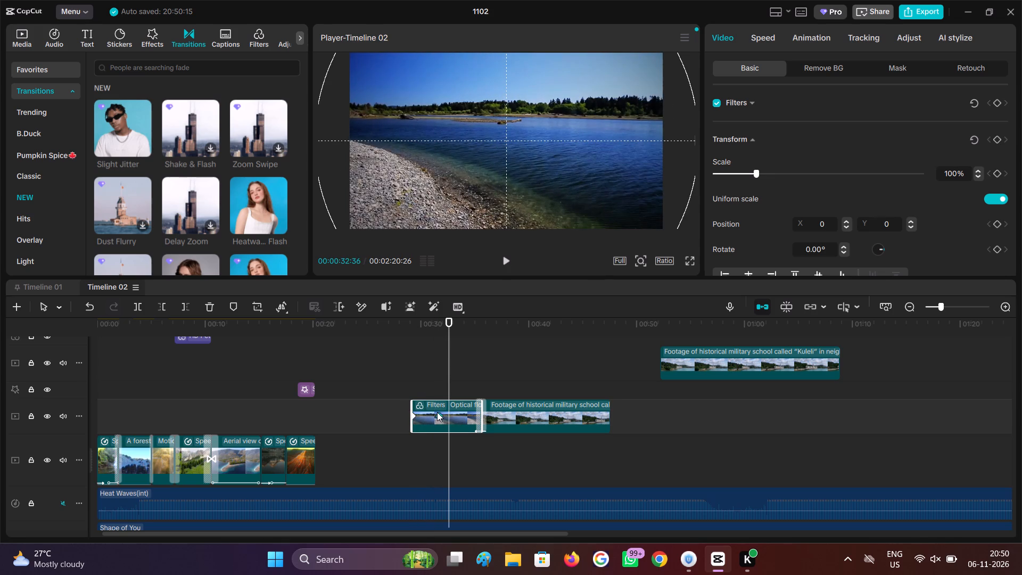
left_click_drag(437, 412, 435, 412)
left_click(416, 375)
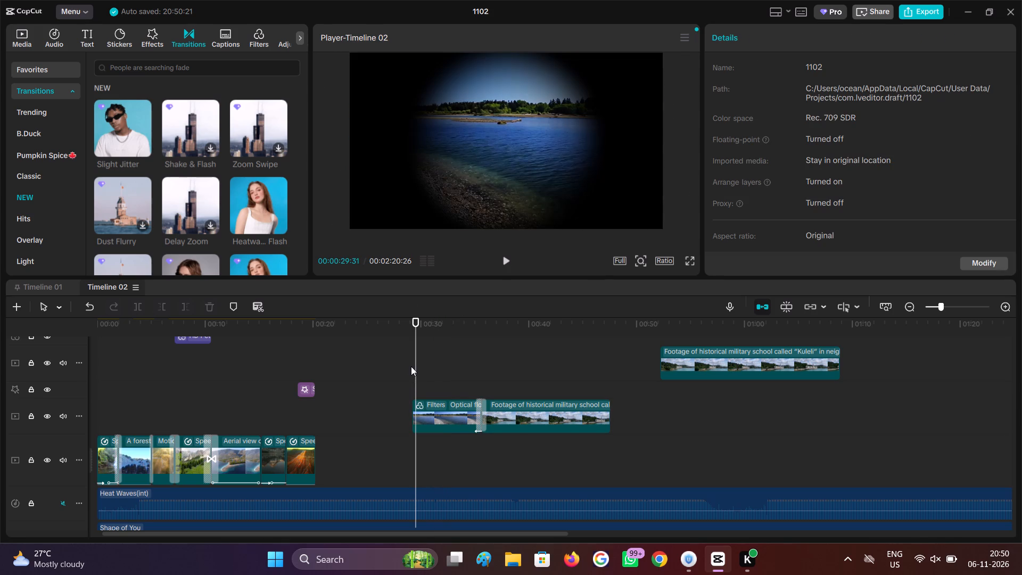
left_click(502, 260)
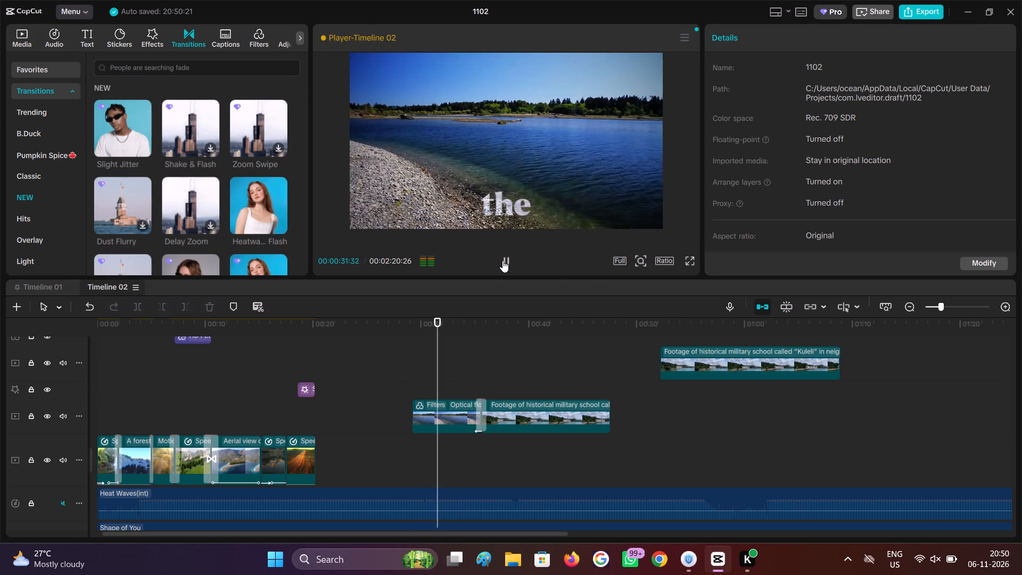
left_click(502, 260)
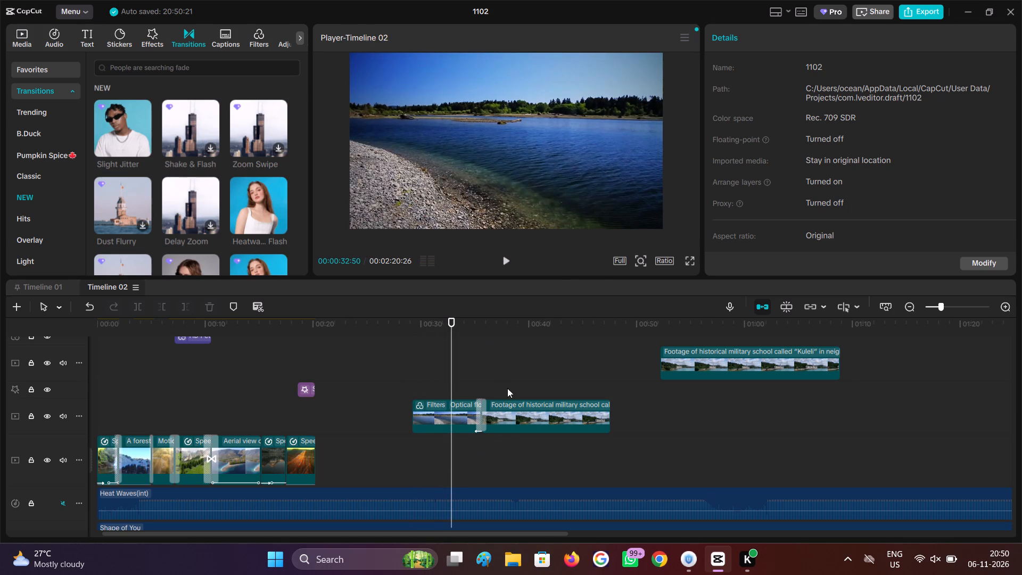
Trim the end of the historical military school overlay clip that follows the lake clip to 00:00:42:51.
left_click(492, 382)
left_click(559, 388)
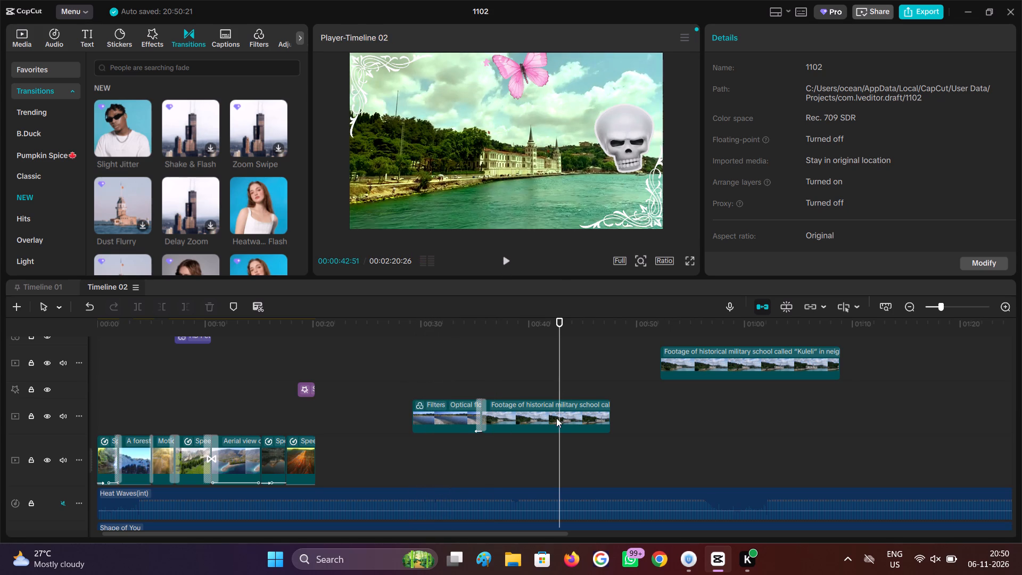
left_click(556, 418)
left_click(184, 309)
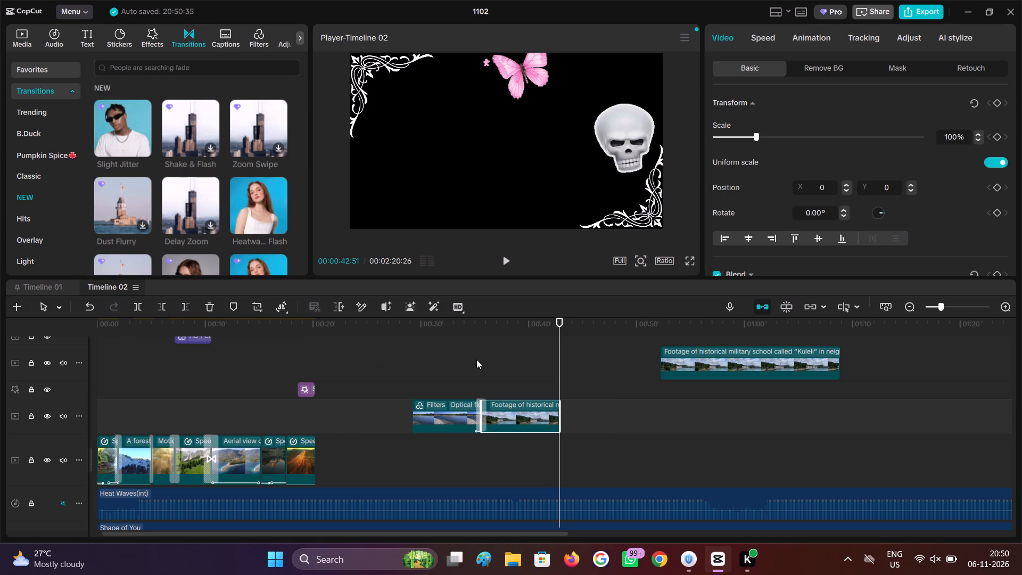
Move the butterfly sticker earlier so it starts with the military school clip, at about 00:00:35:40.
left_click(489, 359)
left_click_drag(489, 359, 496, 361)
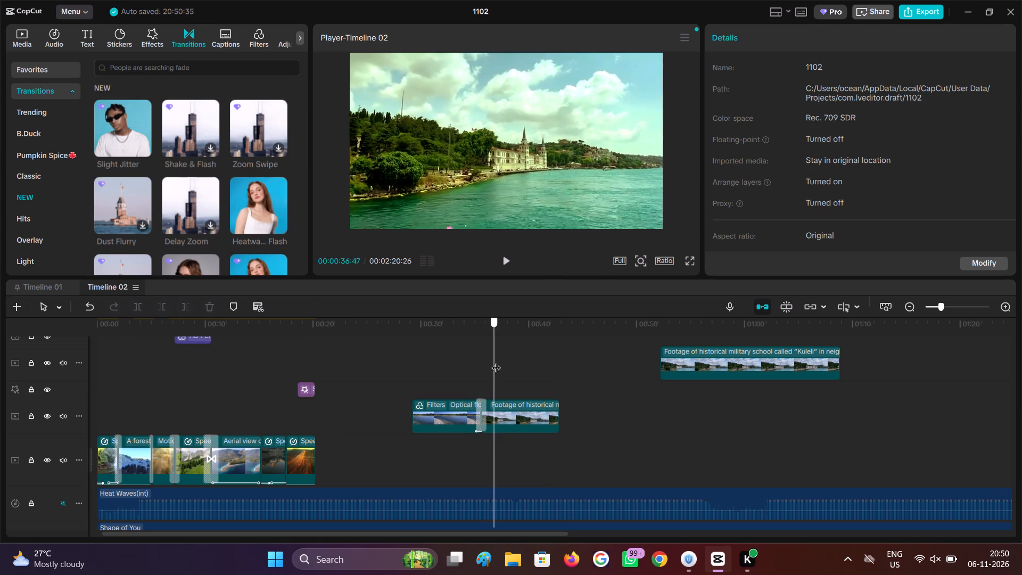
left_click_drag(496, 361, 520, 382)
scroll(529, 406, "up", 8)
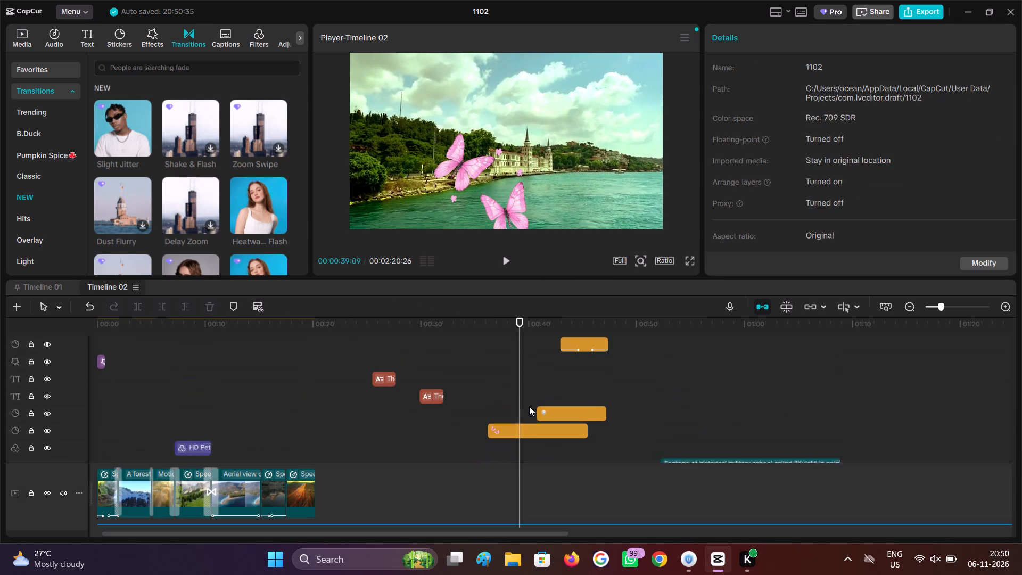
scroll(523, 402, "down", 1)
scroll(525, 407, "up", 8)
scroll(525, 407, "down", 12)
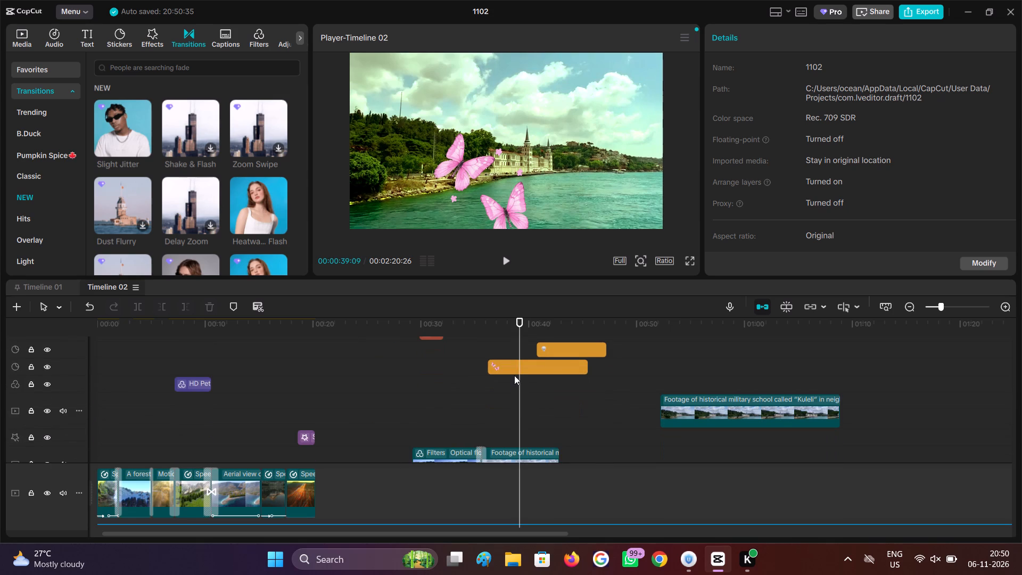
left_click_drag(518, 371, 511, 440)
double_click(482, 433)
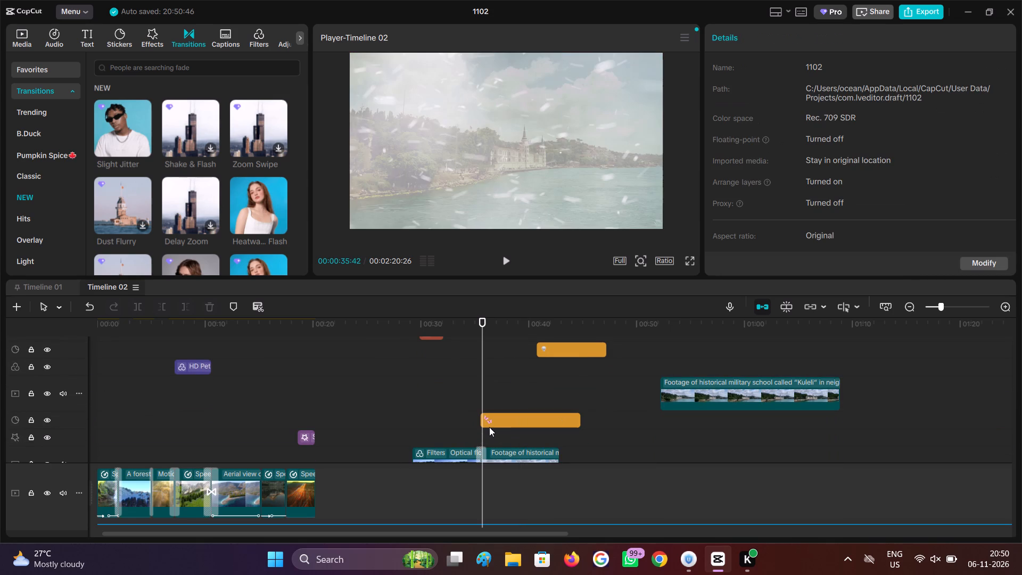
Move the butterfly sticker's last keyframe to about 00:00:42:20 and trim the sticker's end to the end of the military school clip.
left_click_drag(484, 429, 505, 432)
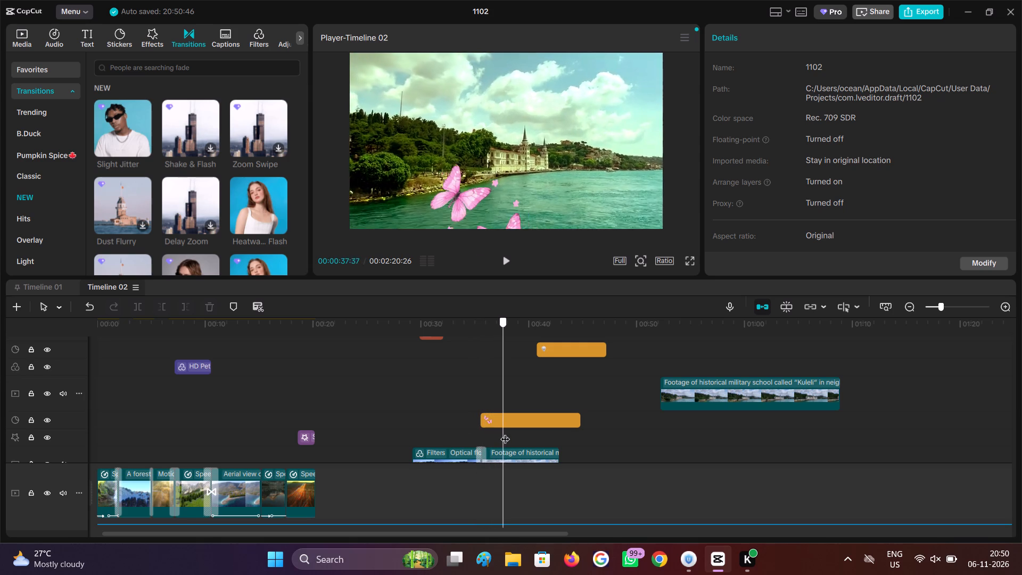
left_click_drag(505, 432, 557, 441)
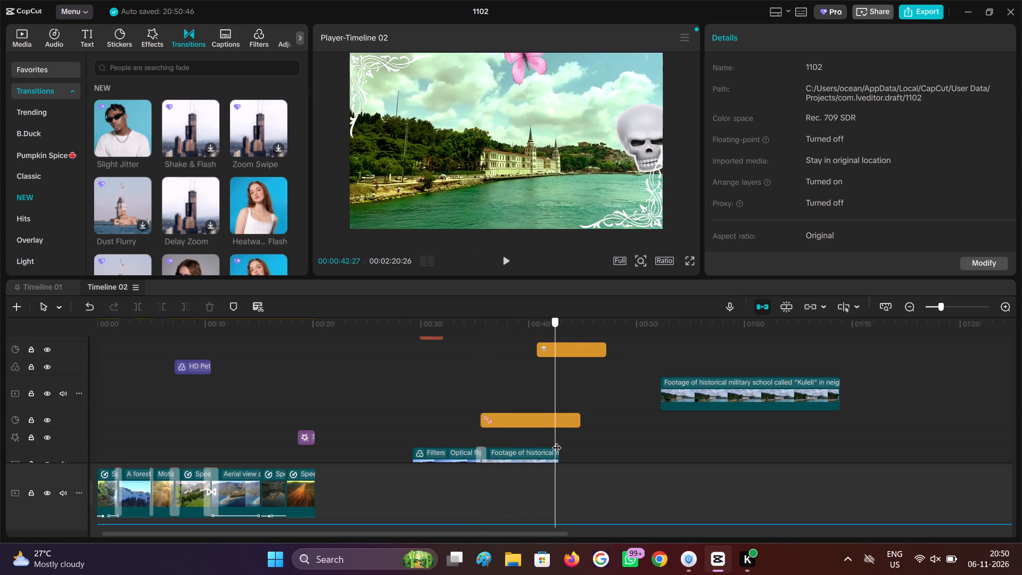
left_click_drag(557, 441, 559, 441)
left_click(538, 422)
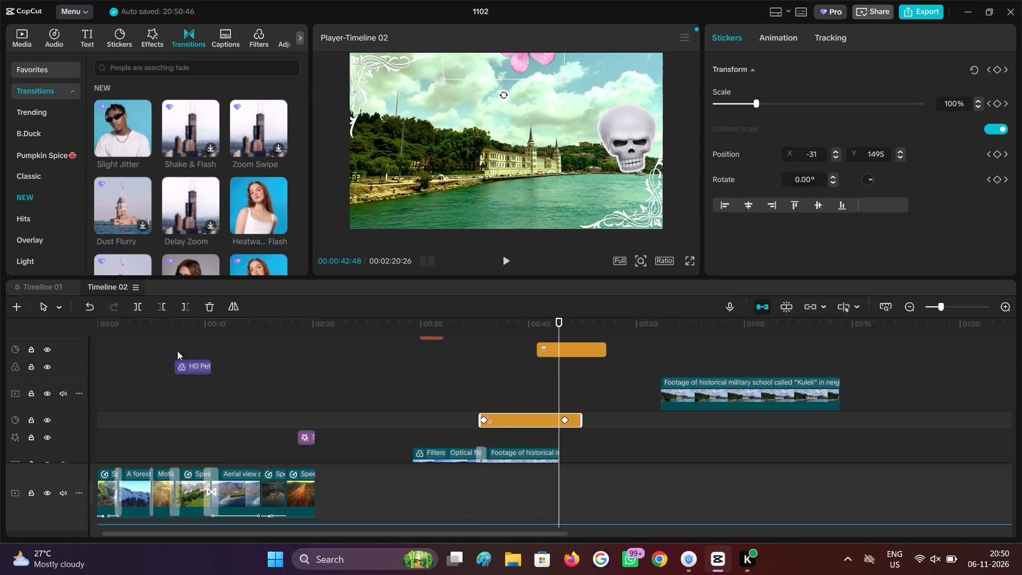
left_click_drag(565, 424, 564, 424)
left_click_drag(564, 424, 555, 424)
left_click(184, 308)
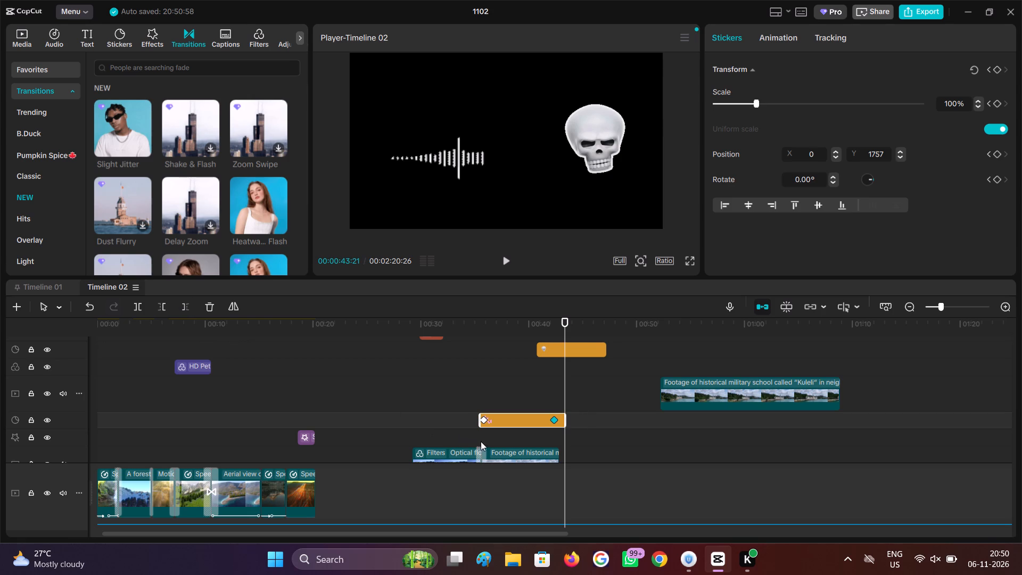
left_click_drag(564, 424, 554, 424)
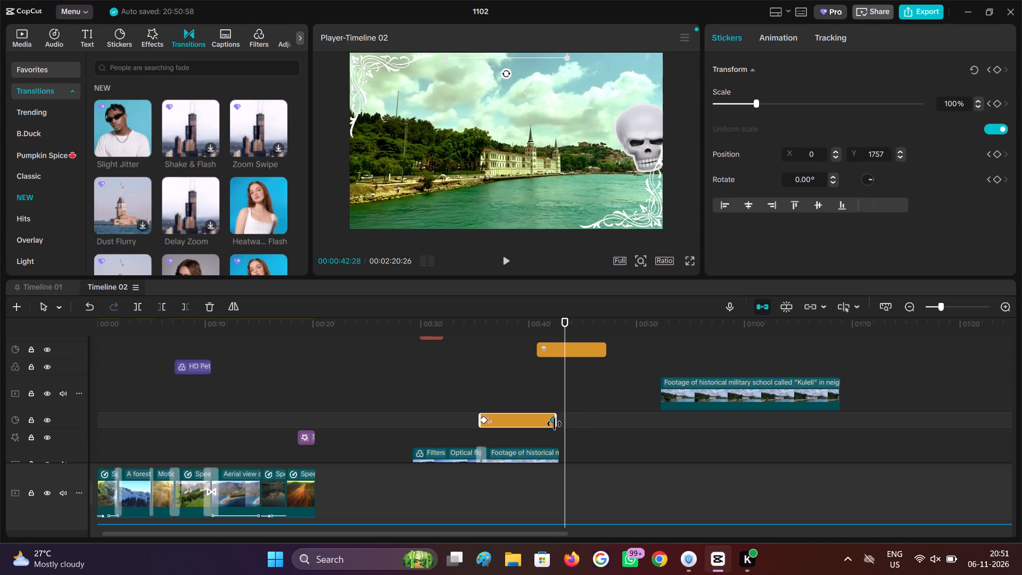
left_click_drag(554, 424, 558, 429)
double_click(554, 442)
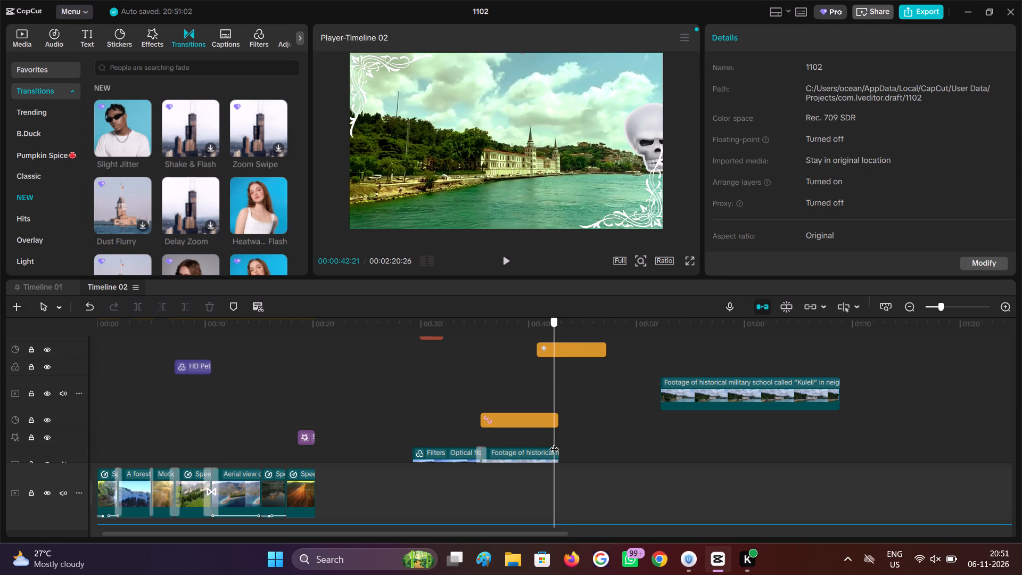
Move the skull sticker earlier to start around the beginning of the military school clip, at about 00:00:35.
scroll(557, 442, "up", 3)
left_click_drag(562, 398, 506, 439)
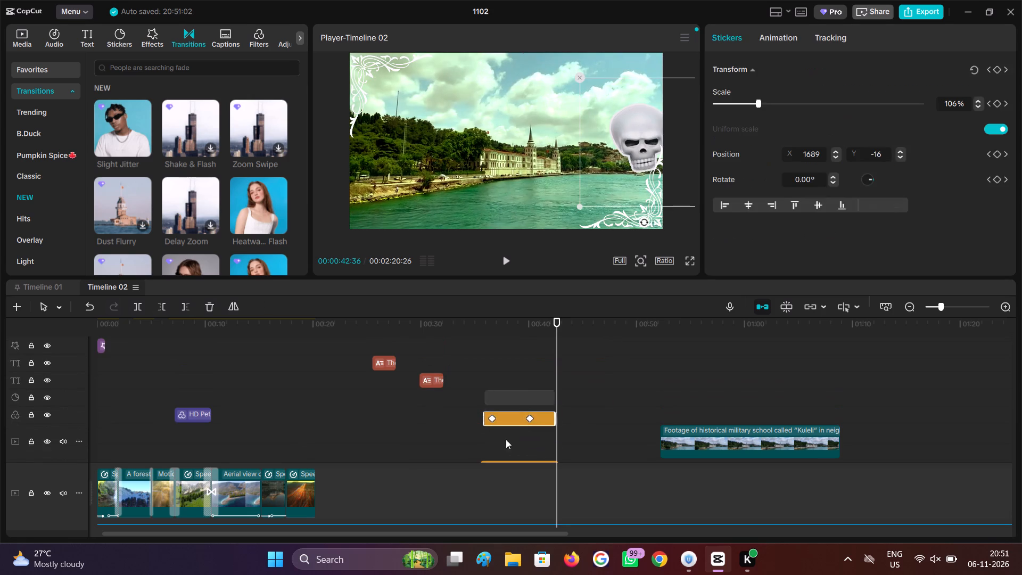
left_click_drag(506, 439, 504, 442)
left_click(504, 442)
left_click_drag(502, 442, 485, 437)
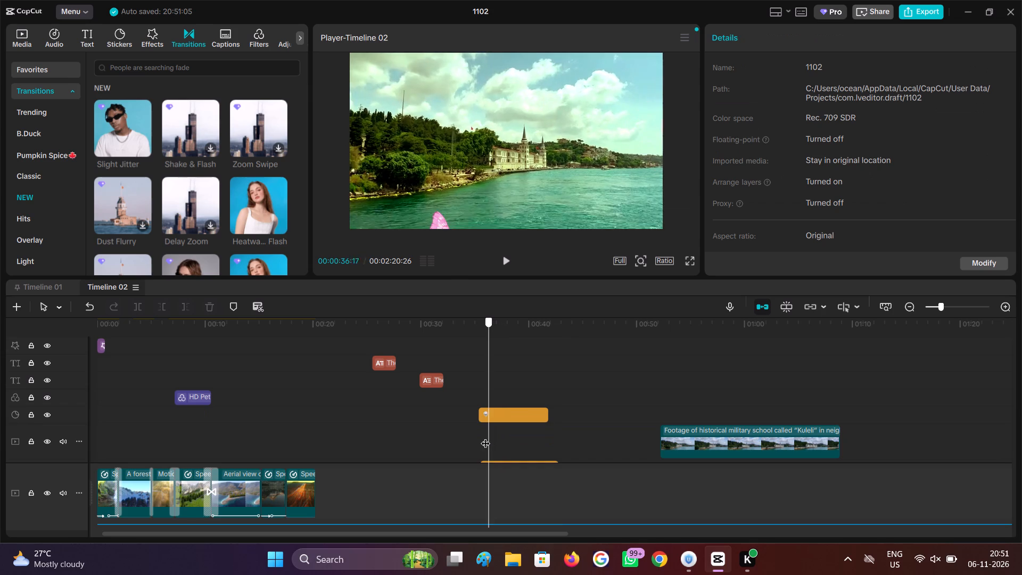
left_click_drag(485, 437, 481, 434)
scroll(333, 431, "down", 6)
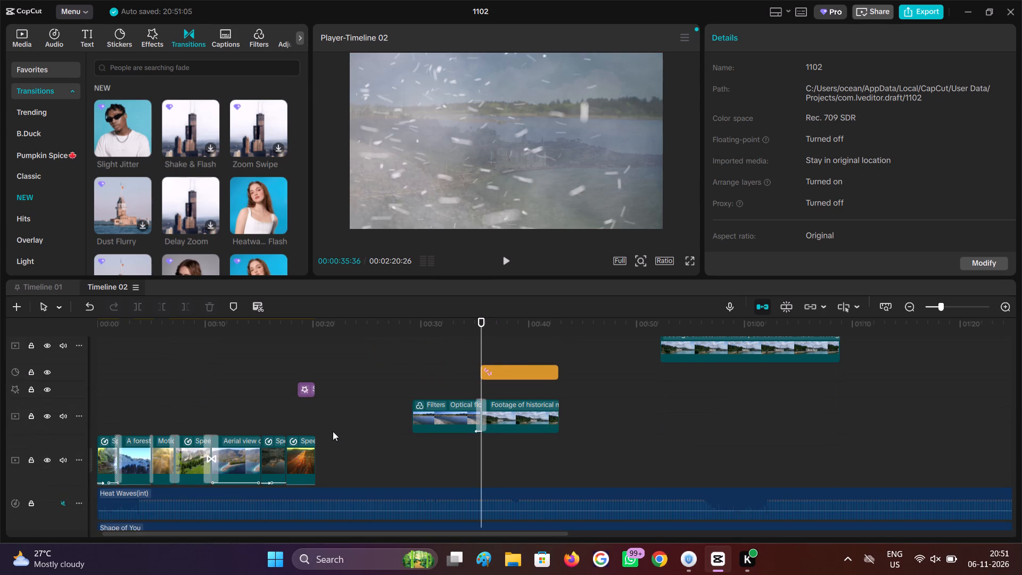
Apply a Text mask to the snowy forest clip on the main track.
left_click(157, 392)
left_click_drag(157, 392, 113, 395)
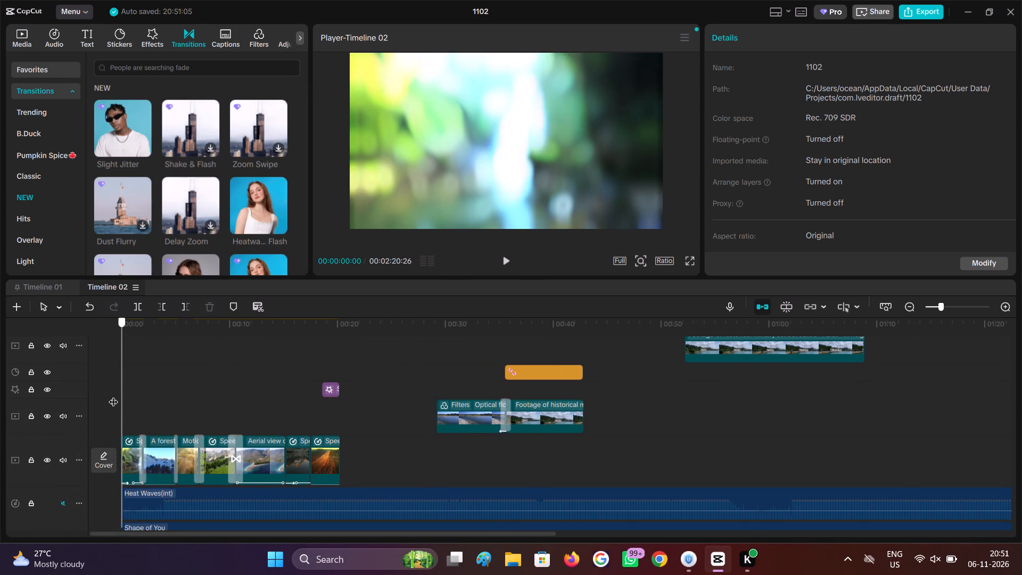
left_click_drag(113, 395, 158, 407)
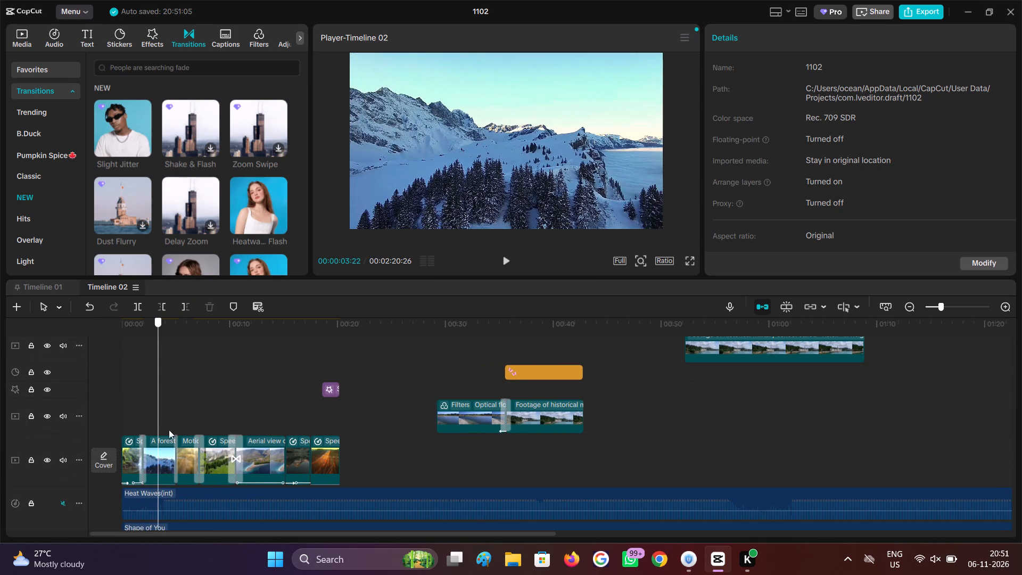
left_click(1006, 303)
left_click(156, 460)
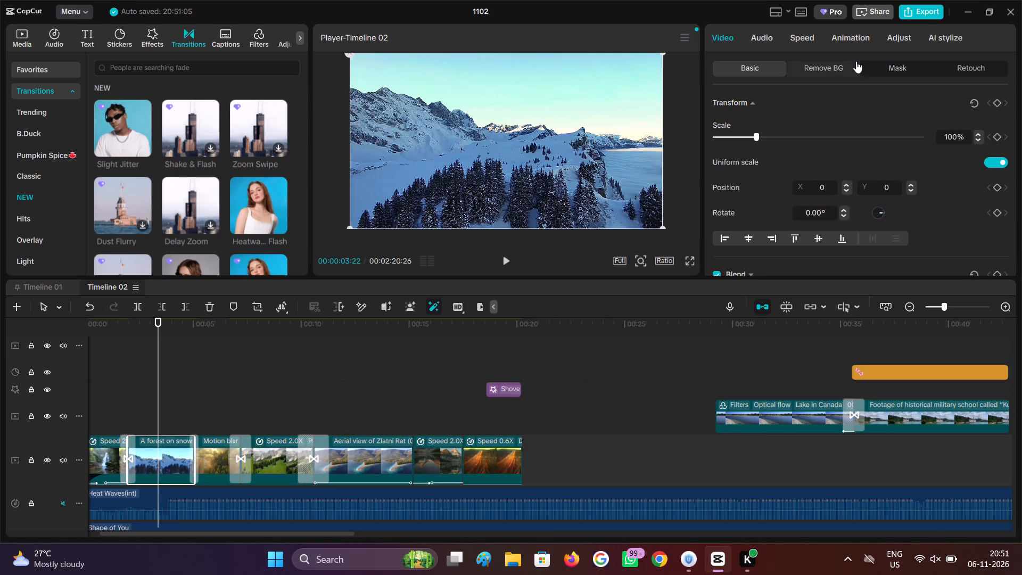
left_click(913, 65)
left_click(750, 125)
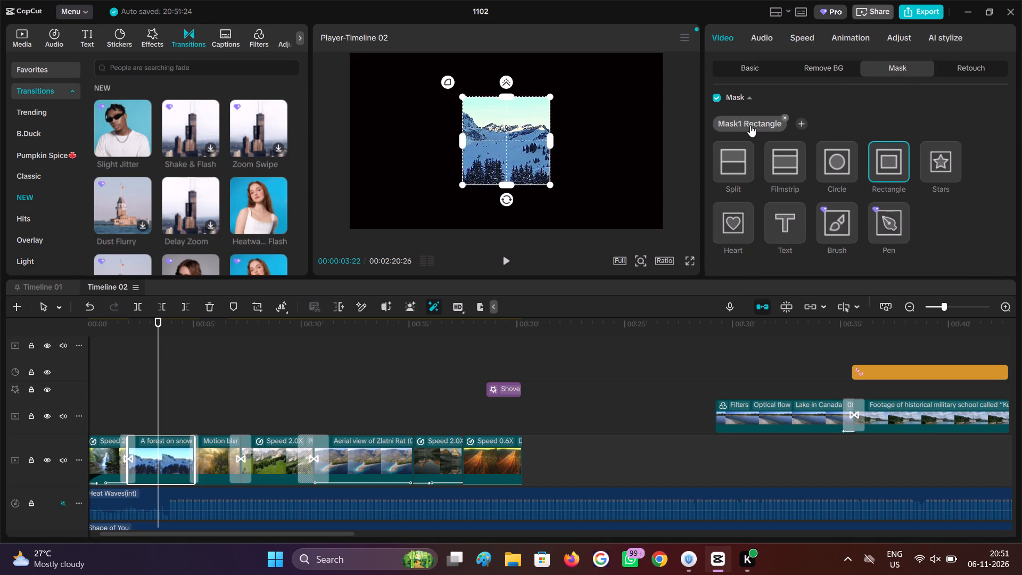
left_click(777, 228)
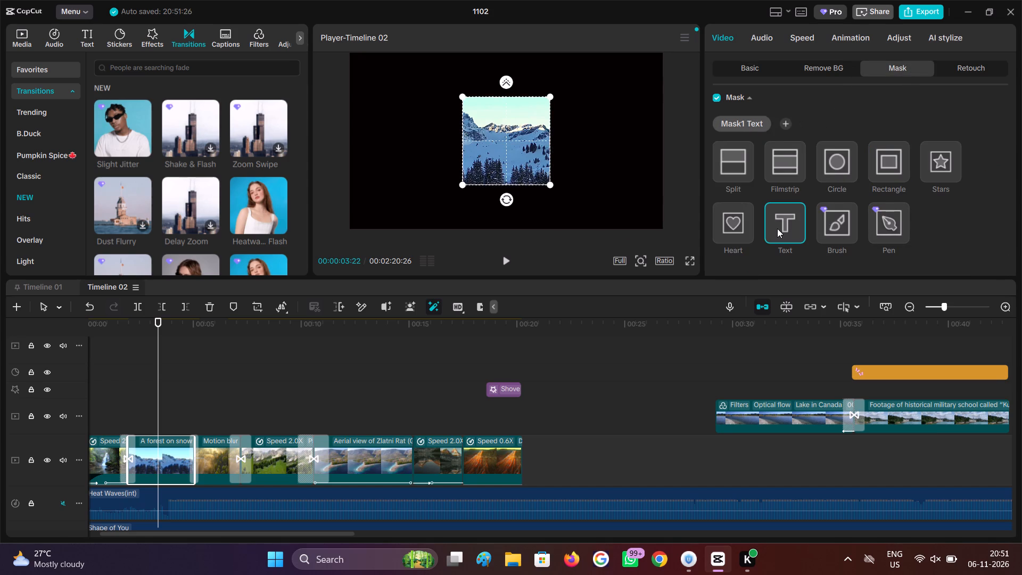
Remove the word "Default" from the snowy forest clip's mask text, leaving only "text".
scroll(764, 121, "up", 6)
scroll(792, 150, "down", 4)
scroll(769, 143, "up", 1)
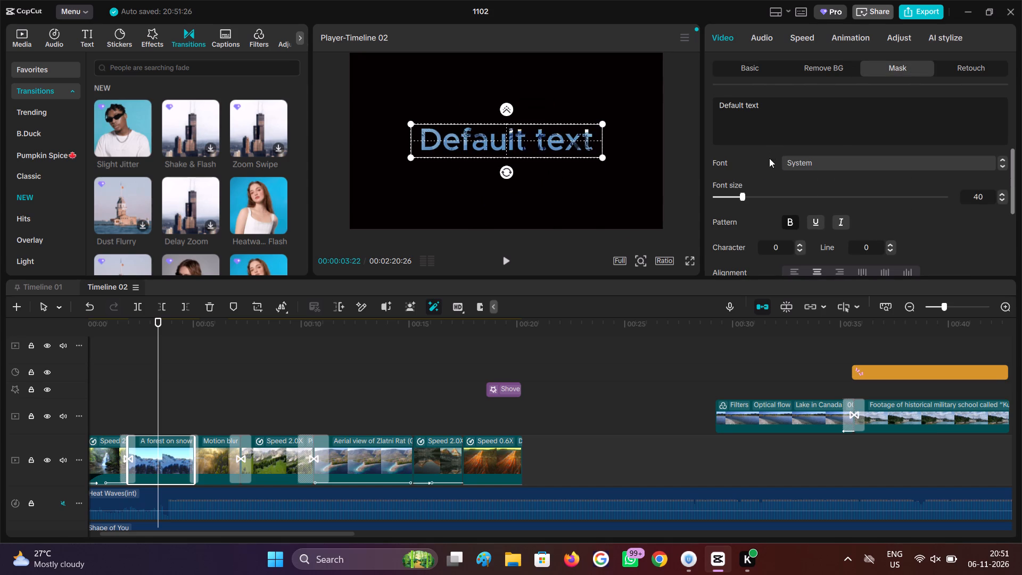
left_click_drag(743, 105, 714, 113)
left_click_drag(756, 105, 751, 107)
left_click_drag(743, 107, 714, 105)
right_click(721, 109)
left_click(753, 139)
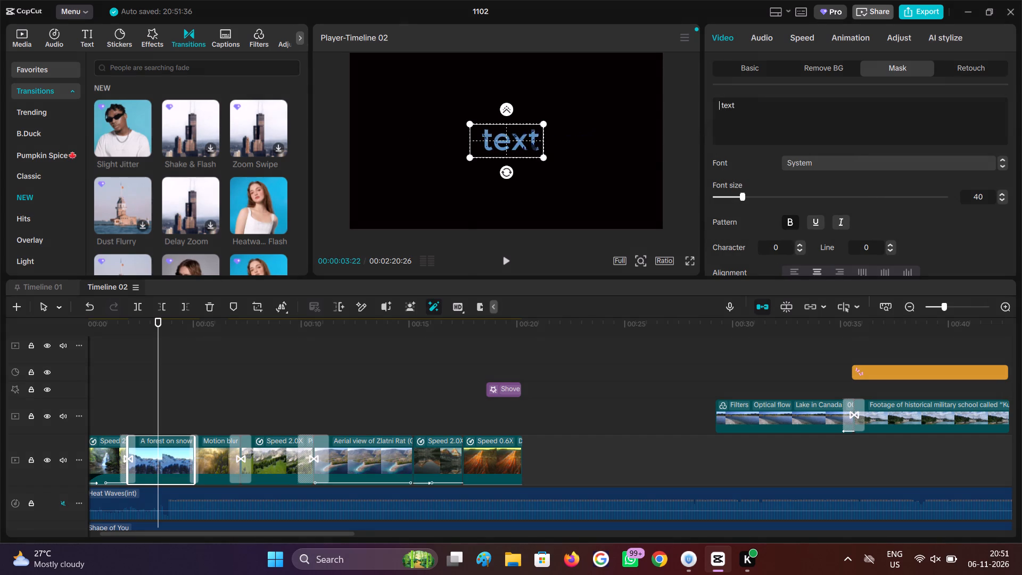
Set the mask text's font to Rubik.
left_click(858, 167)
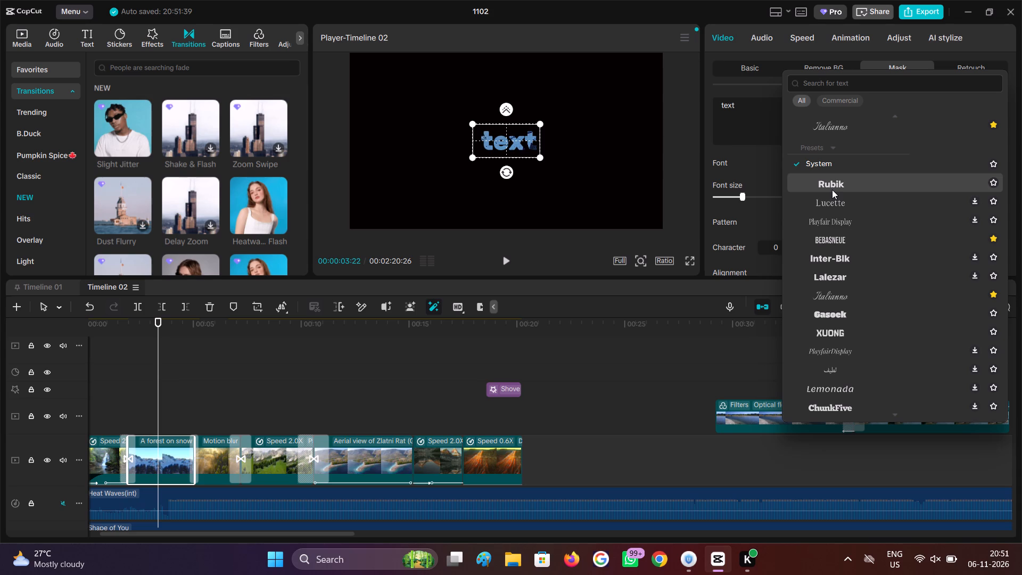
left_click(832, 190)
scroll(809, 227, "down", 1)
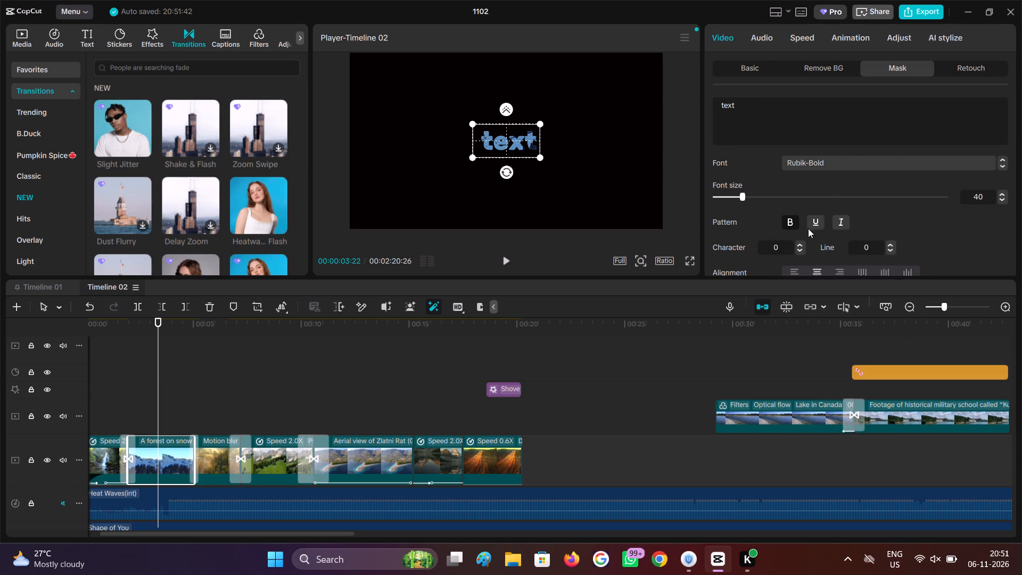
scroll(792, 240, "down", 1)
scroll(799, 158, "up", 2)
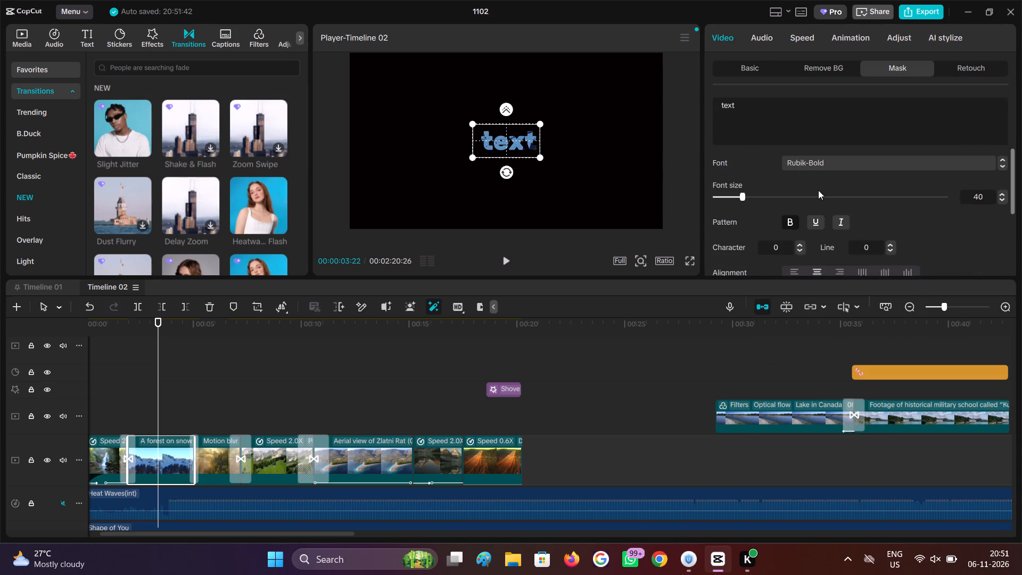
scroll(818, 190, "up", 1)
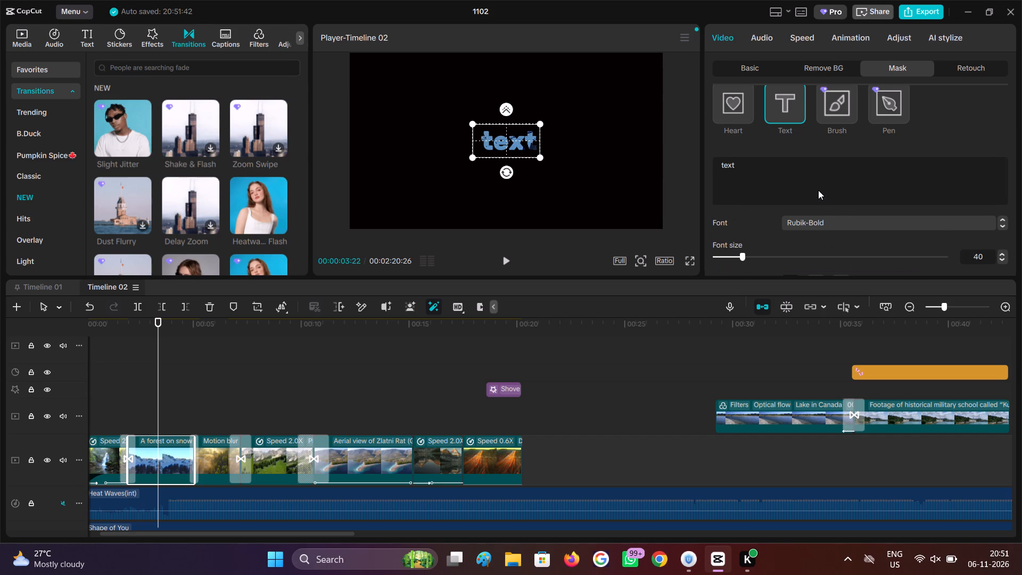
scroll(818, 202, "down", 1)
Change the mask text's font to Gasoek.
left_click(815, 164)
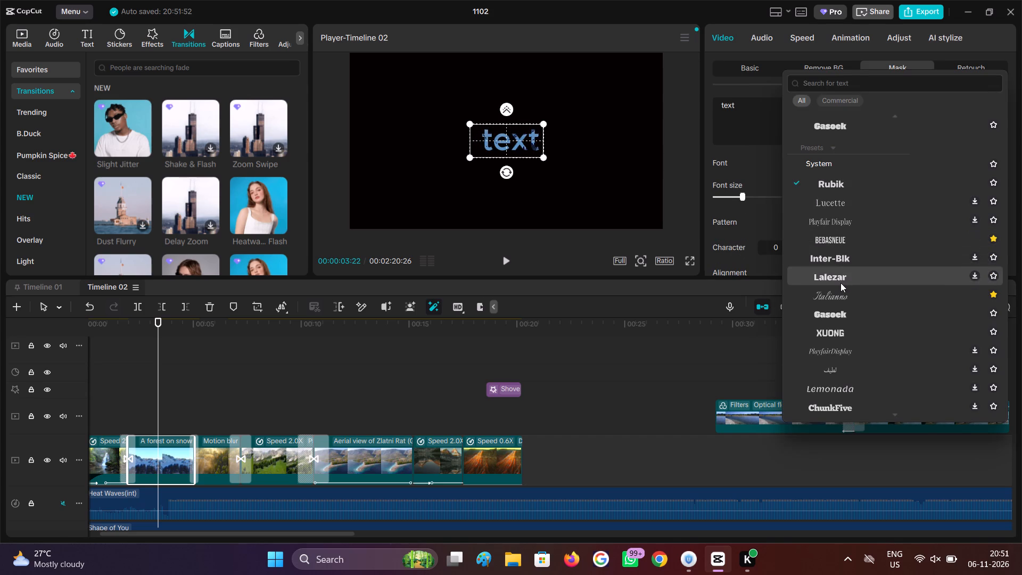
scroll(842, 281, "down", 1)
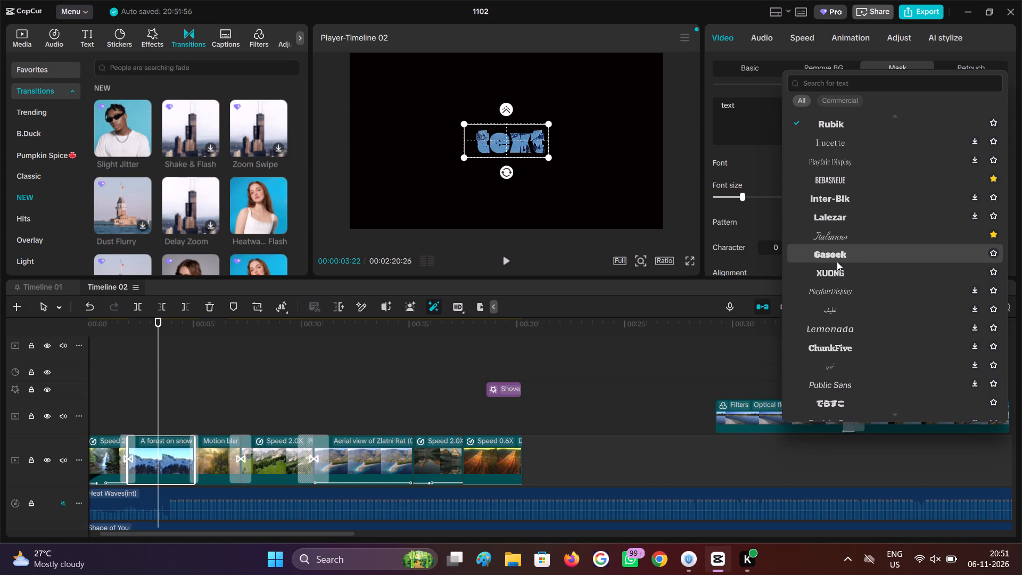
left_click(837, 261)
Enlarge the text mask on the snowy forest clip until it spans nearly the full width of the frame.
left_click_drag(546, 158, 650, 334)
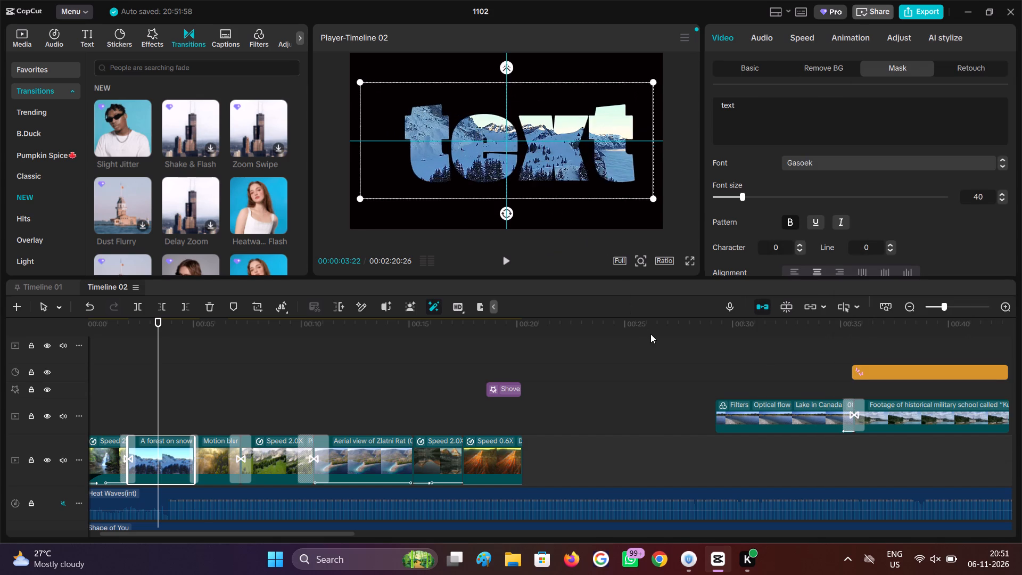
left_click_drag(650, 334, 651, 335)
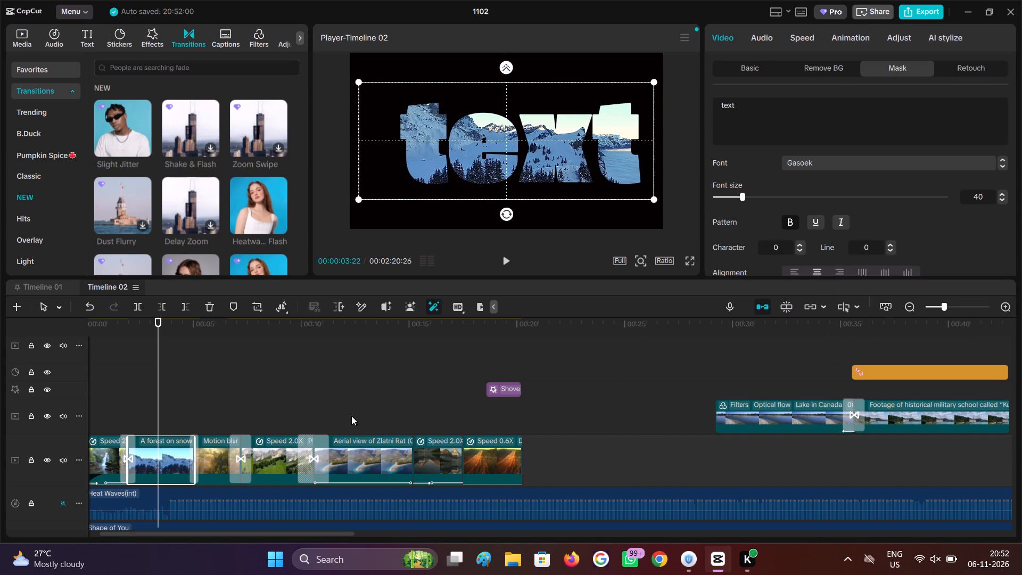
Change the colour of the large red word-by-word text that starts at about 00:00:05 to white, FFFFFF.
left_click_drag(159, 415, 213, 416)
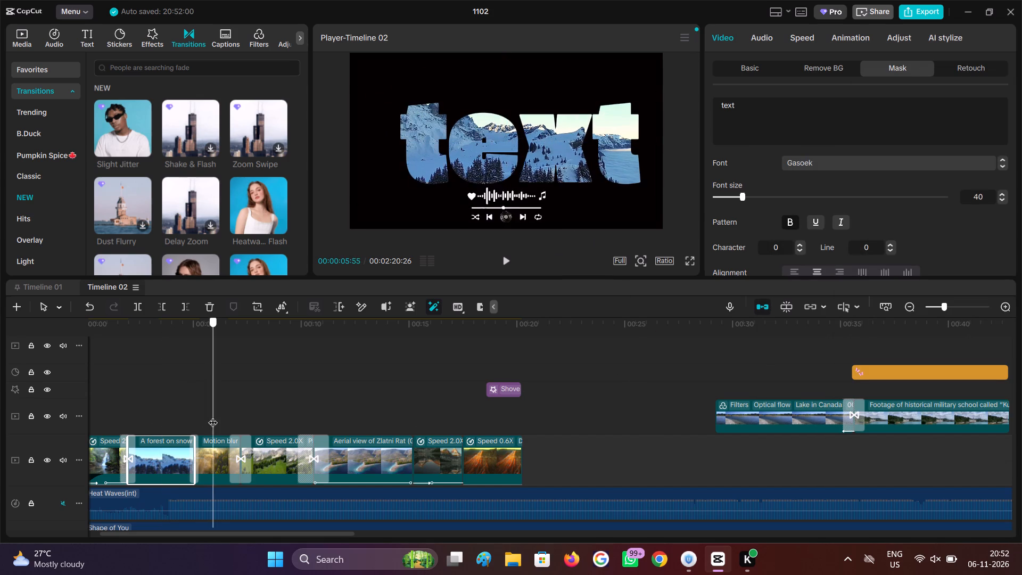
left_click_drag(213, 416, 202, 420)
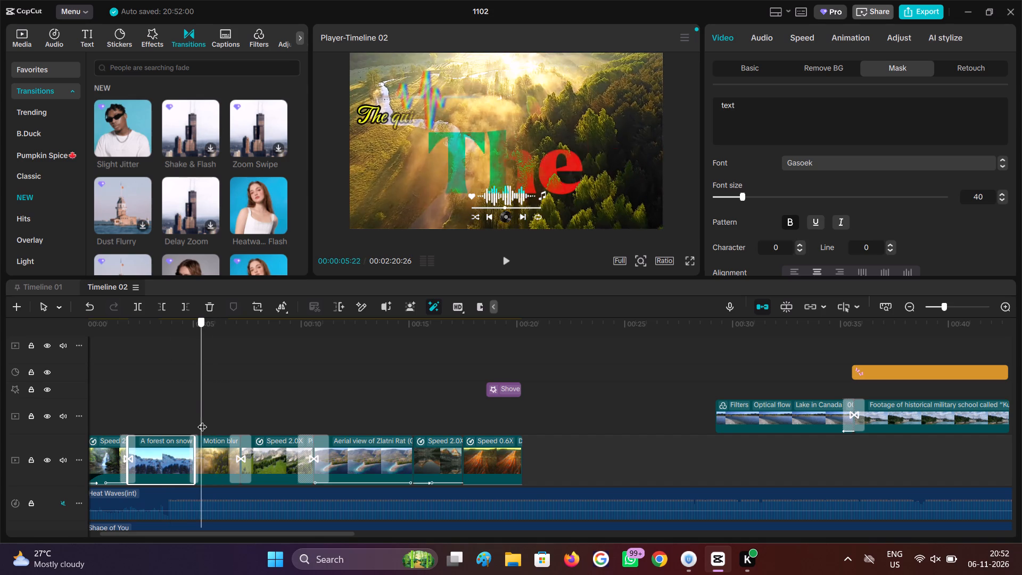
left_click_drag(202, 420, 205, 422)
scroll(209, 422, "up", 4)
scroll(209, 422, "down", 1)
scroll(209, 422, "up", 3)
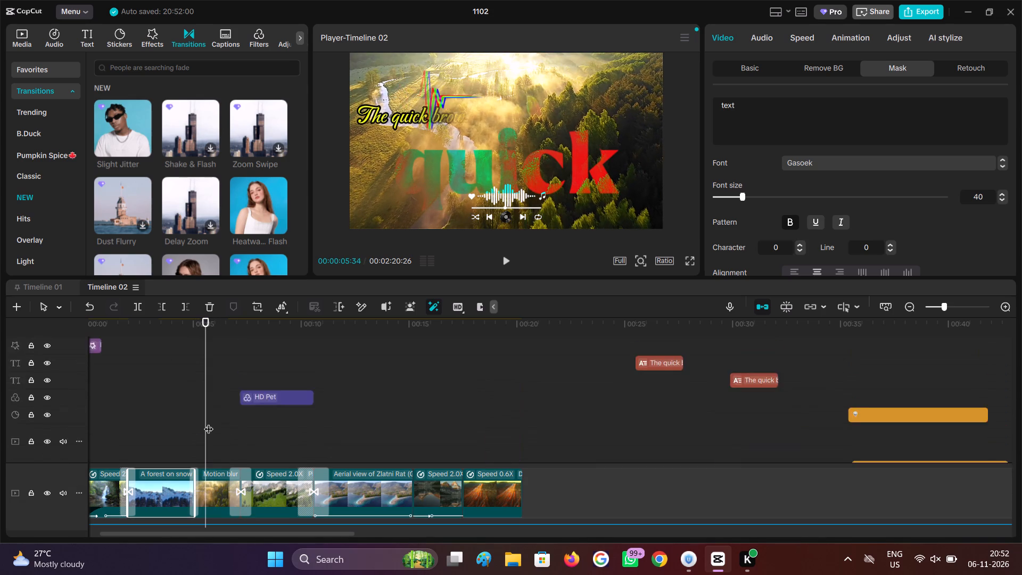
scroll(209, 422, "up", 9)
left_click(254, 389)
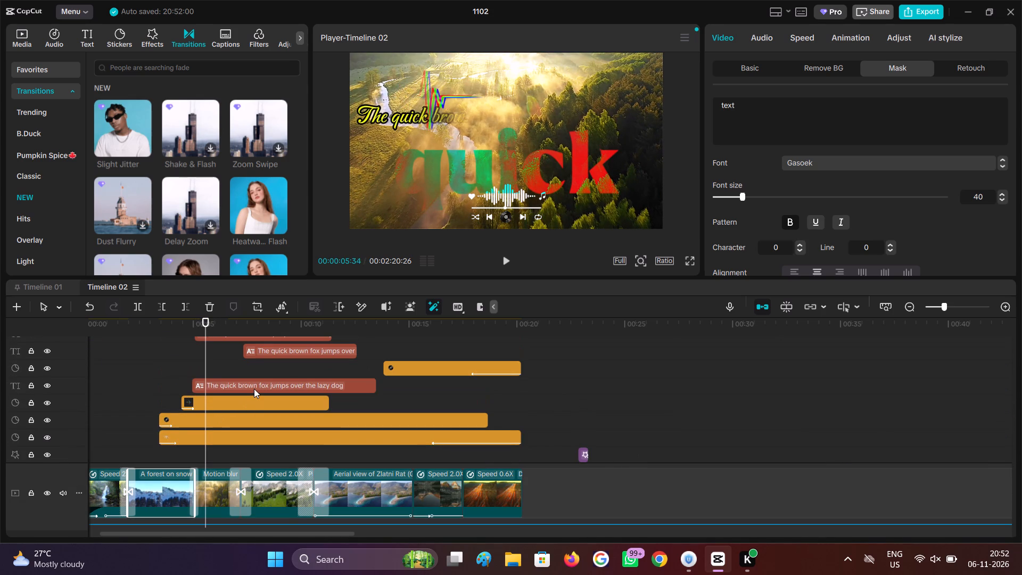
left_click(467, 165)
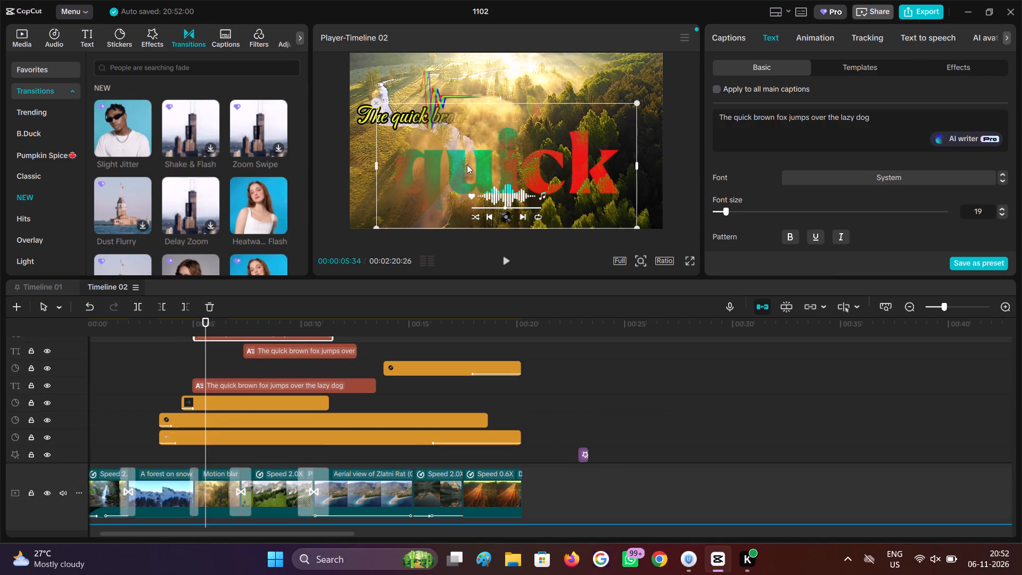
scroll(833, 178, "down", 2)
left_click(822, 175)
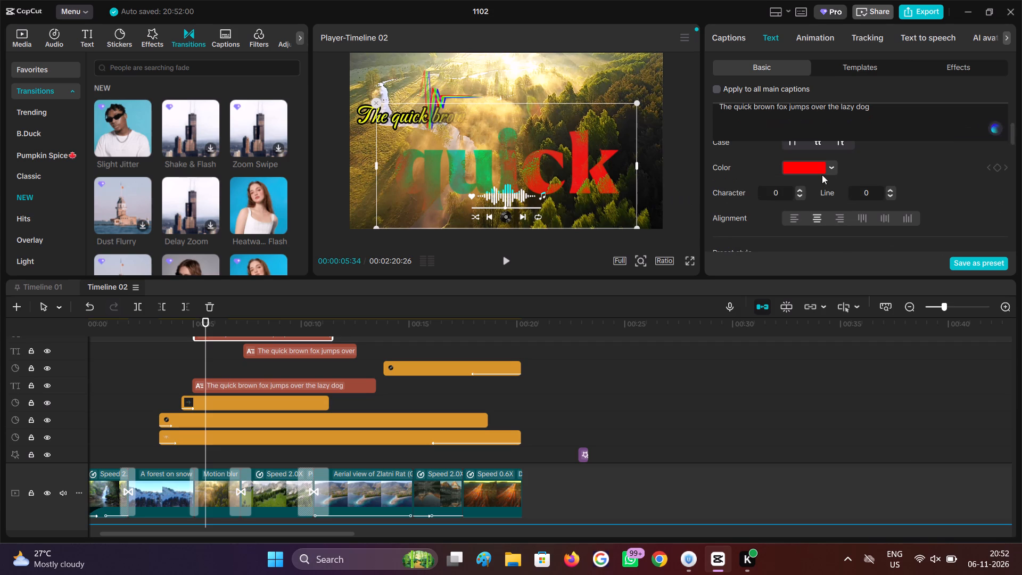
left_click_drag(808, 218, 695, 197)
left_click_drag(761, 204, 754, 183)
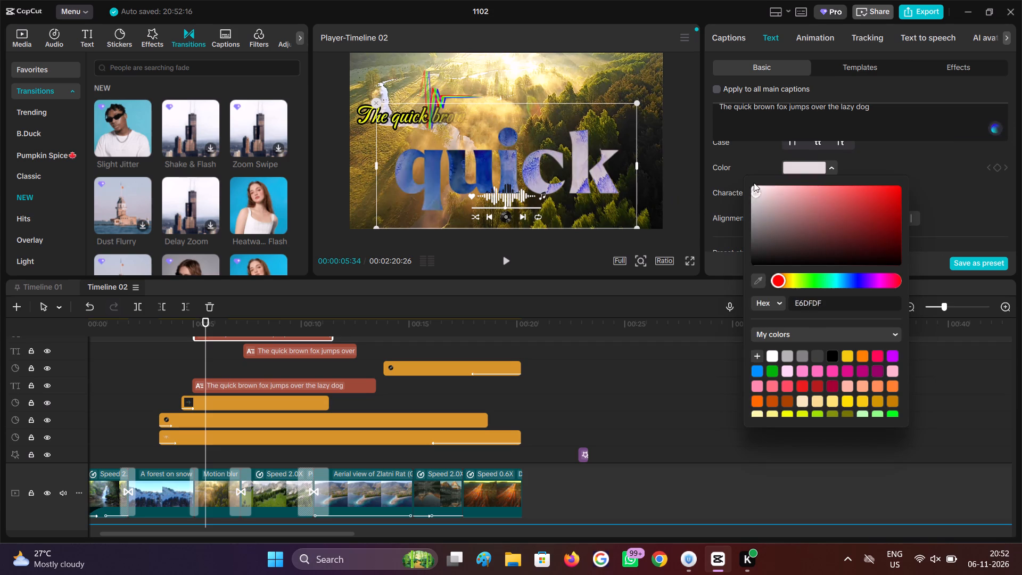
left_click_drag(754, 183, 737, 228)
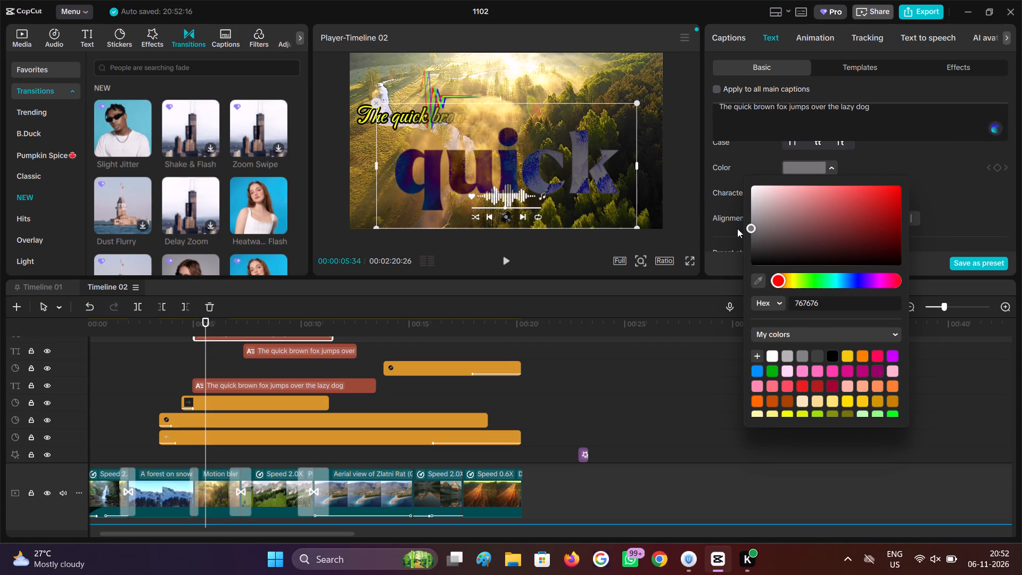
left_click_drag(737, 228, 774, 186)
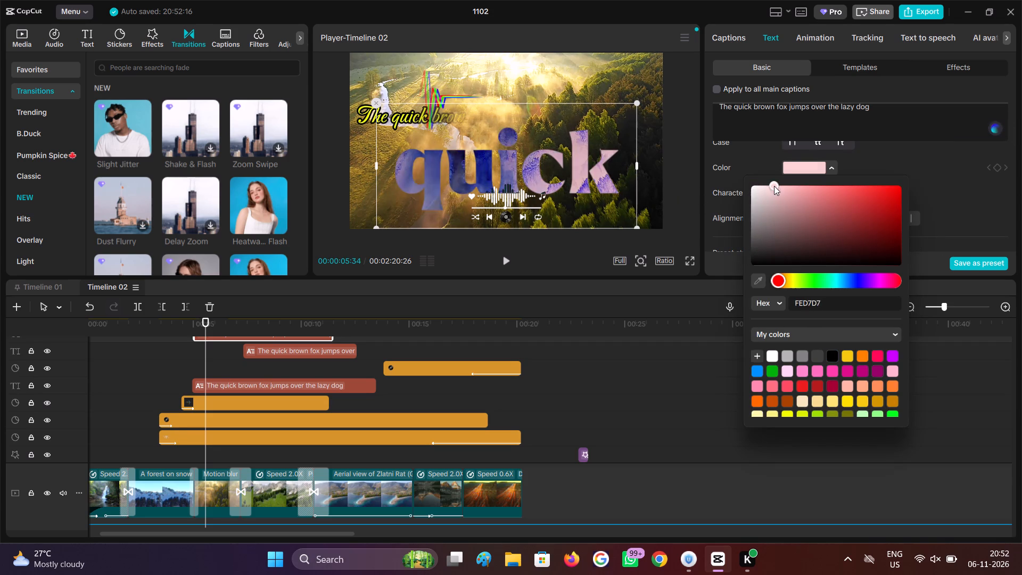
left_click_drag(774, 186, 708, 170)
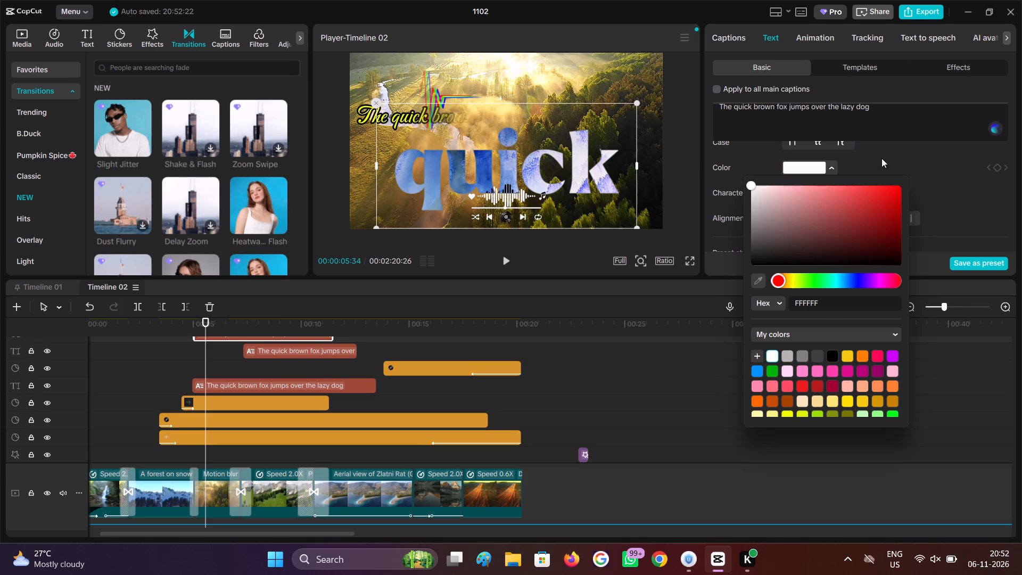
left_click(881, 158)
Trim the second word-by-word text clip to start at about 00:00:09 and end with the recoloured text clip, at about 00:00:11.
left_click(203, 355)
left_click_drag(203, 355, 196, 352)
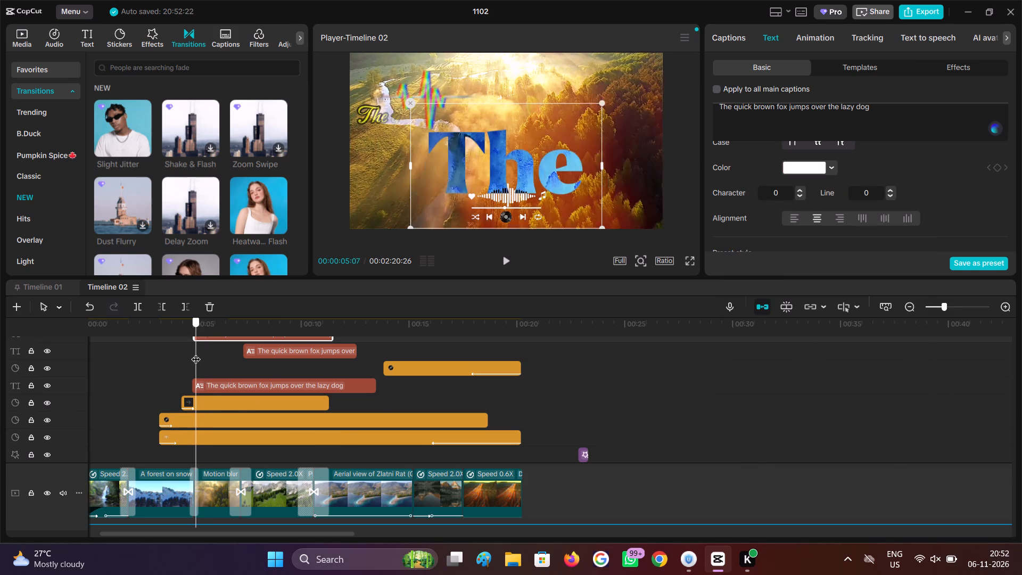
left_click_drag(196, 352, 241, 348)
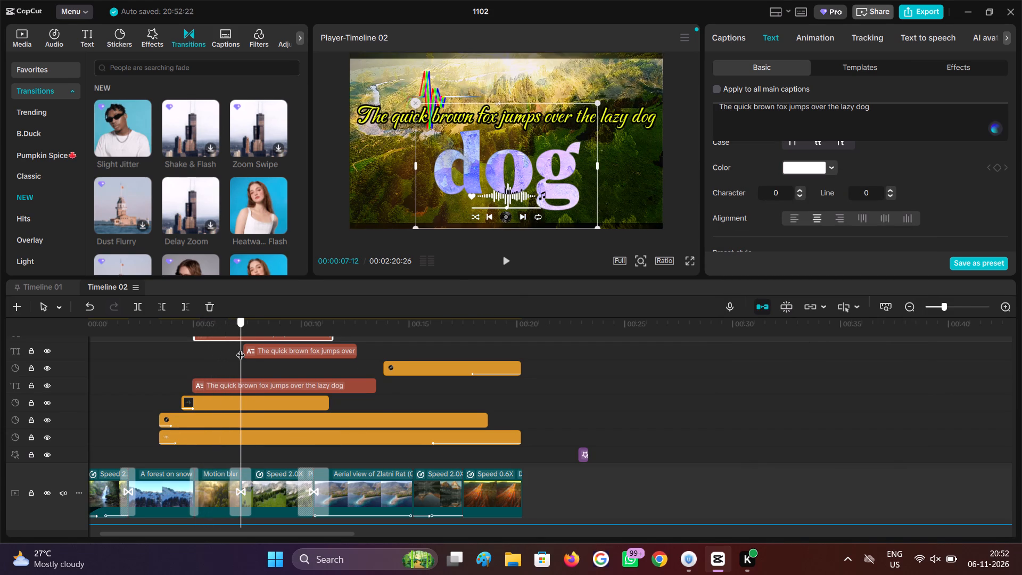
left_click_drag(241, 348, 261, 356)
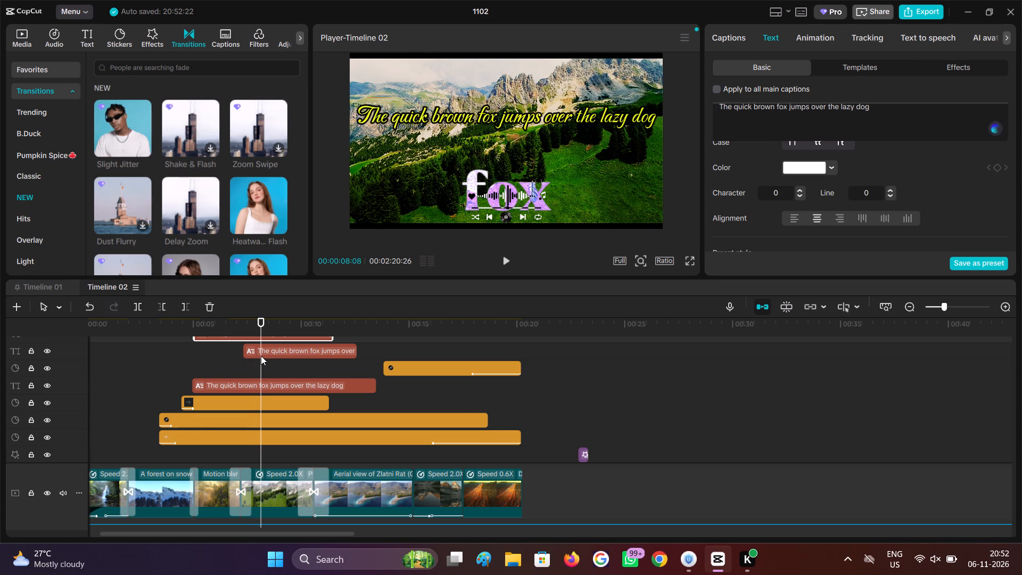
left_click(261, 356)
left_click_drag(260, 359, 251, 359)
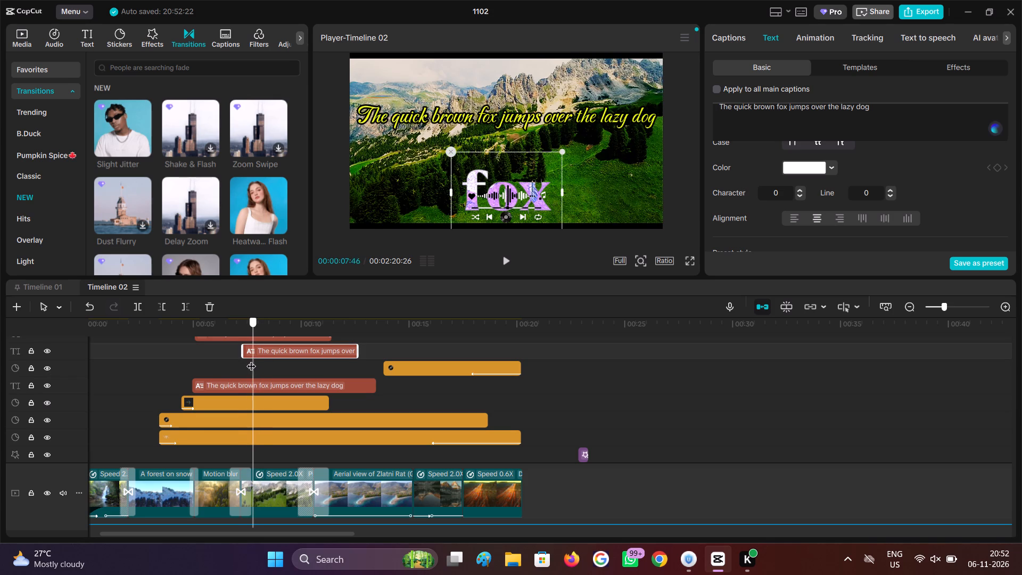
left_click_drag(251, 359, 243, 357)
left_click_drag(243, 357, 282, 365)
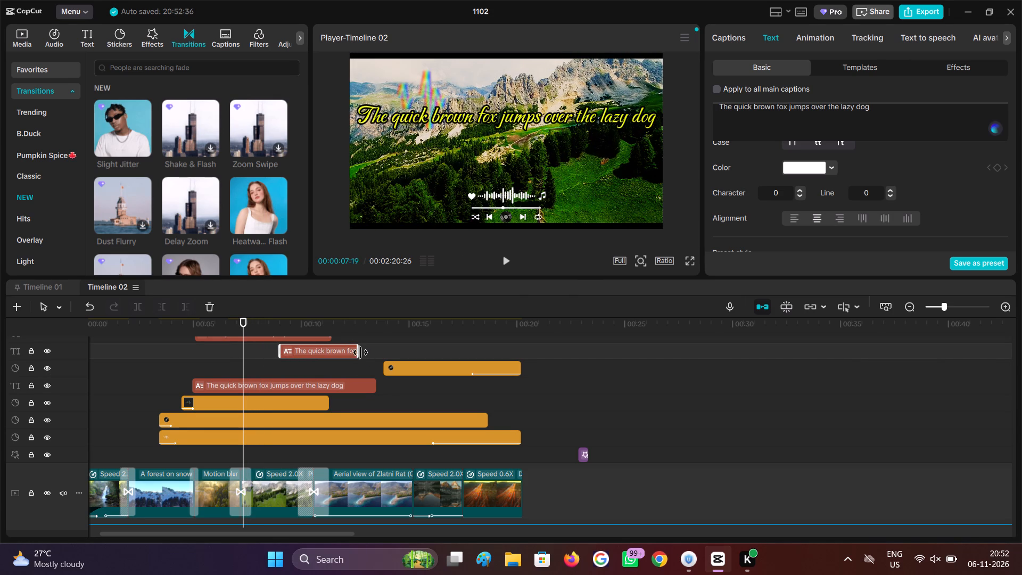
left_click_drag(360, 352, 331, 361)
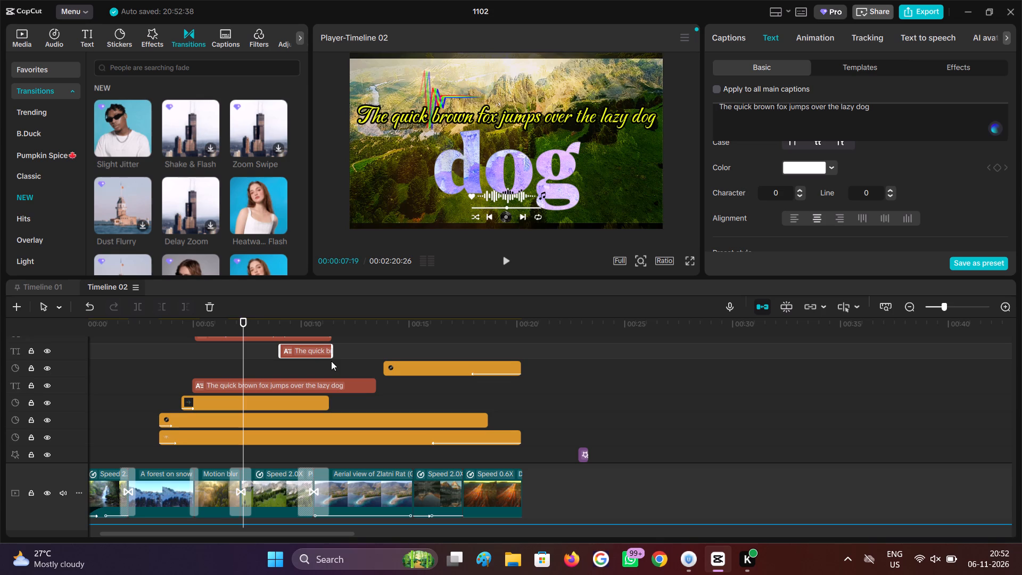
Delete the yellow Carattere script text clip that starts at about 00:00:05.
left_click(306, 375)
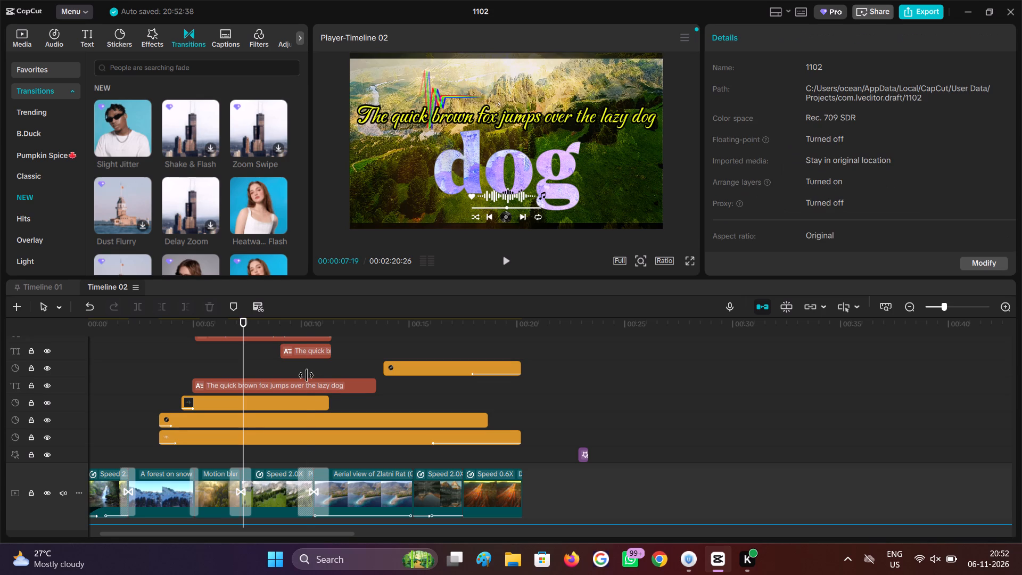
left_click(295, 390)
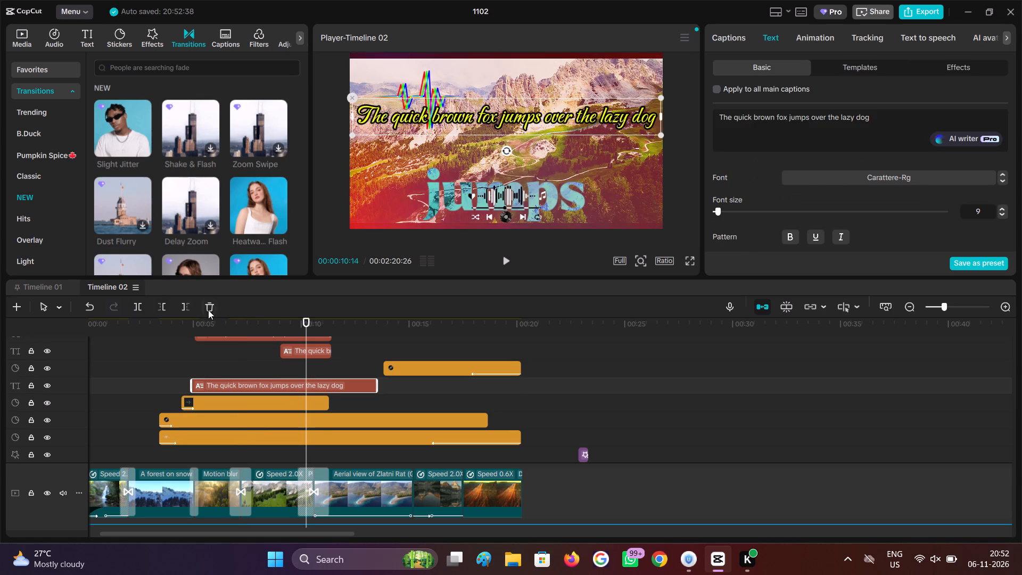
left_click(208, 310)
Move the word-by-word text of the clip starting at about 00:00:09 up to the centre of the frame.
left_click(536, 212)
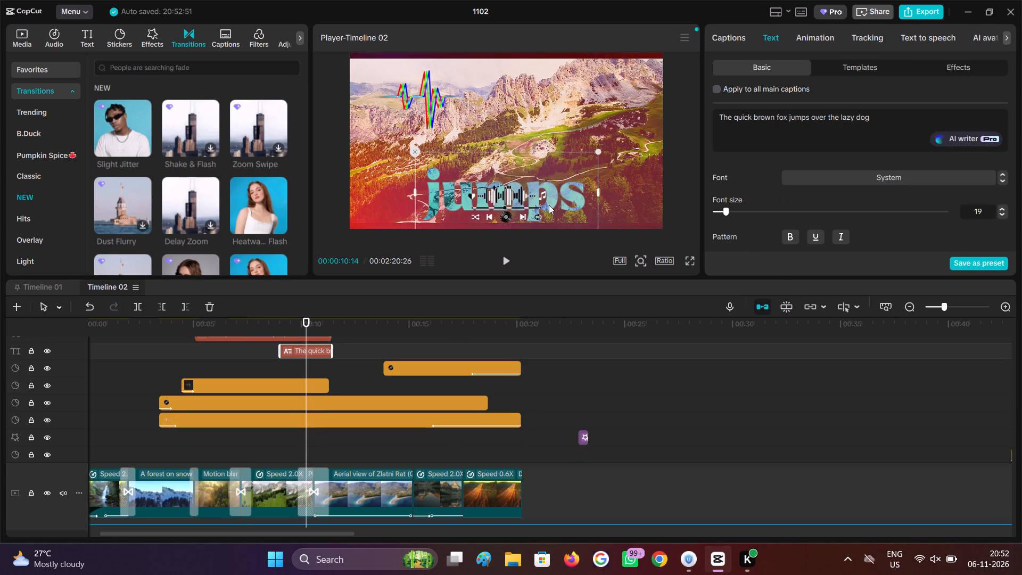
left_click_drag(554, 207, 556, 151)
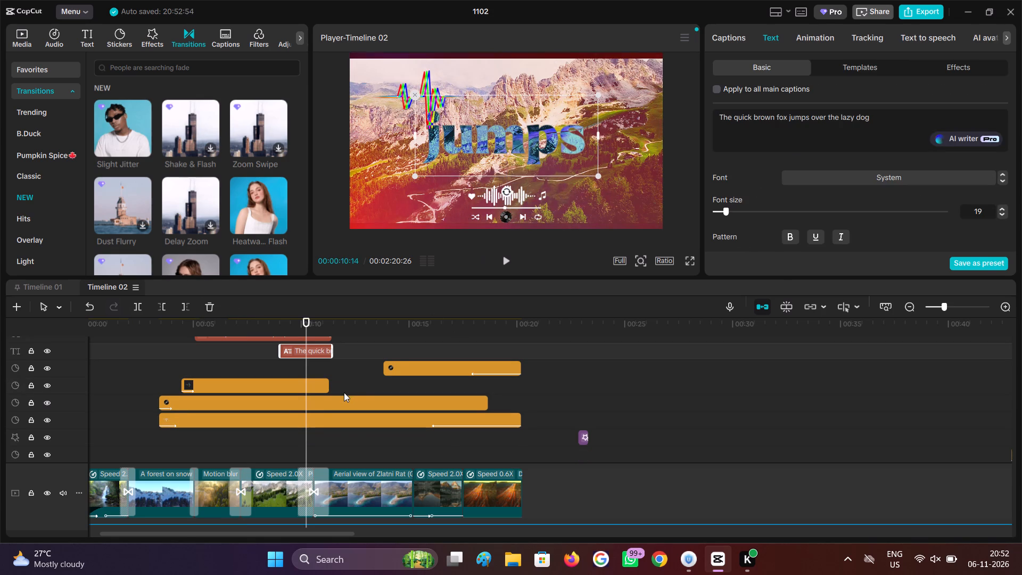
Scrub the timeline between about 00:00:07 and 00:00:17 to examine the overlapping texts and the clips that follow.
scroll(344, 391, "up", 3)
left_click(299, 383)
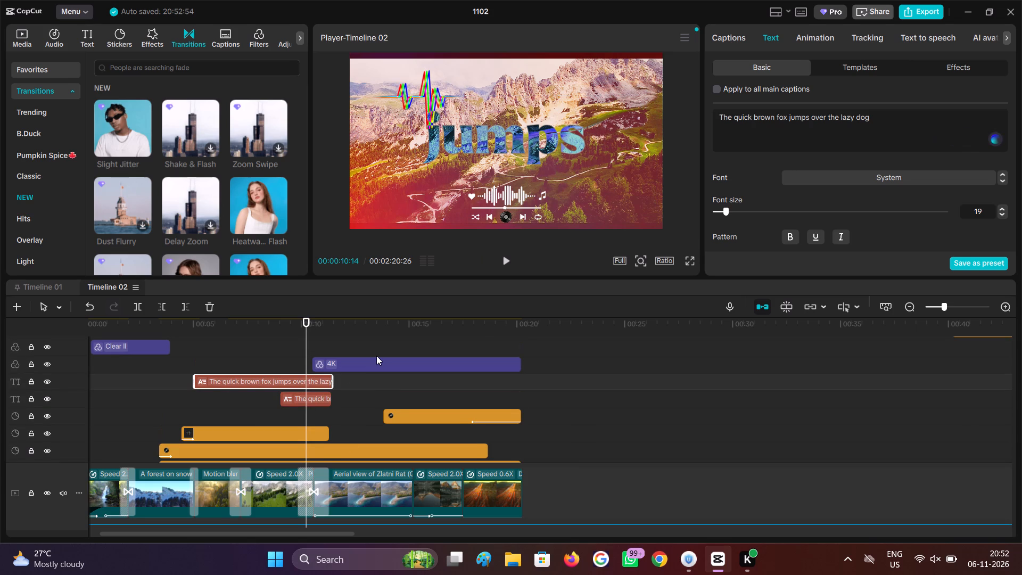
left_click_drag(303, 354, 242, 355)
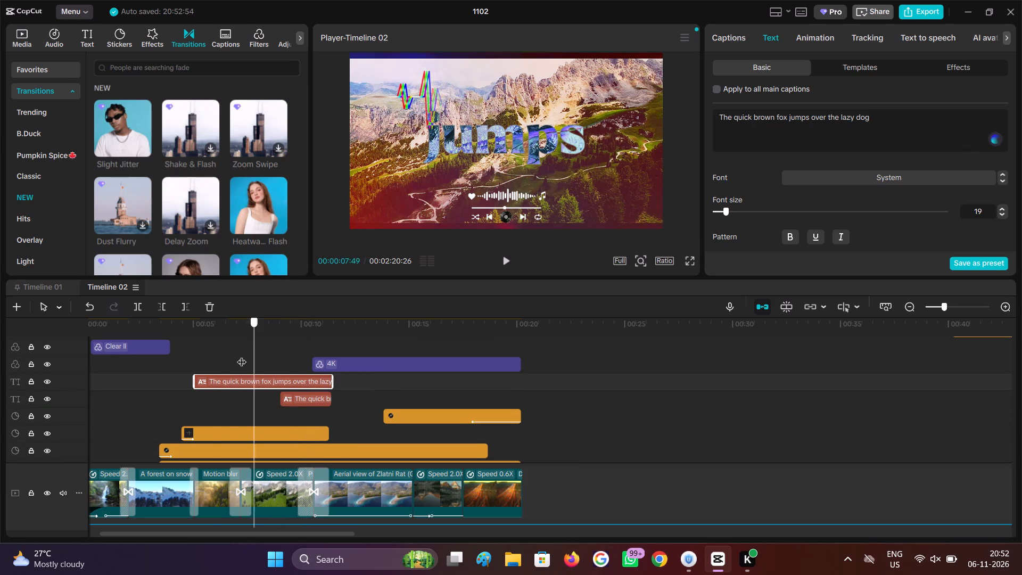
left_click_drag(242, 355, 300, 374)
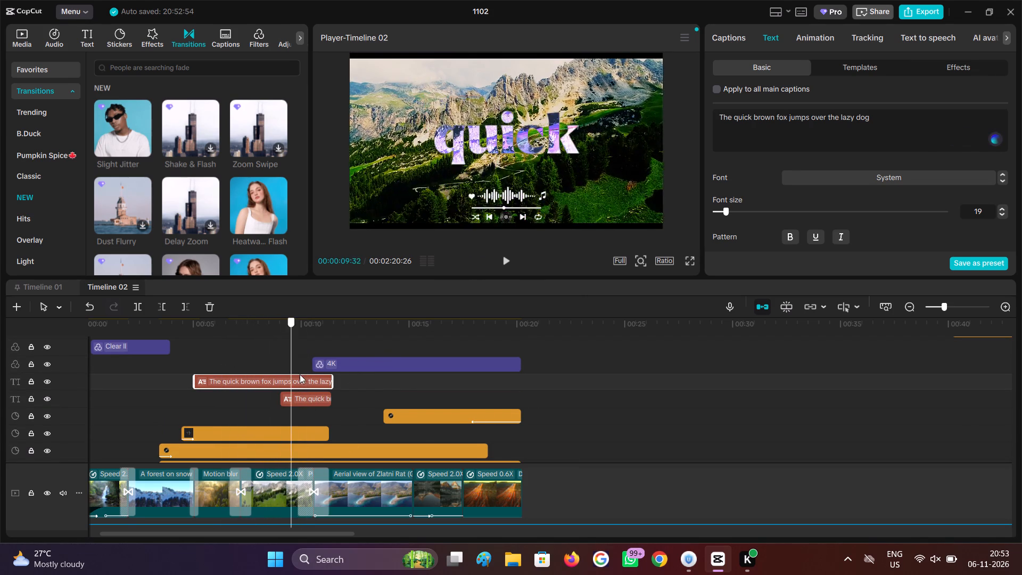
left_click_drag(300, 374, 342, 387)
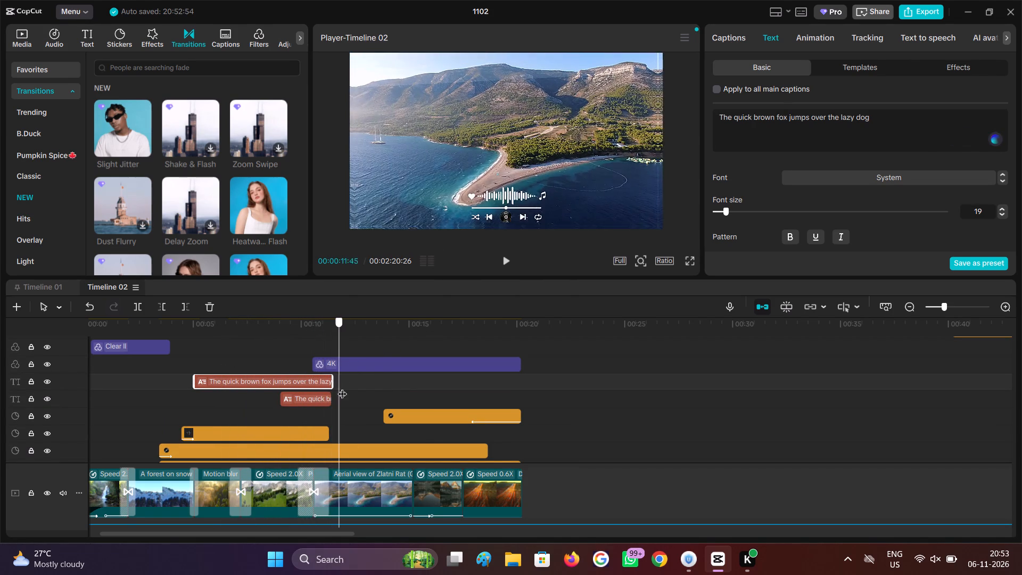
left_click_drag(342, 387, 449, 398)
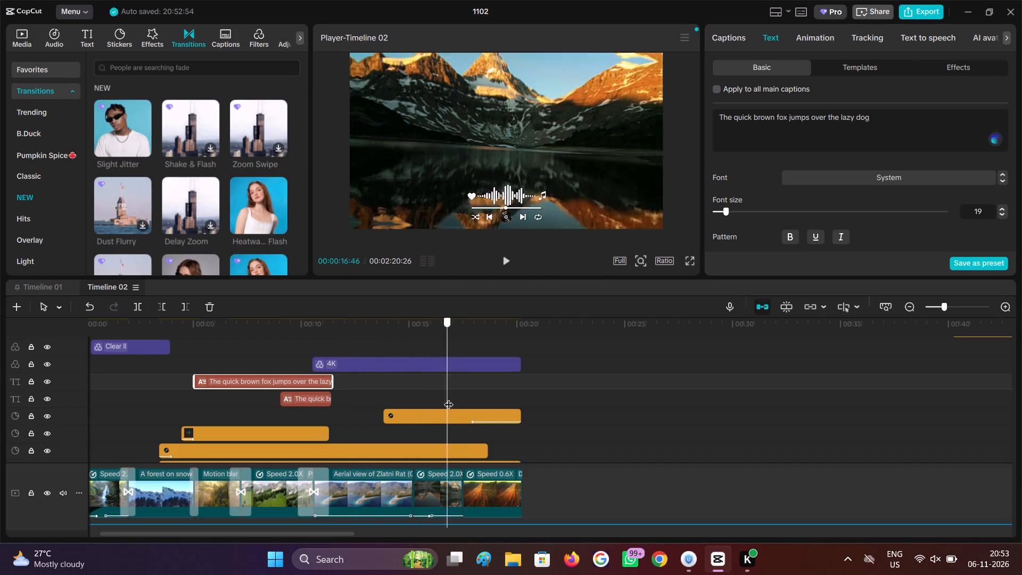
left_click_drag(449, 398, 461, 399)
Give the disc sticker that starts at about 00:00:14 the Left exit animation with a duration of 4.0 s.
left_click(478, 422)
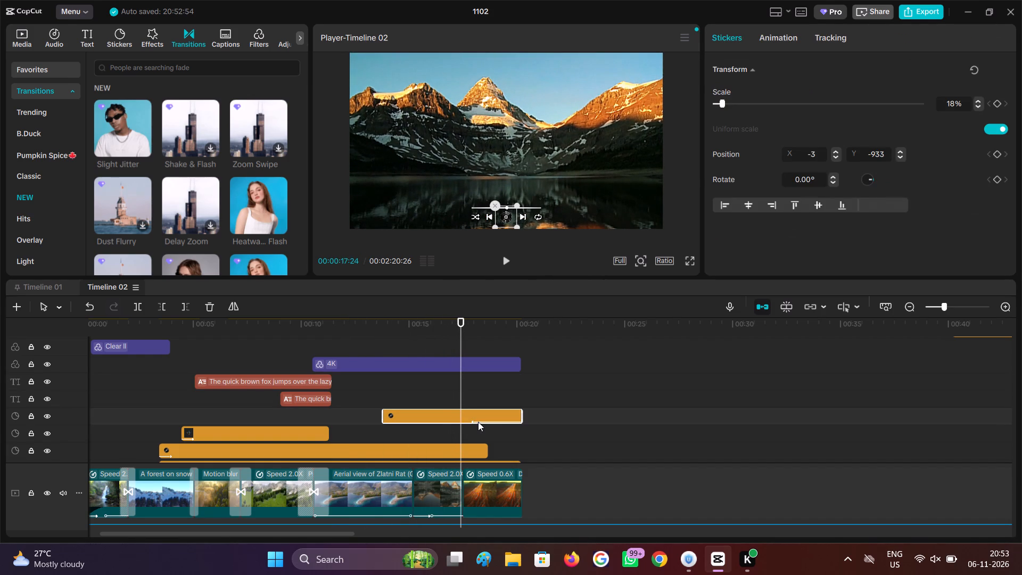
scroll(343, 388, "down", 1)
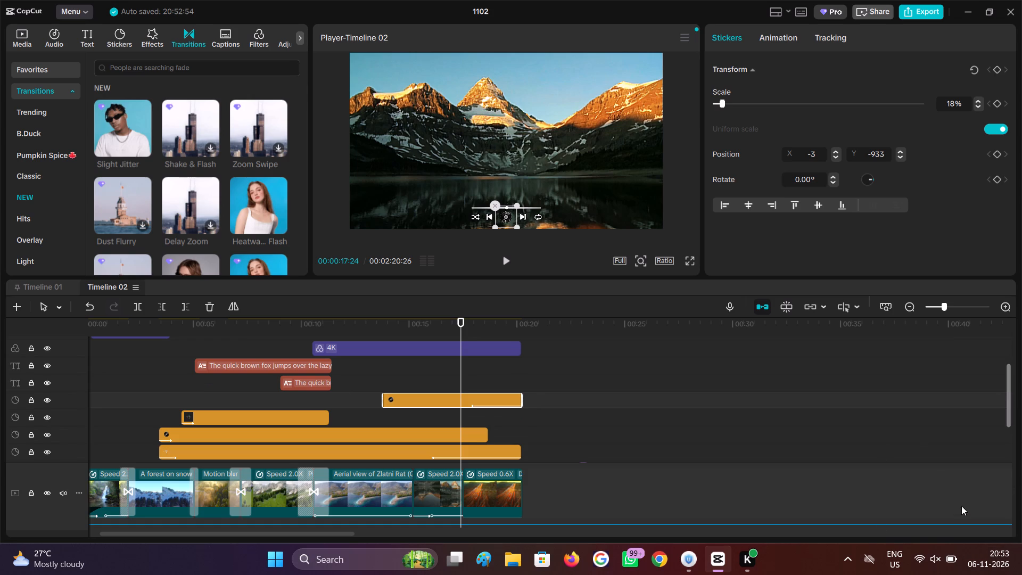
left_click(789, 36)
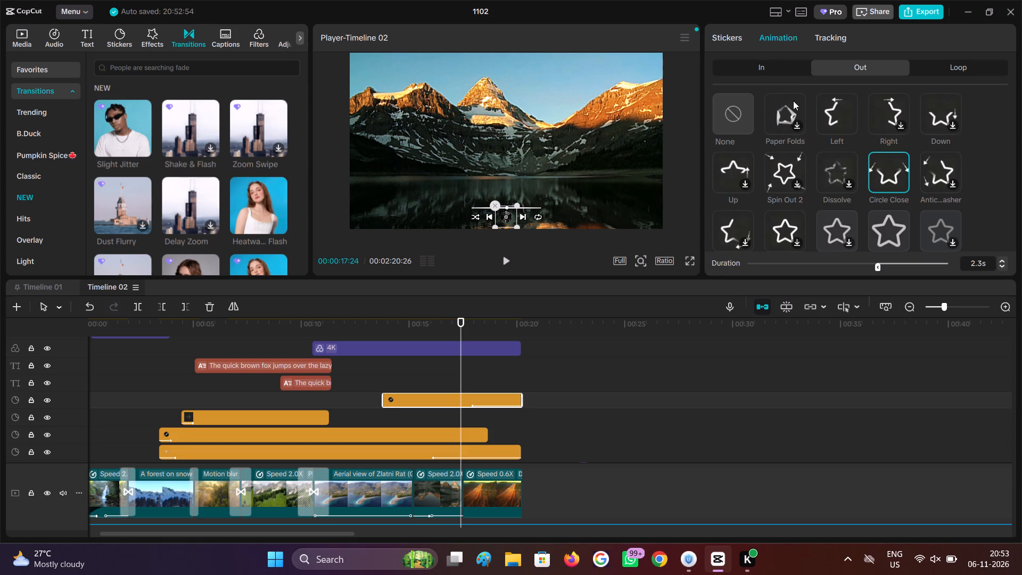
left_click(842, 114)
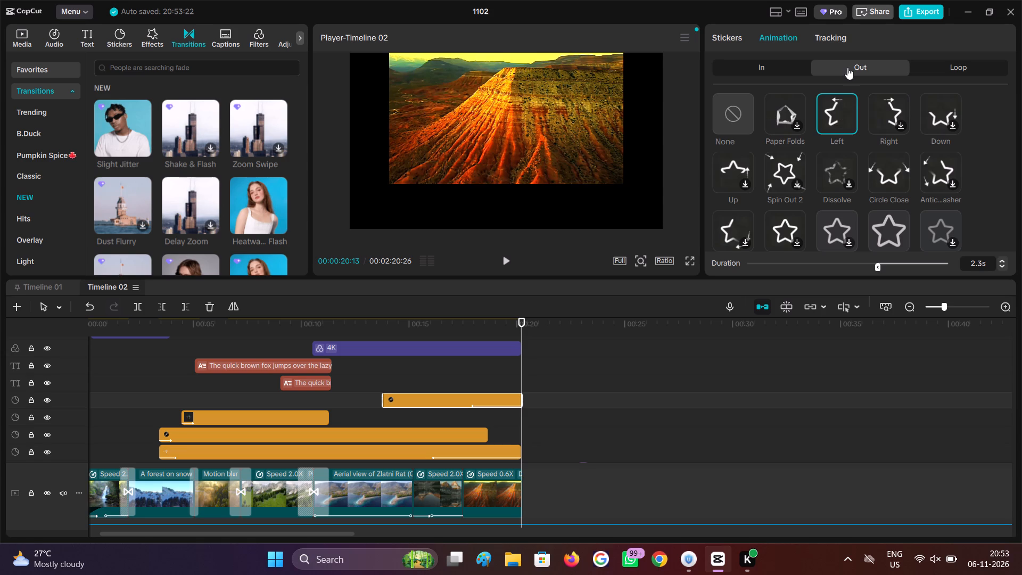
left_click(839, 112)
left_click_drag(878, 268, 864, 266)
left_click_drag(864, 266, 822, 258)
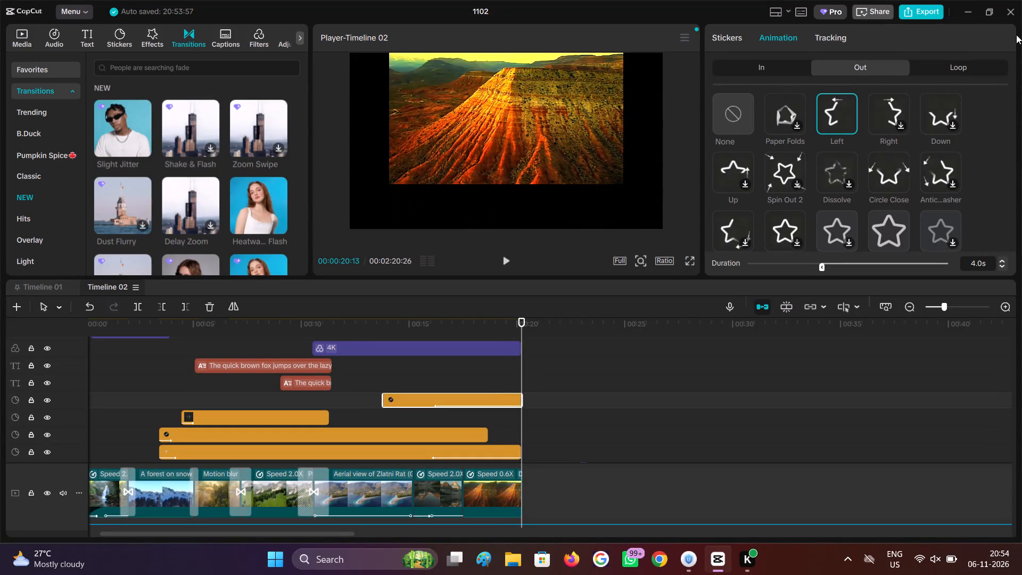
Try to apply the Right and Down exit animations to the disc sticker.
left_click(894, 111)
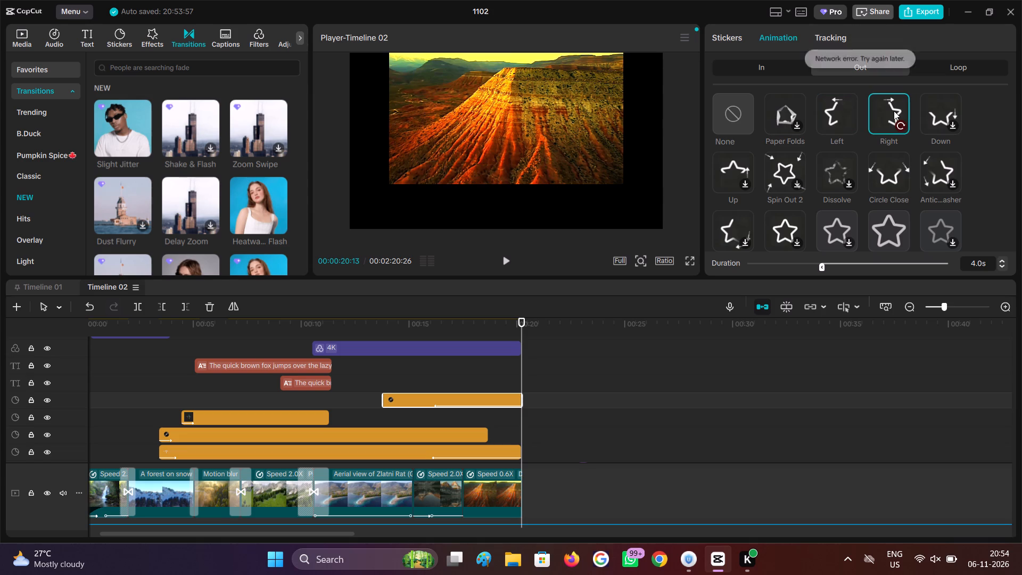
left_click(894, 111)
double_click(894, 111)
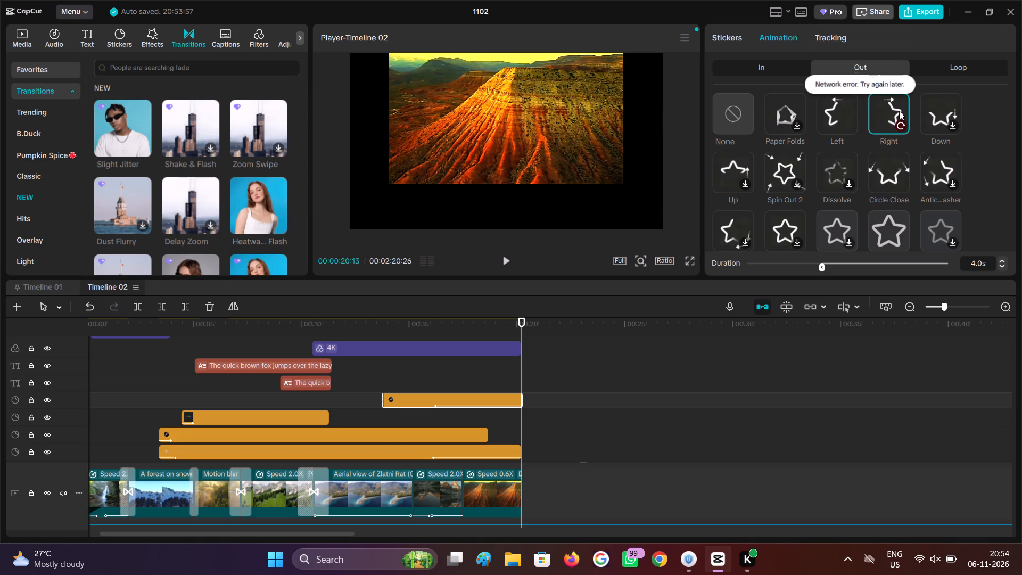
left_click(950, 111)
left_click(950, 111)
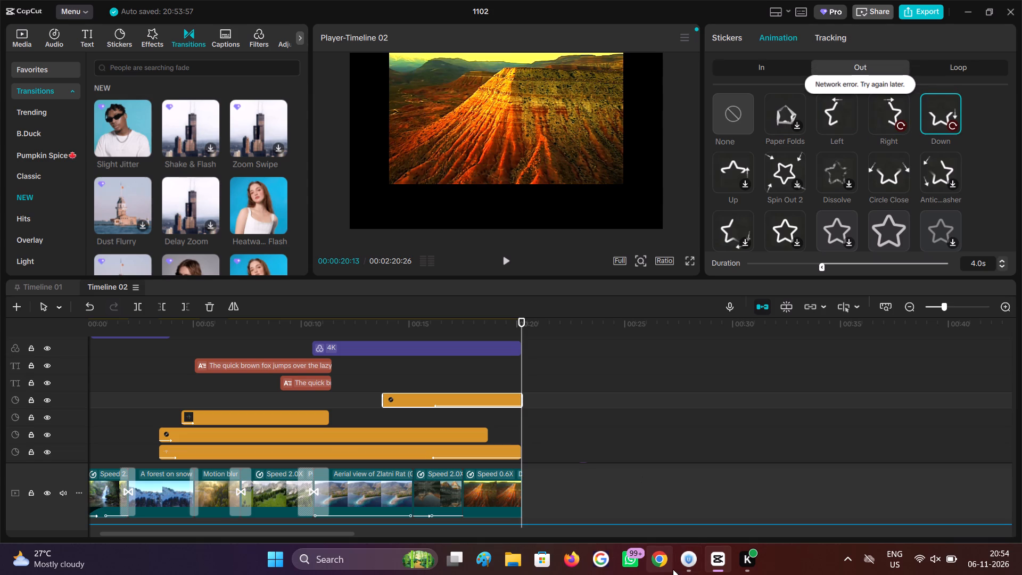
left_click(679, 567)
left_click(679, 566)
Move the 4K filter clip earlier so it starts at about 00:00:06, and set its intensity to 35.
left_click(390, 374)
left_click_drag(390, 374, 400, 379)
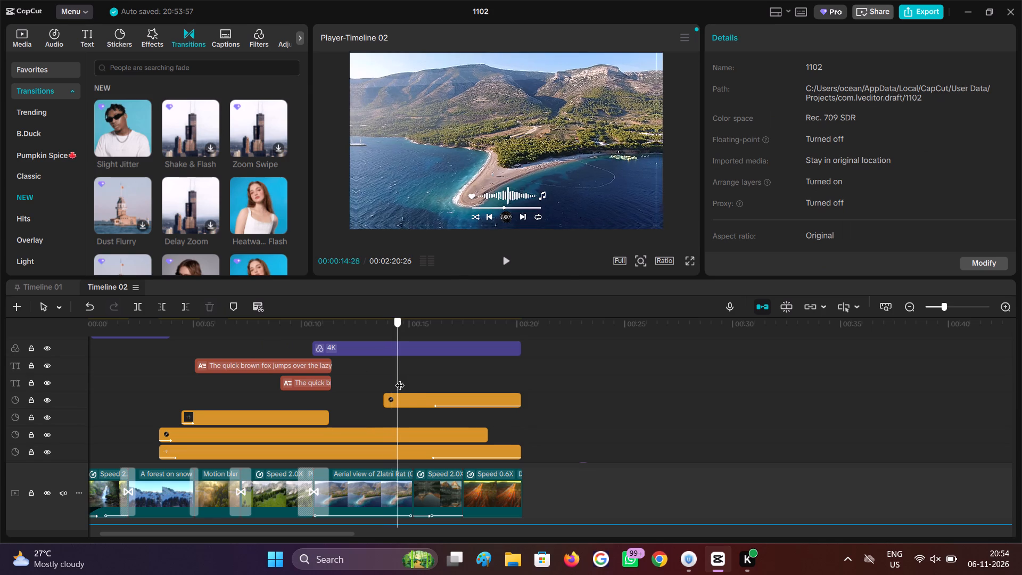
left_click_drag(400, 379, 402, 380)
scroll(411, 386, "up", 3)
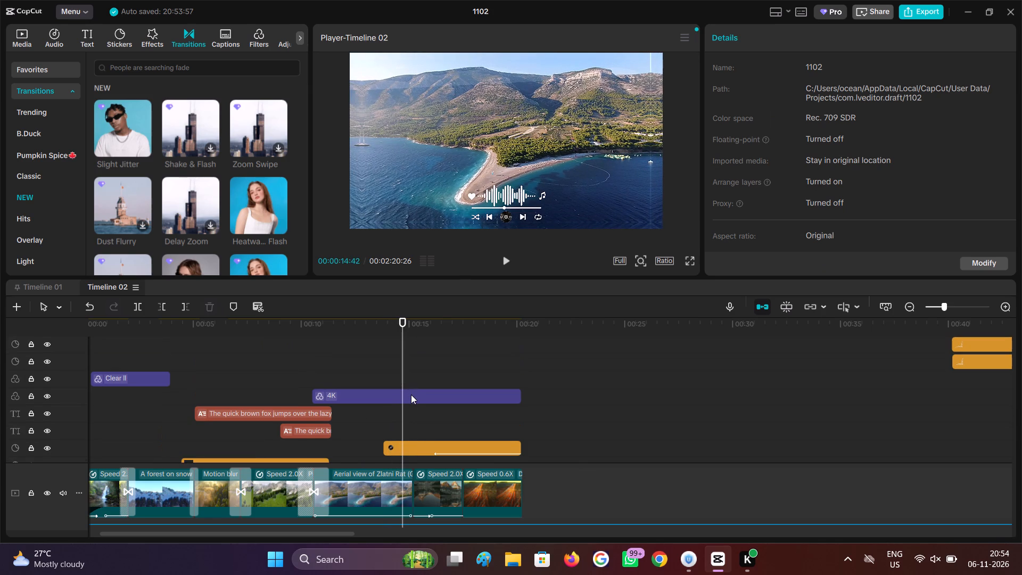
left_click(393, 419)
left_click_drag(391, 419, 375, 412)
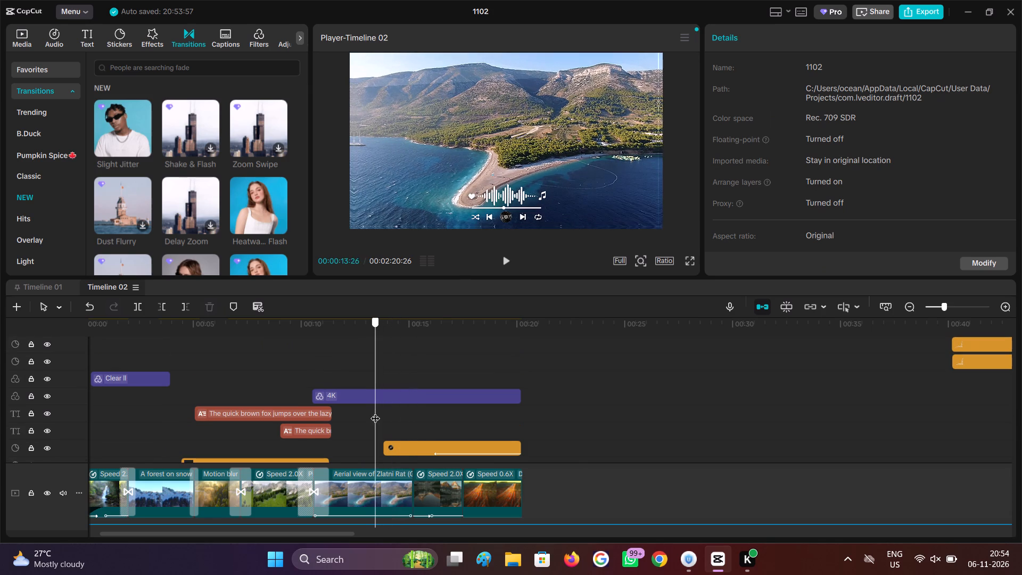
left_click_drag(375, 412, 383, 412)
left_click(385, 397)
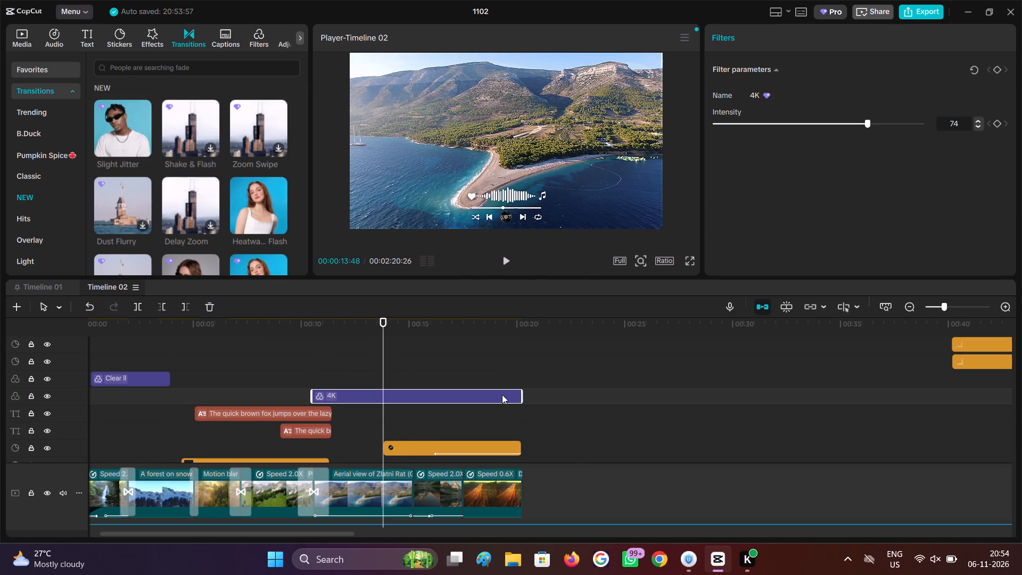
left_click_drag(517, 396, 417, 384)
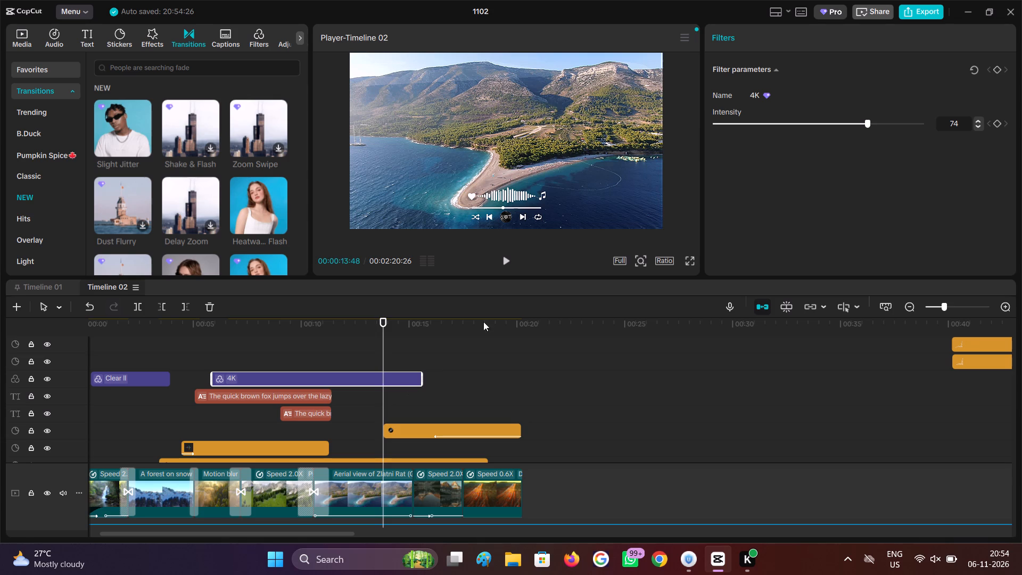
left_click(788, 121)
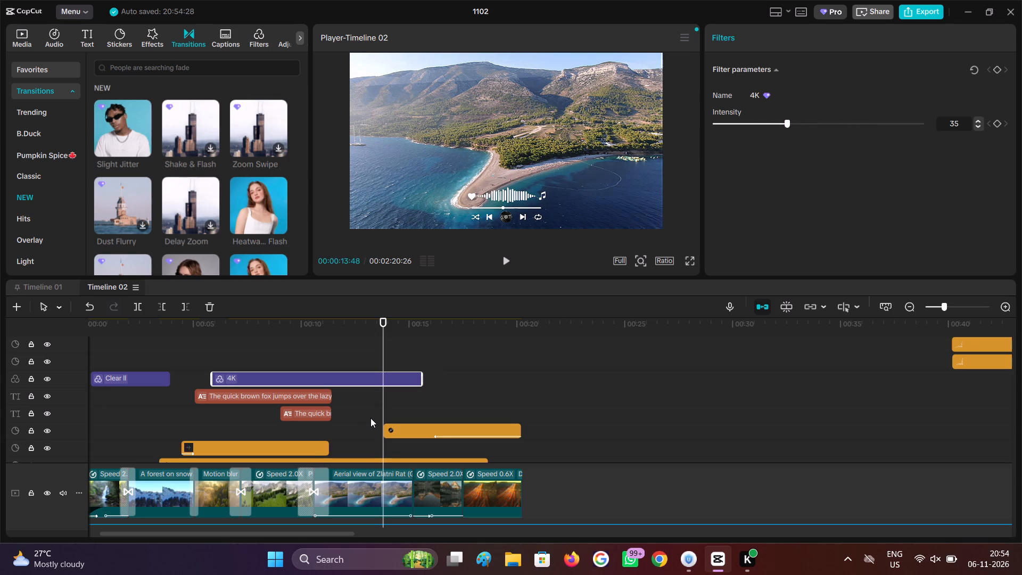
Add the Slight Jitter transition between the Aerial view of Zlatni Rat clip and the mountain lake clip, and play it back.
left_click(359, 477)
left_click(352, 473)
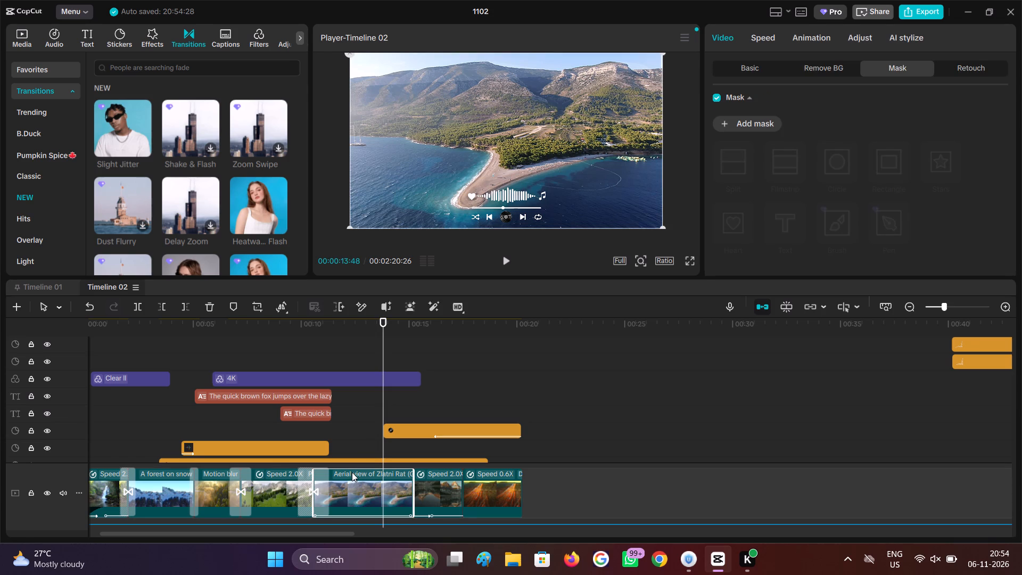
left_click(352, 473)
scroll(336, 446, "down", 17)
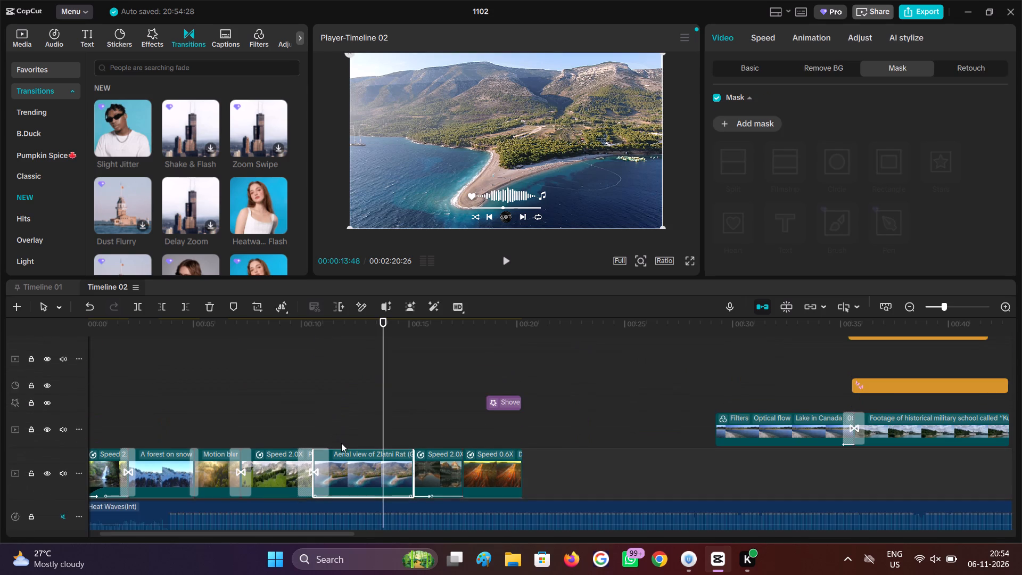
scroll(341, 443, "down", 4)
left_click(341, 364)
left_click_drag(341, 364, 325, 366)
left_click(352, 406)
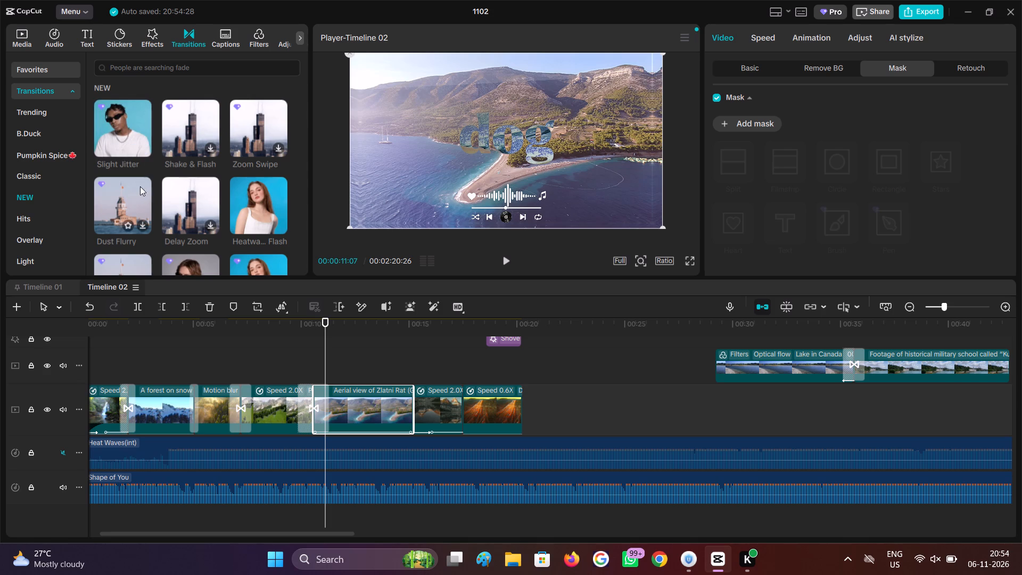
left_click(125, 126)
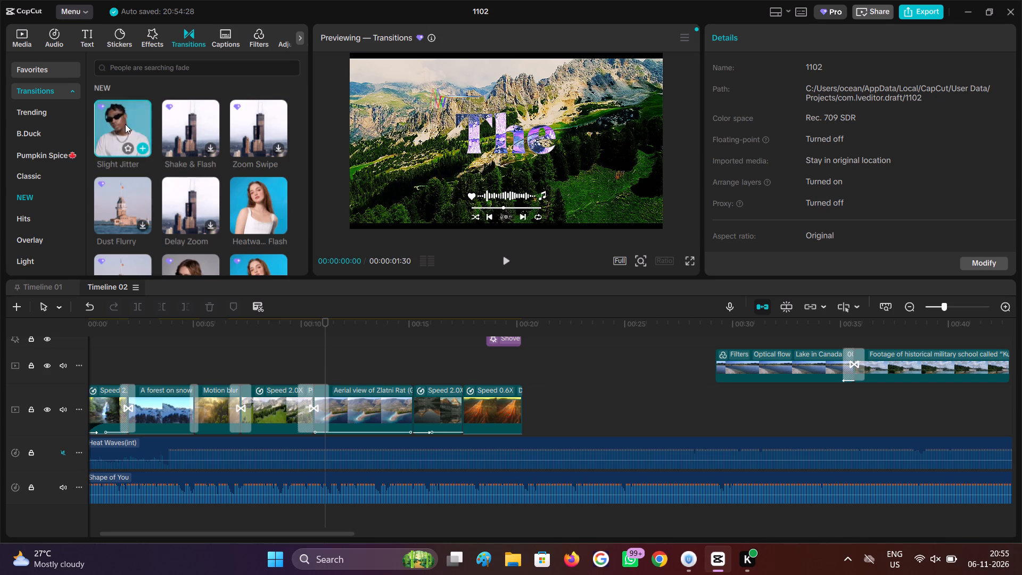
left_click(125, 124)
left_click_drag(125, 124, 327, 397)
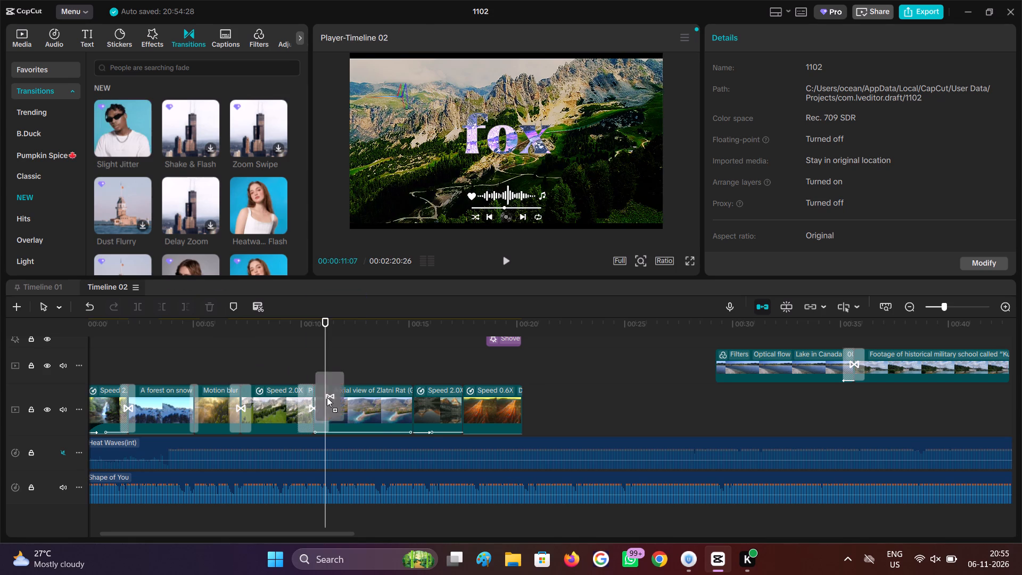
left_click_drag(327, 397, 405, 408)
left_click(402, 374)
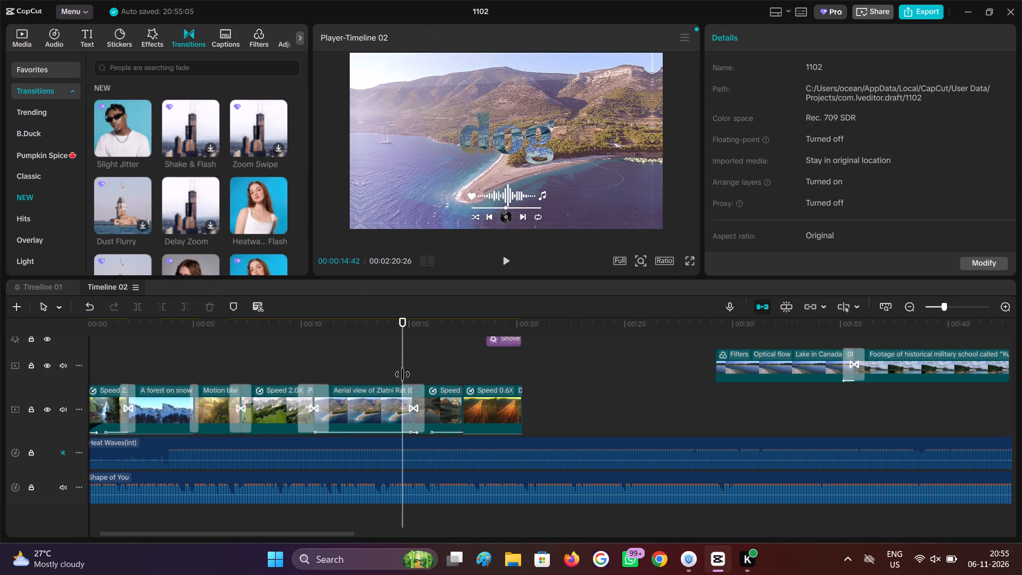
left_click(388, 363)
left_click(504, 267)
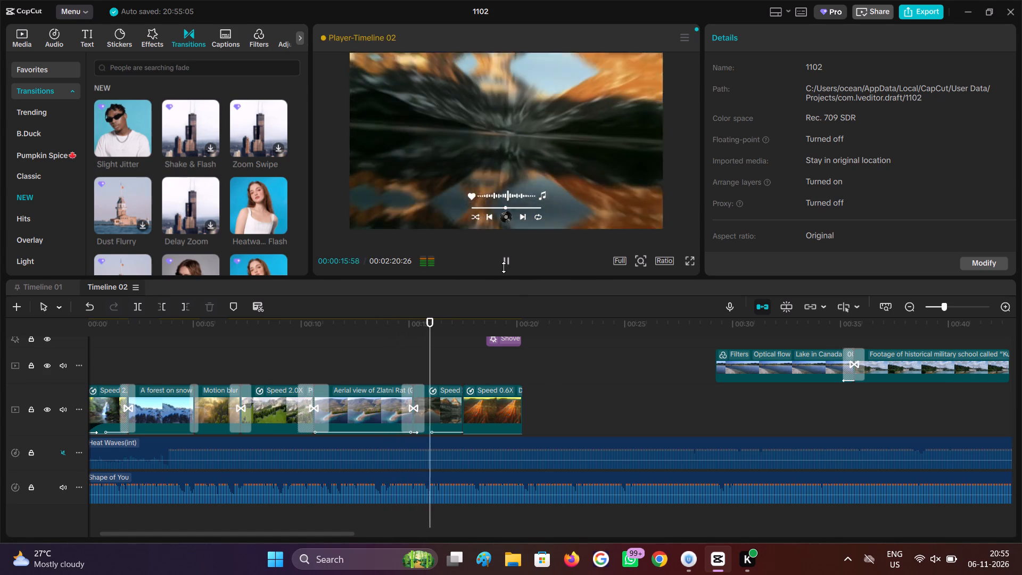
left_click(504, 267)
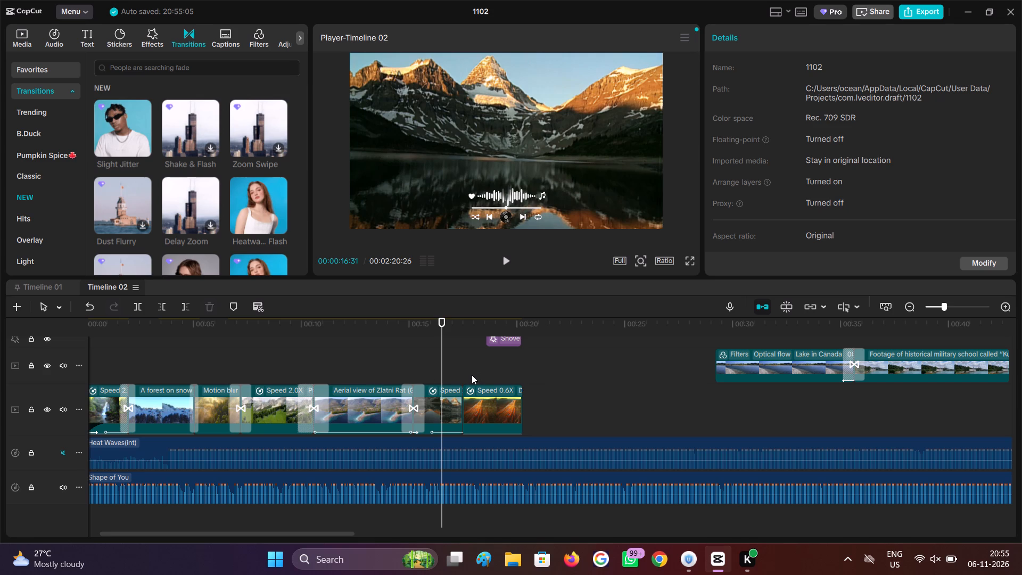
Extend the end of the mountain lake clip on the main track to about 00:00:19.
left_click(458, 407)
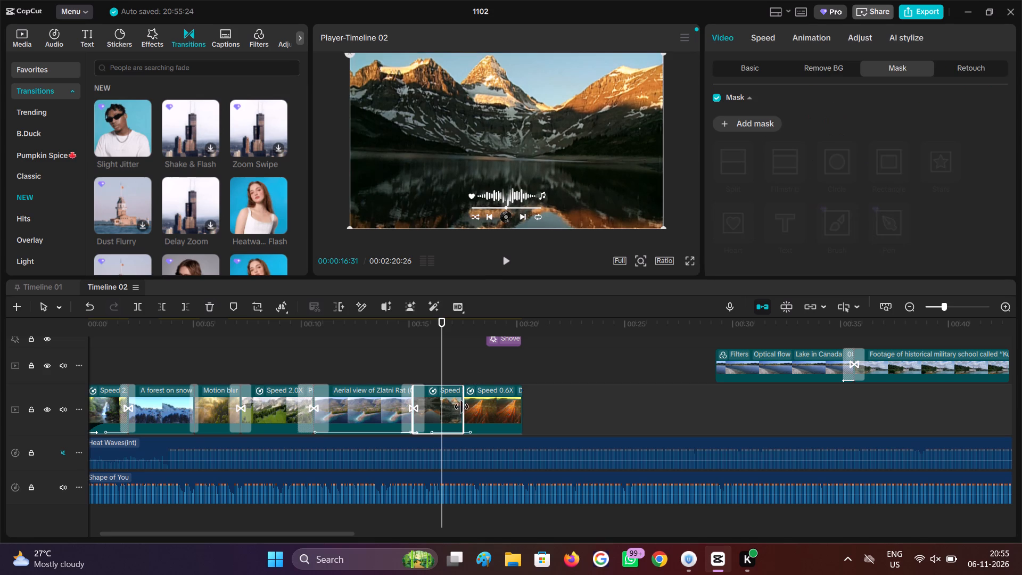
left_click_drag(466, 405, 488, 406)
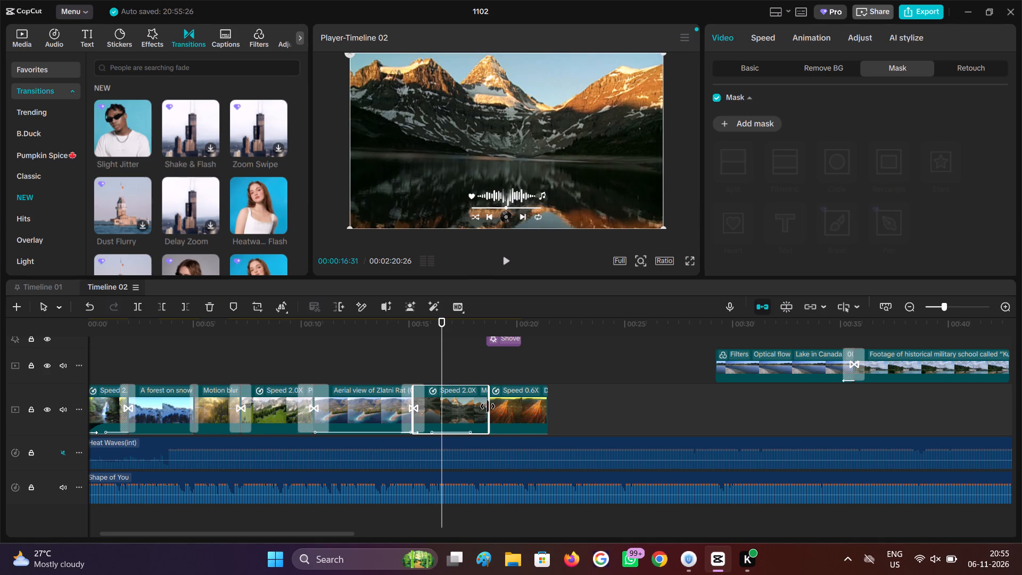
Play back the mountain lake to canyon section and check the canyon clip's split-mask keyframes from about 00:00:19 to its end.
left_click_drag(441, 370, 417, 364)
left_click(504, 262)
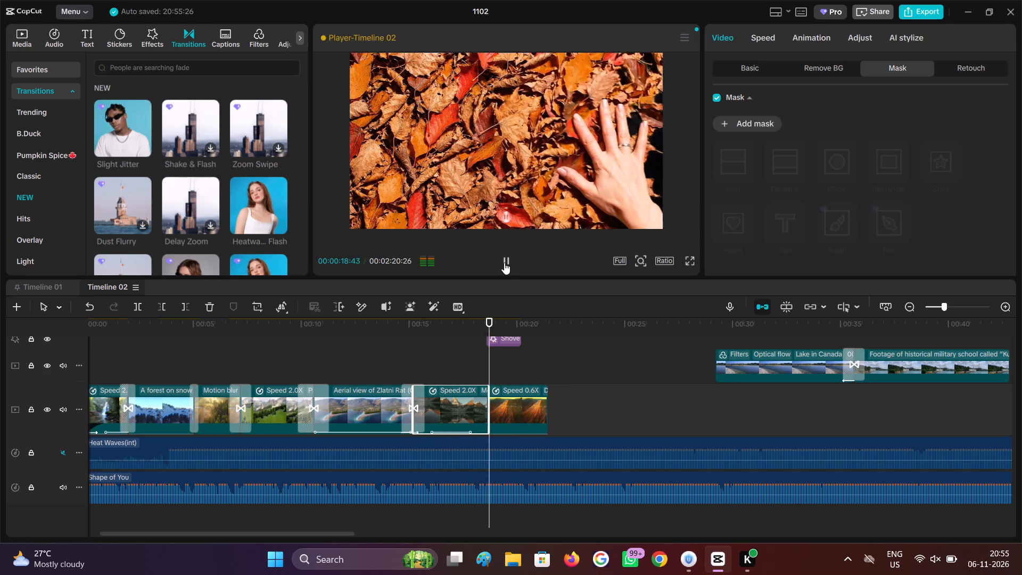
left_click(504, 262)
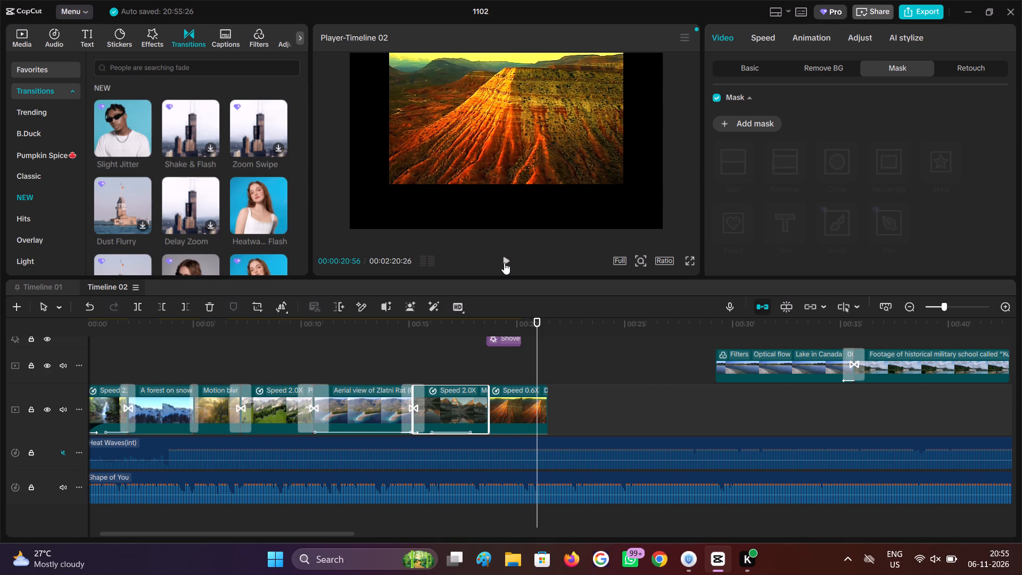
left_click(532, 409)
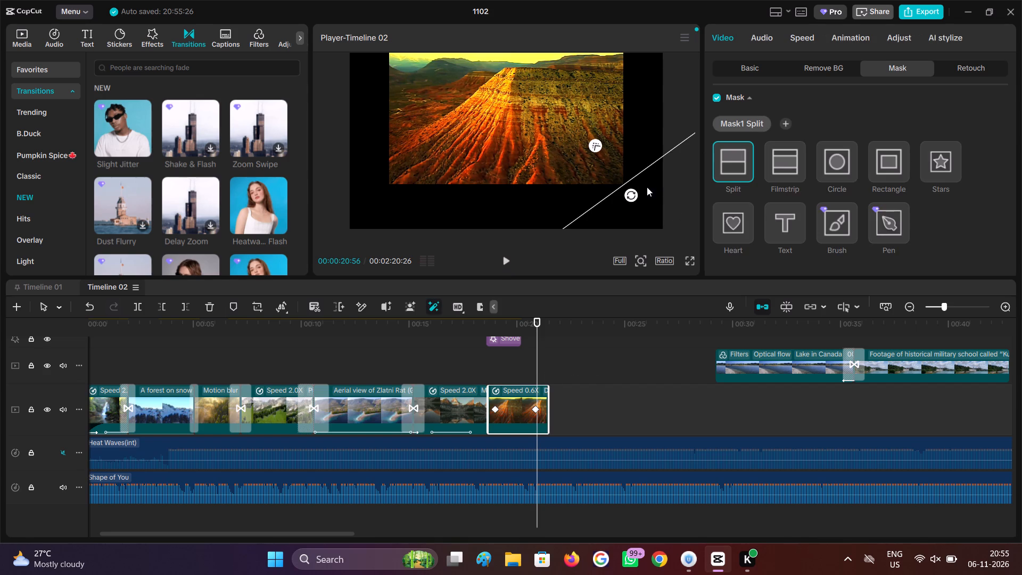
left_click(495, 410)
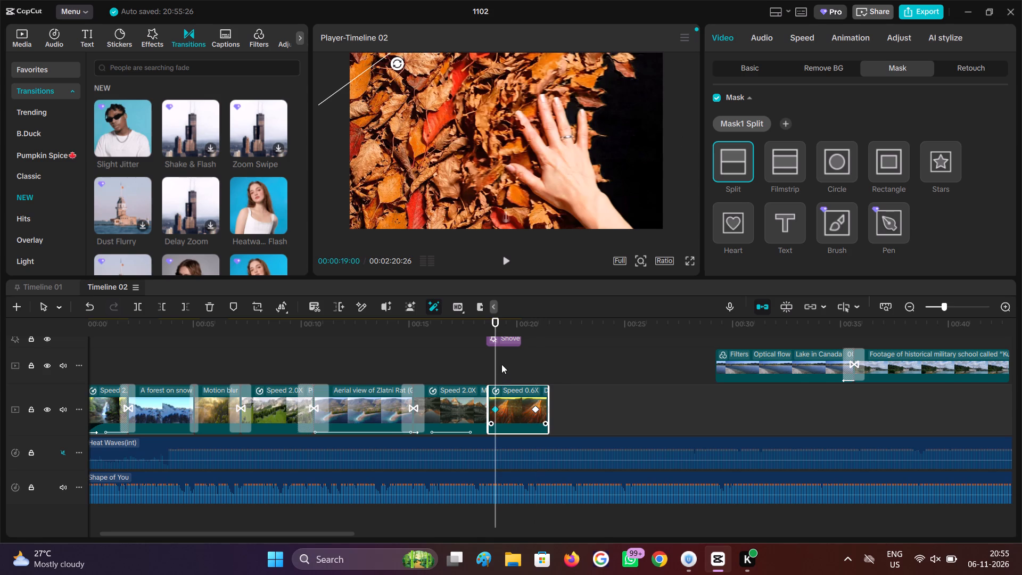
left_click_drag(496, 362, 523, 367)
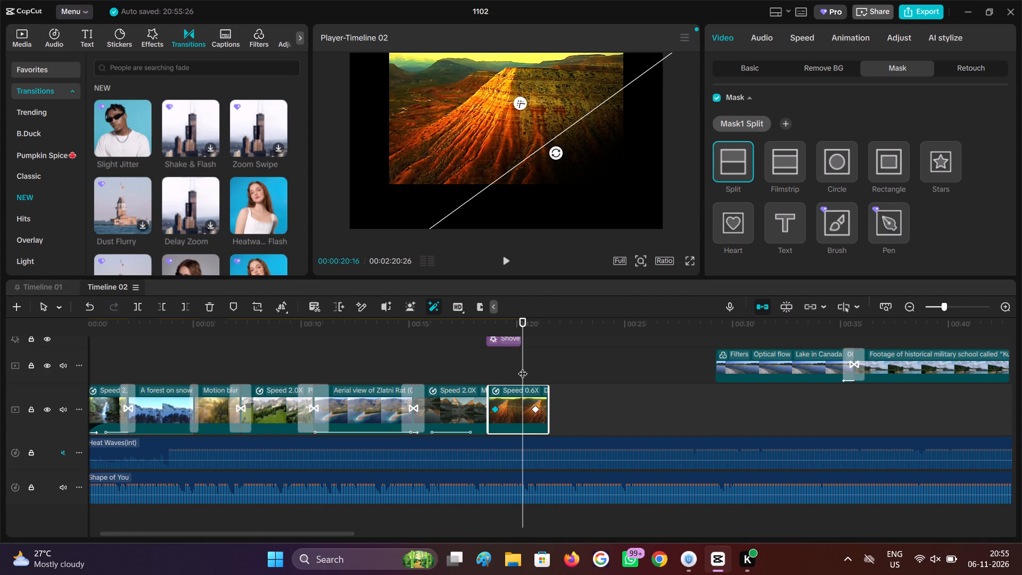
left_click_drag(523, 367, 581, 377)
left_click(581, 377)
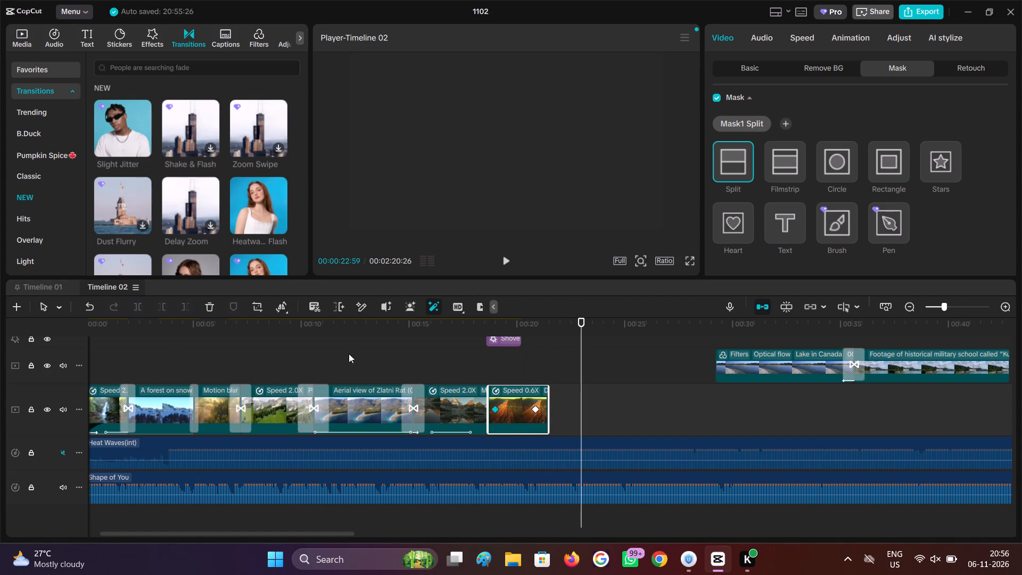
Browse the library's Background videos, previewing the starry particle network and red hearts clips and trying the forest and seagull ones.
left_click(16, 40)
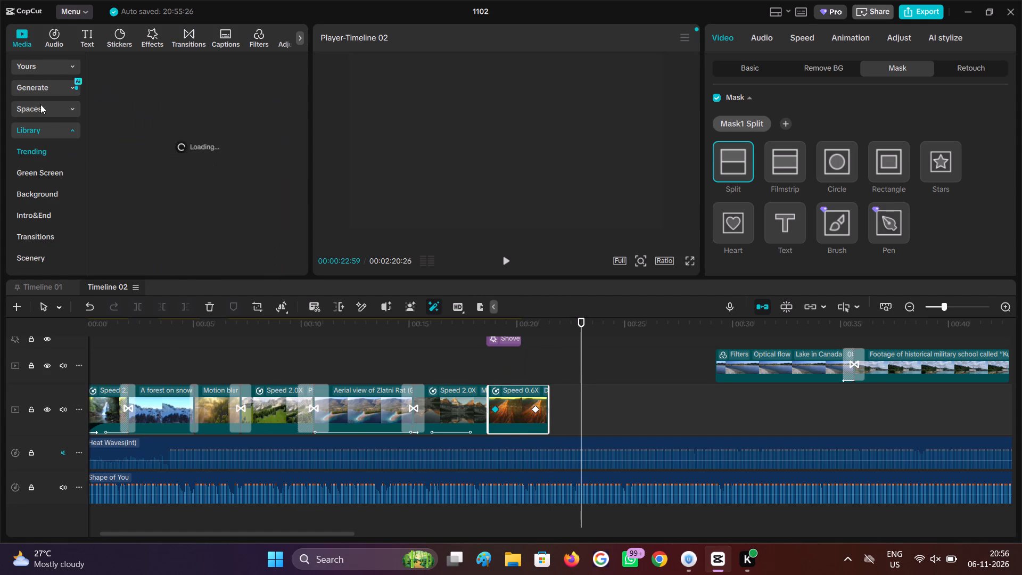
scroll(124, 206, "down", 1)
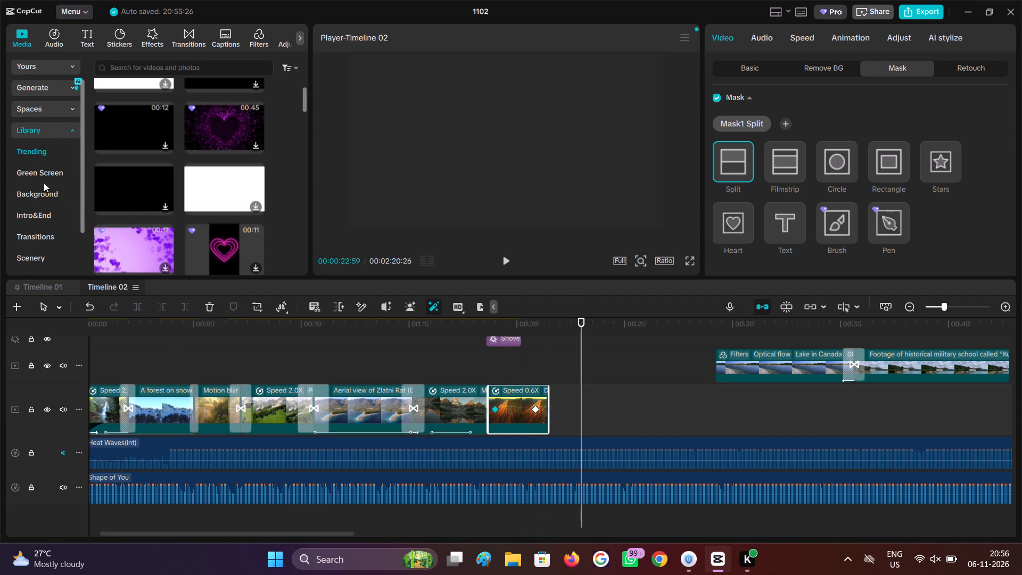
left_click(50, 197)
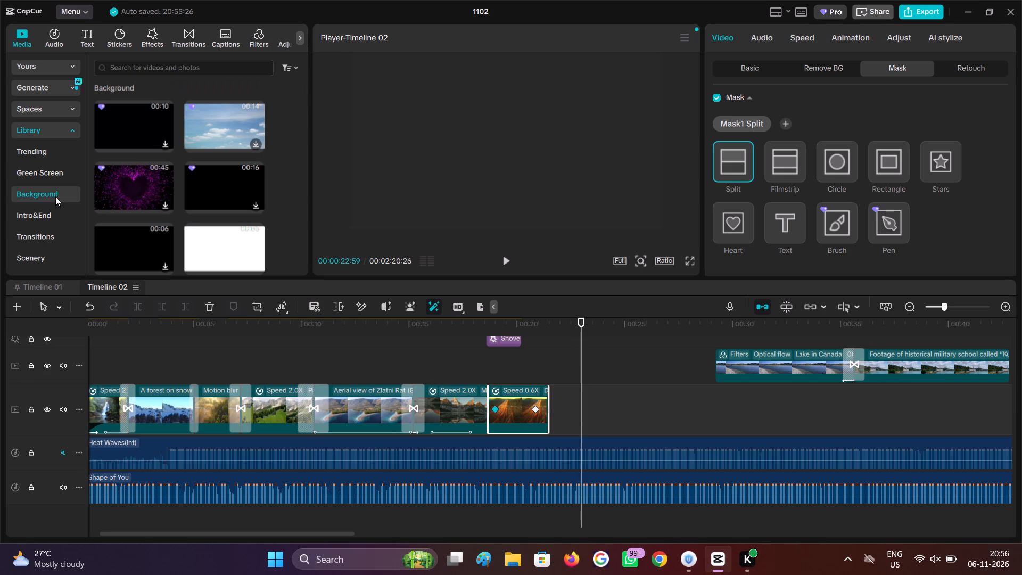
scroll(125, 203, "down", 1)
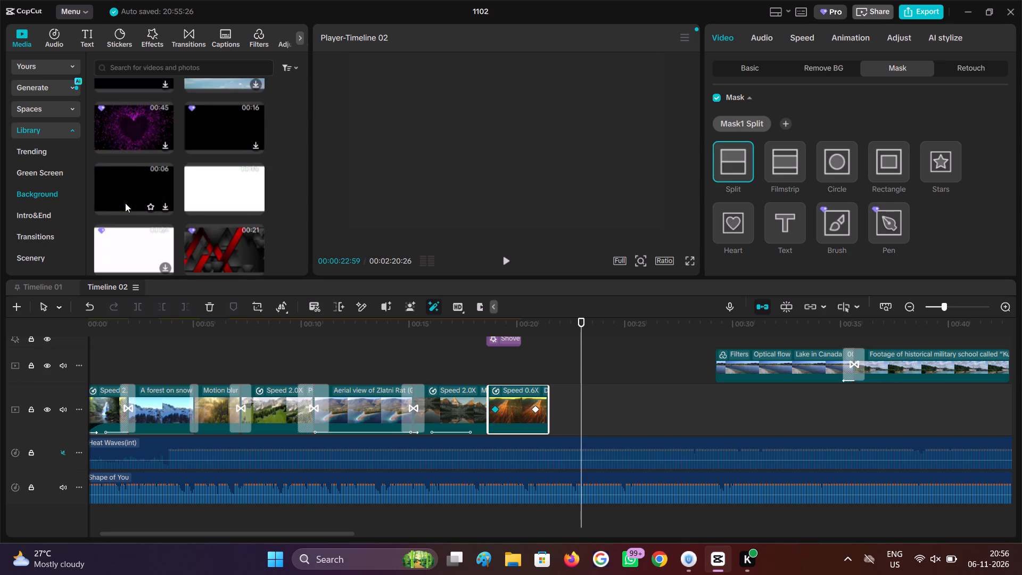
scroll(125, 203, "down", 2)
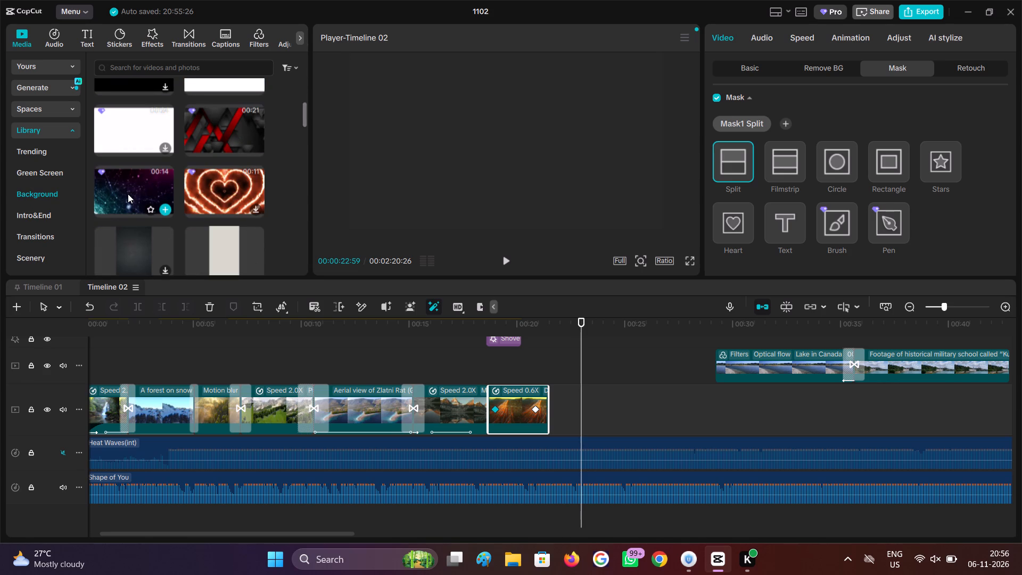
left_click(128, 194)
scroll(156, 207, "down", 2)
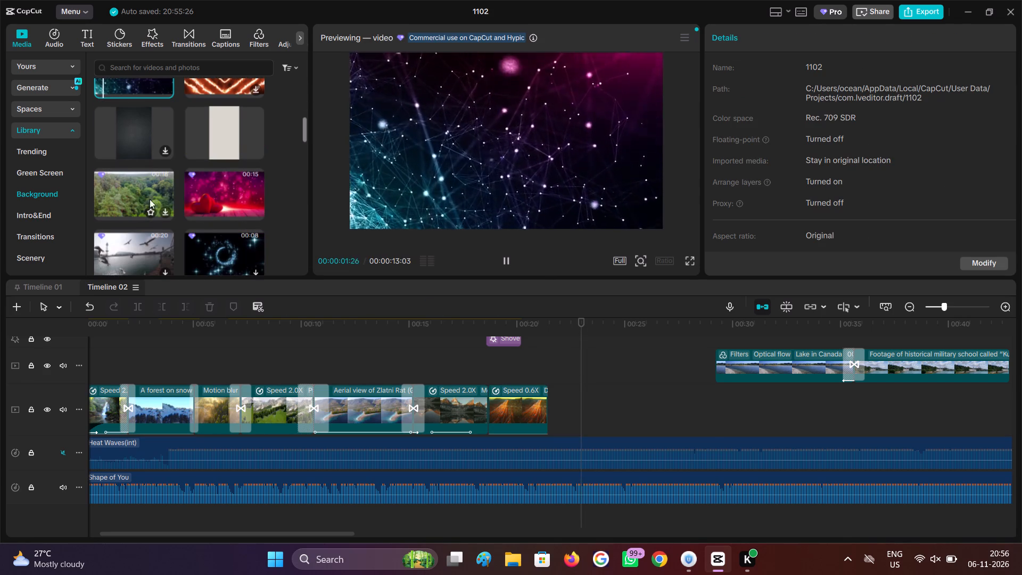
left_click(128, 193)
left_click(192, 190)
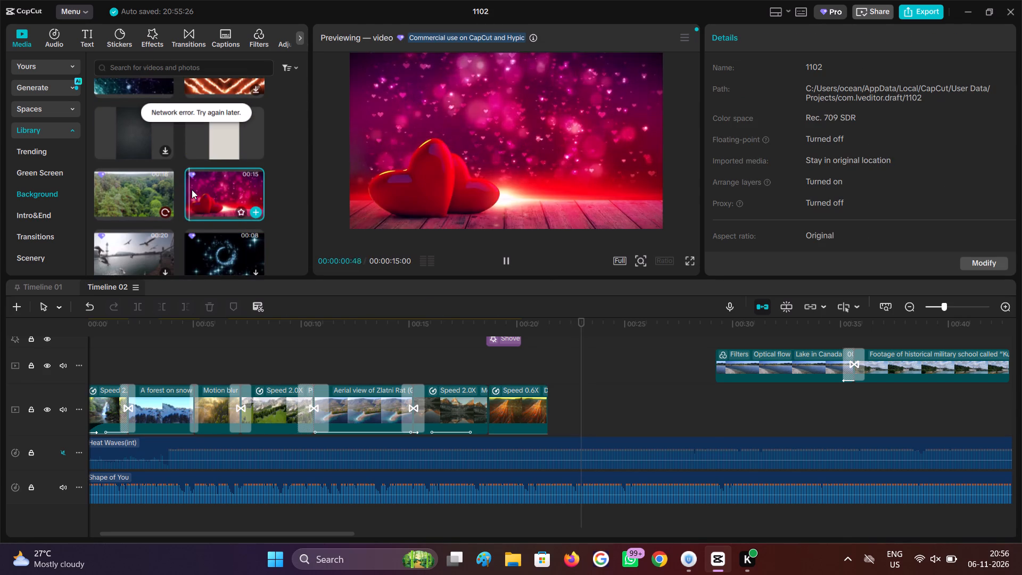
scroll(192, 190, "down", 1)
left_click(137, 194)
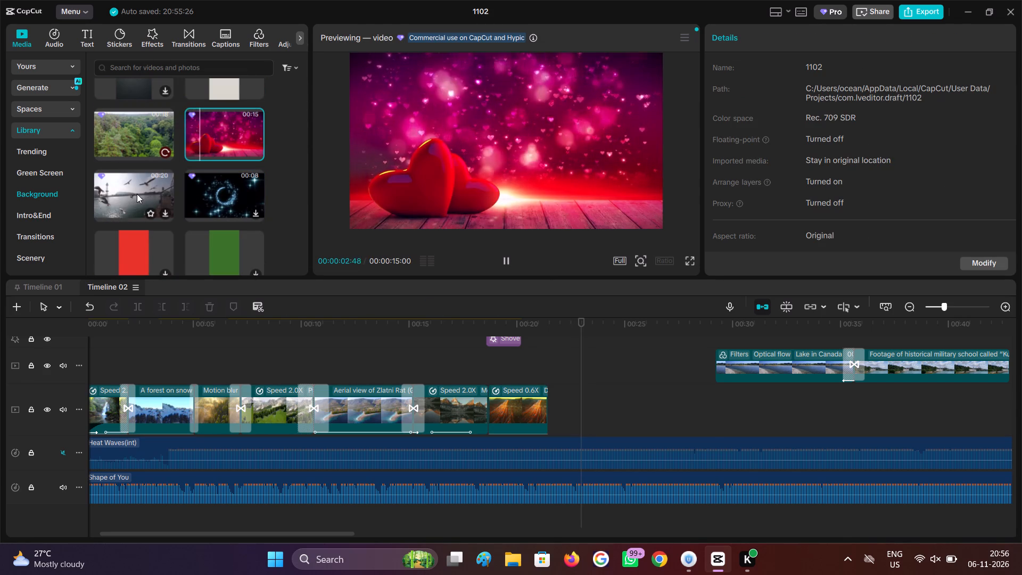
Add the golden "Flying Through Space, Starry outer space background" video to the main track directly after the canyon clip.
scroll(137, 194, "down", 4)
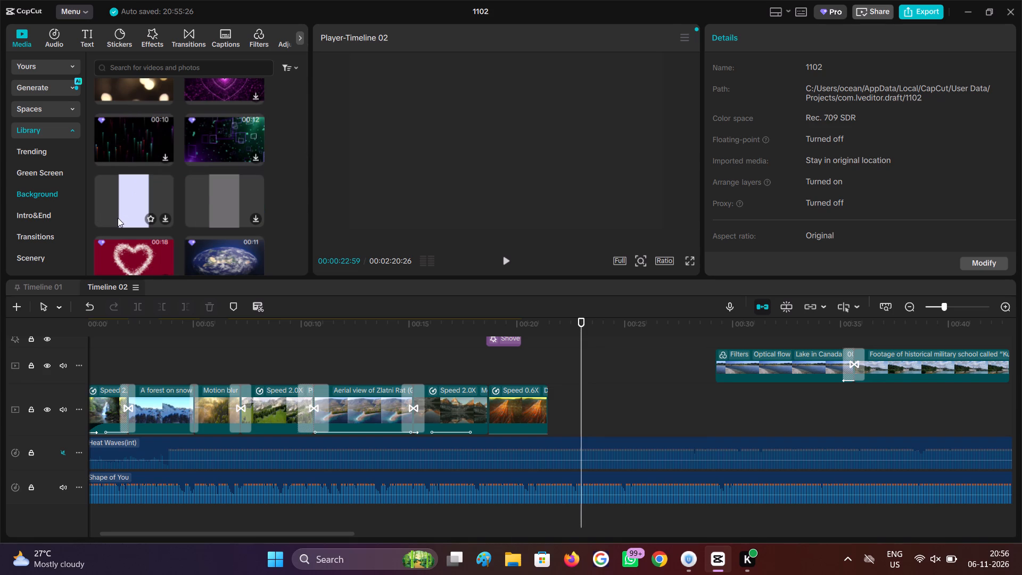
scroll(118, 218, "down", 1)
scroll(192, 198, "down", 1)
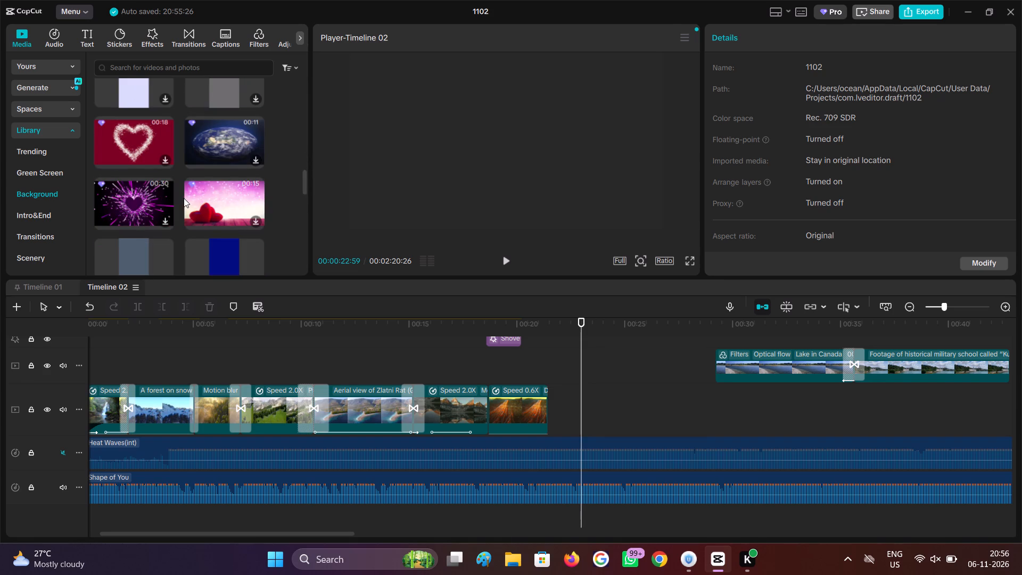
scroll(184, 198, "down", 1)
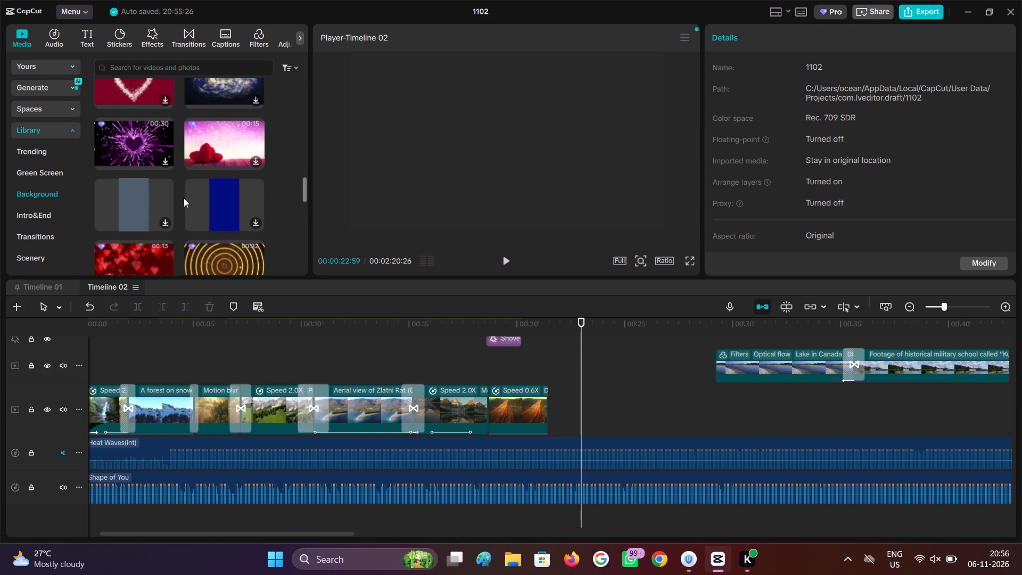
scroll(184, 198, "down", 2)
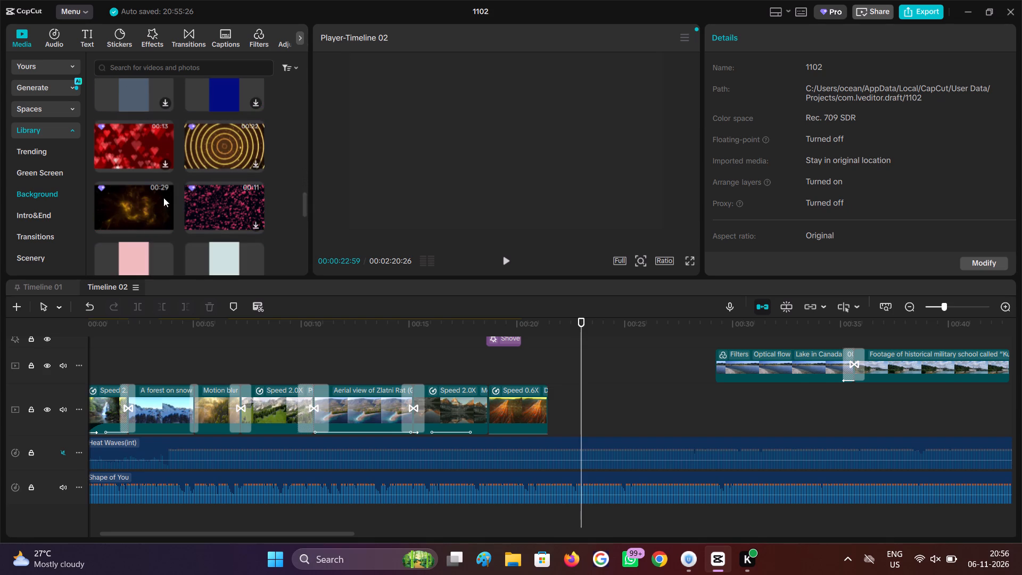
left_click(130, 198)
left_click_drag(130, 198, 558, 412)
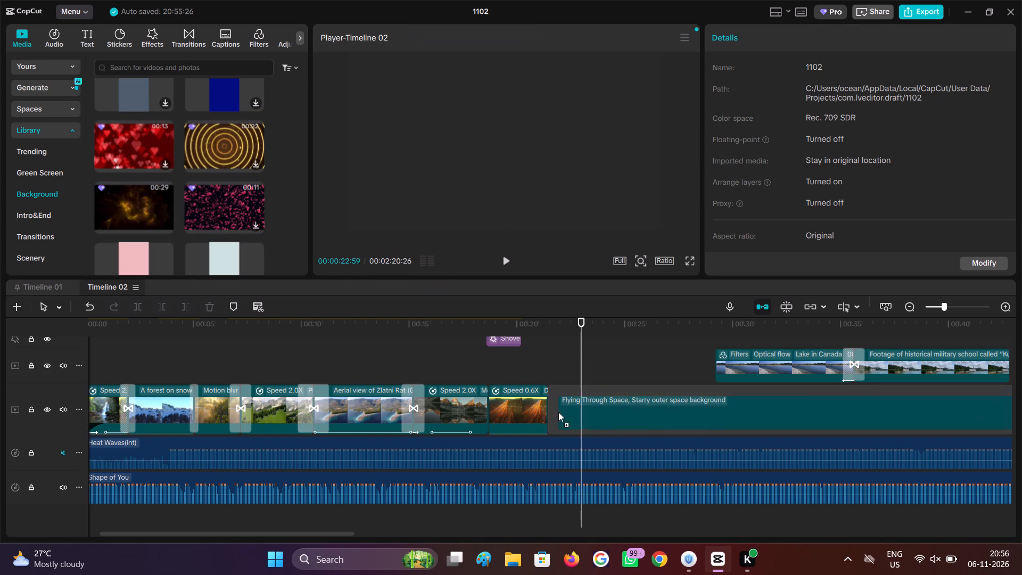
left_click_drag(558, 412, 545, 404)
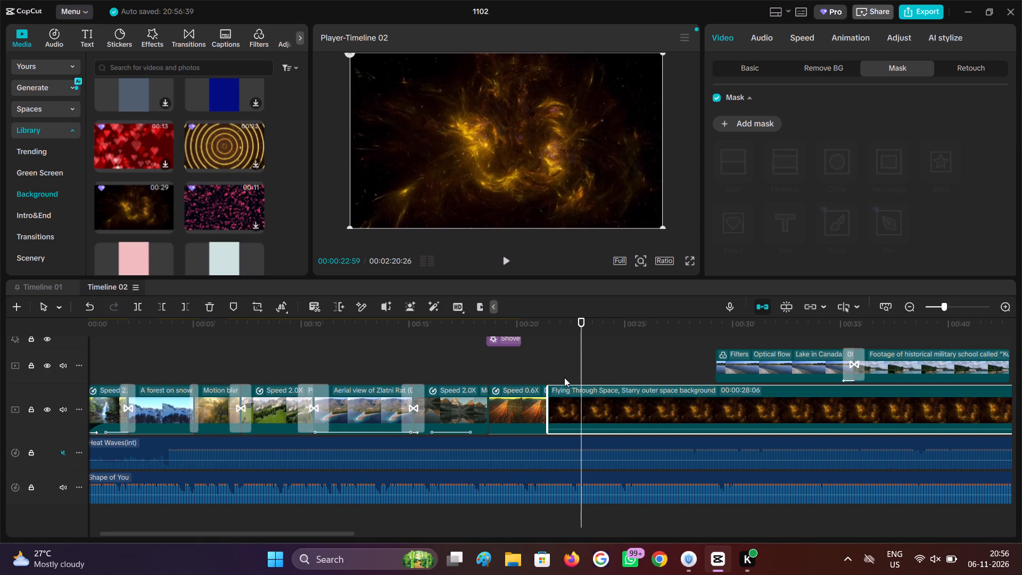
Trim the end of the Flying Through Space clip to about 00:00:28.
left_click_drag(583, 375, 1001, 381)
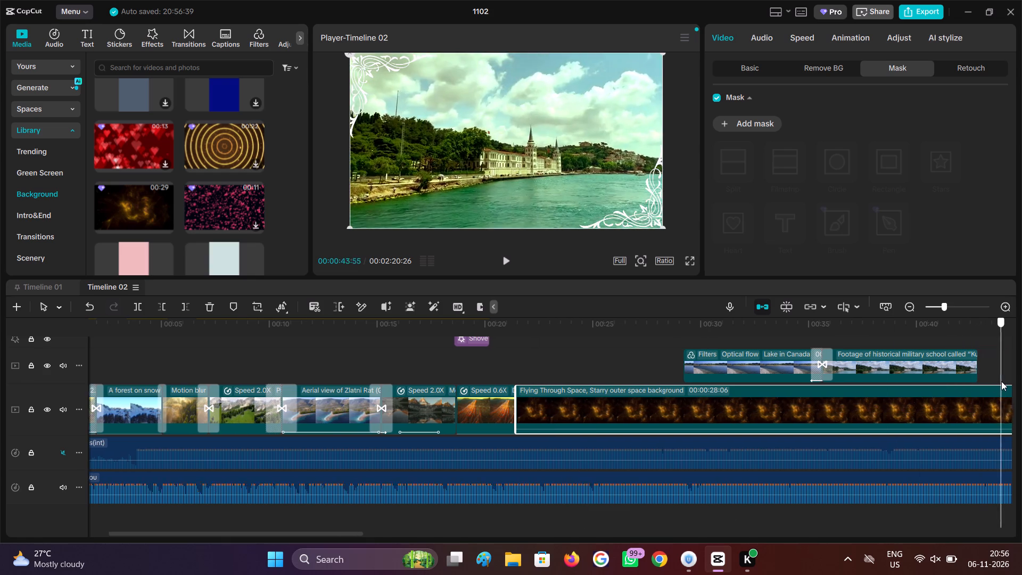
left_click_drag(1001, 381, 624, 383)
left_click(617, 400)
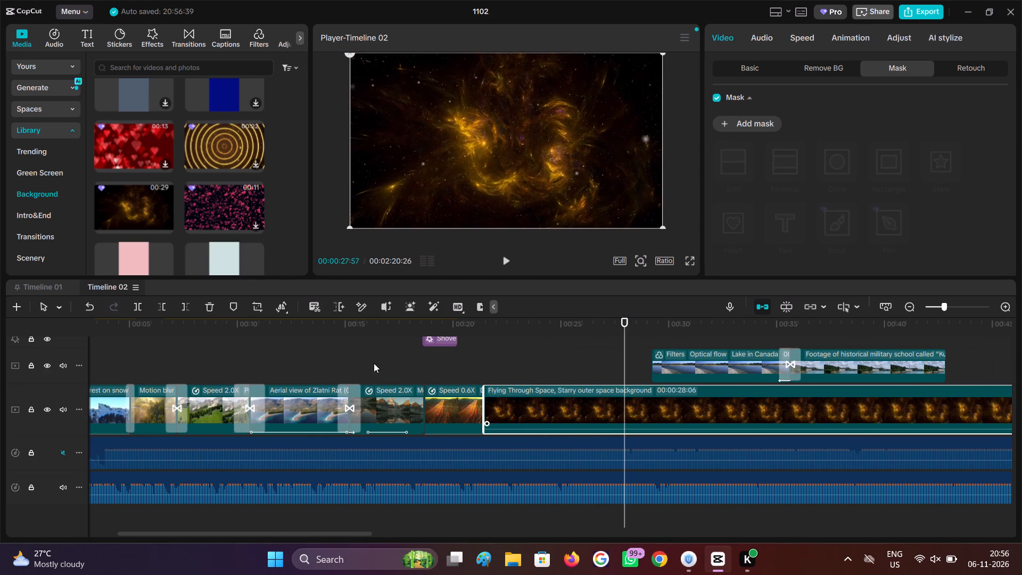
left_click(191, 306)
Enable manual face retouching on the Flying Through Space clip and set Clear to 100.
left_click(543, 374)
left_click(552, 402)
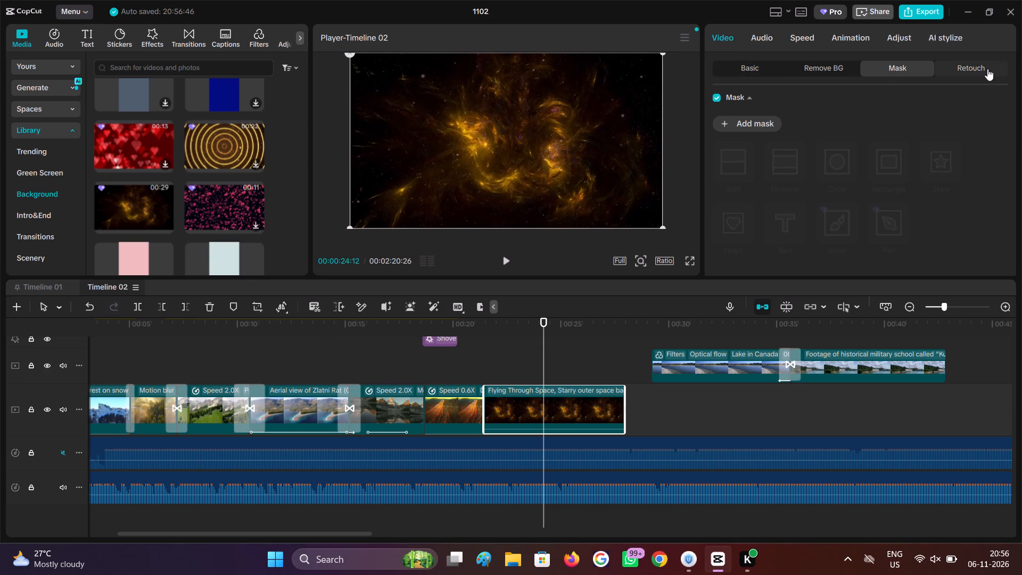
left_click(988, 68)
scroll(763, 209, "down", 7)
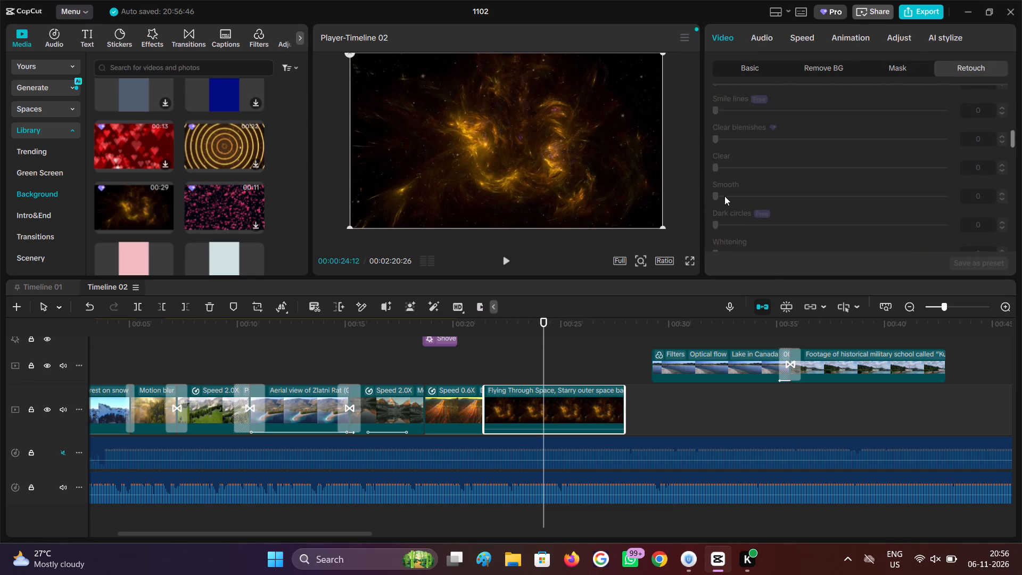
scroll(715, 116, "up", 2)
left_click(718, 138)
scroll(740, 192, "down", 2)
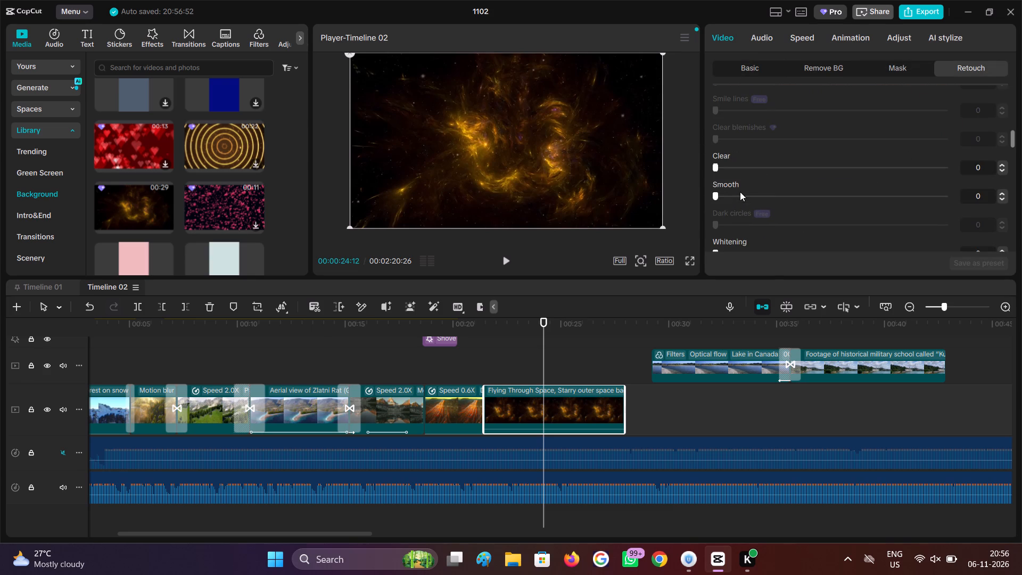
left_click_drag(722, 170, 1021, 153)
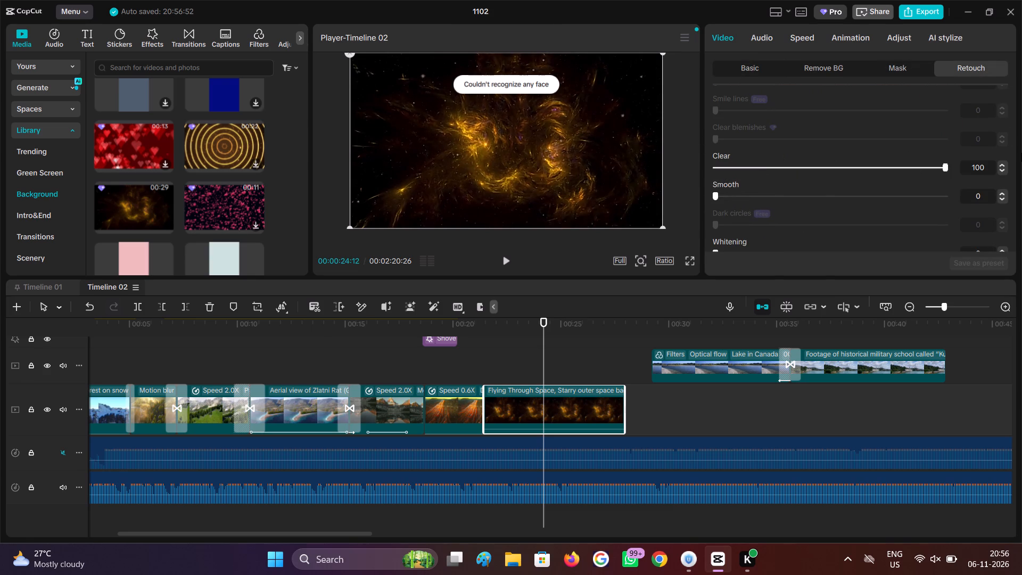
left_click_drag(1021, 153, 1021, 152)
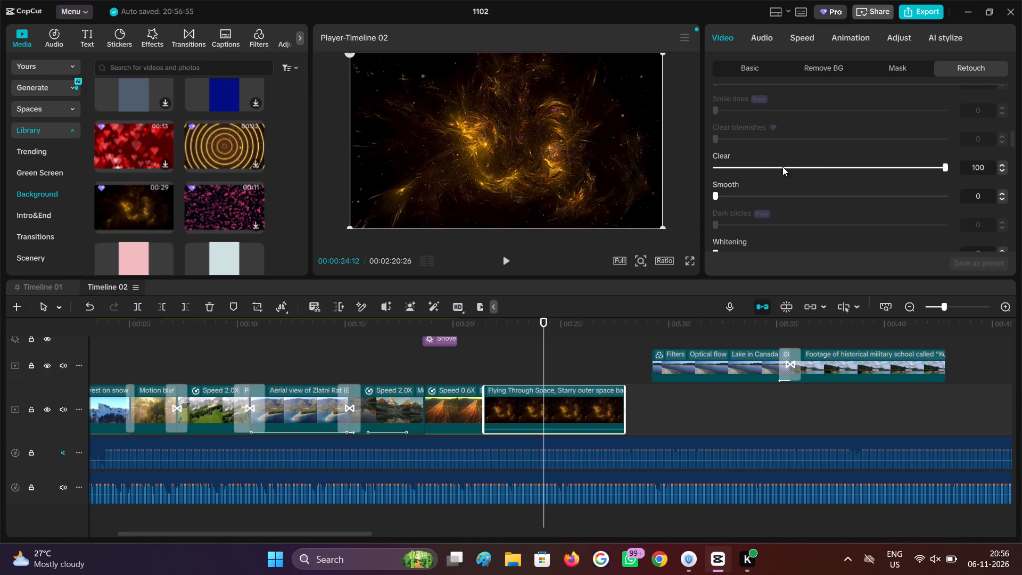
left_click_drag(778, 167, 548, 158)
left_click_drag(726, 169, 734, 167)
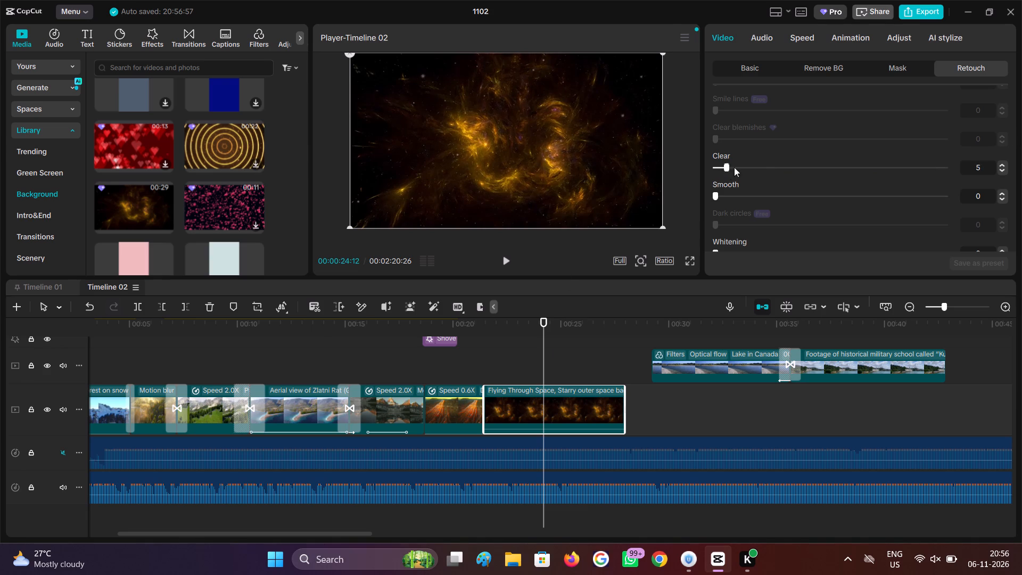
left_click_drag(734, 167, 1021, 158)
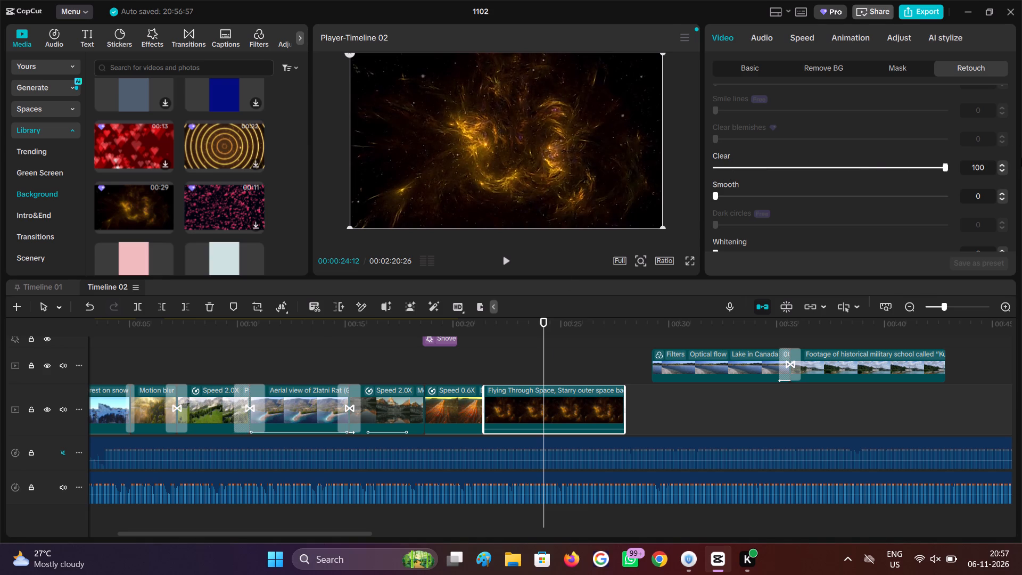
left_click_drag(1021, 158, 1021, 154)
Trim the Flying Through Space clip so it ends at 00:00:25:33, where the "The" caption shows.
left_click(484, 372)
left_click_drag(484, 372, 485, 372)
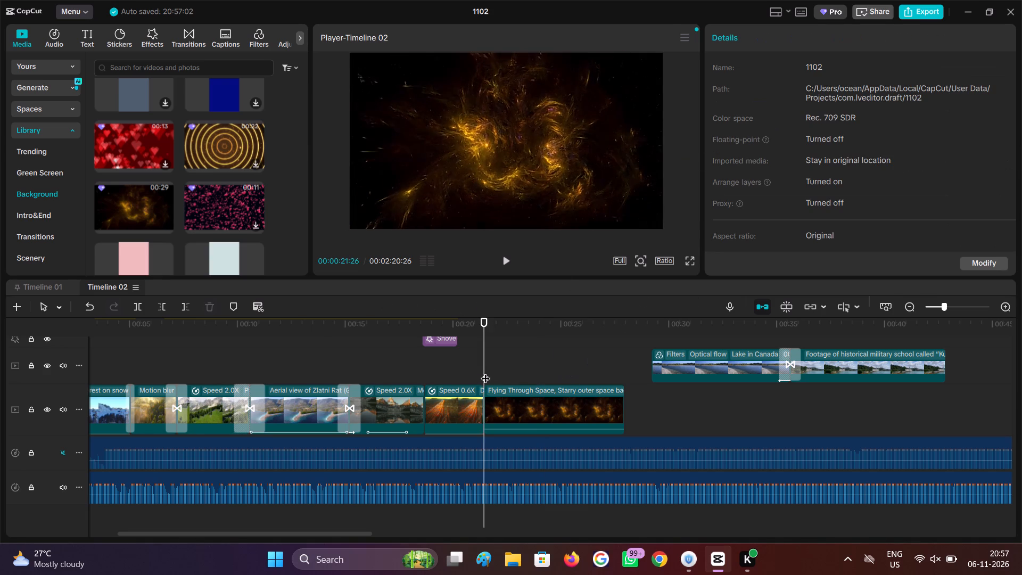
left_click_drag(485, 372, 573, 381)
left_click(570, 406)
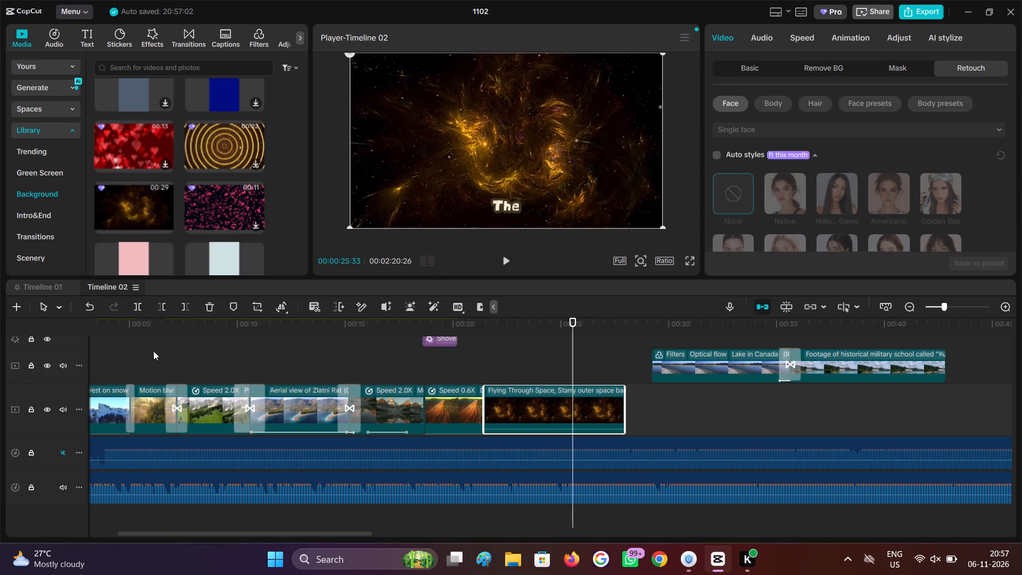
left_click(188, 308)
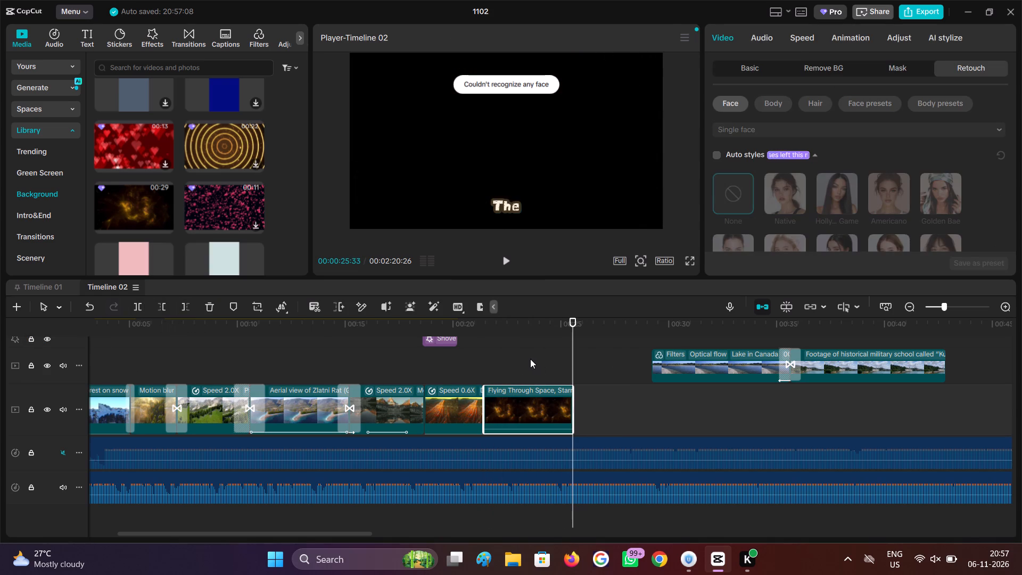
Set the Clear face retouch to 100 on the 0.6X-speed canyon clip before the Flying Through Space clip.
left_click(530, 359)
left_click_drag(530, 359, 518, 357)
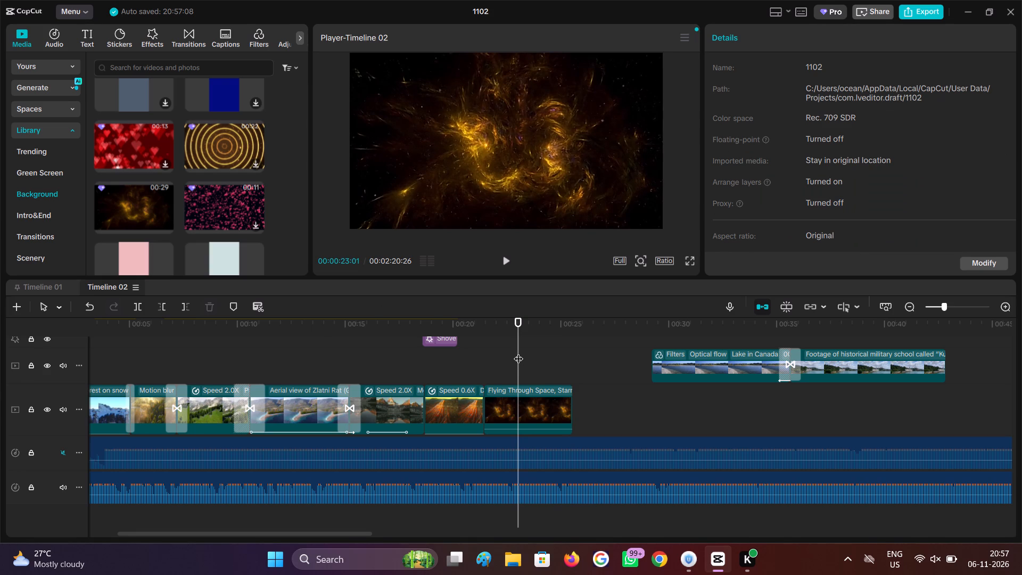
left_click(477, 374)
left_click_drag(470, 374, 426, 383)
left_click(457, 377)
left_click(454, 395)
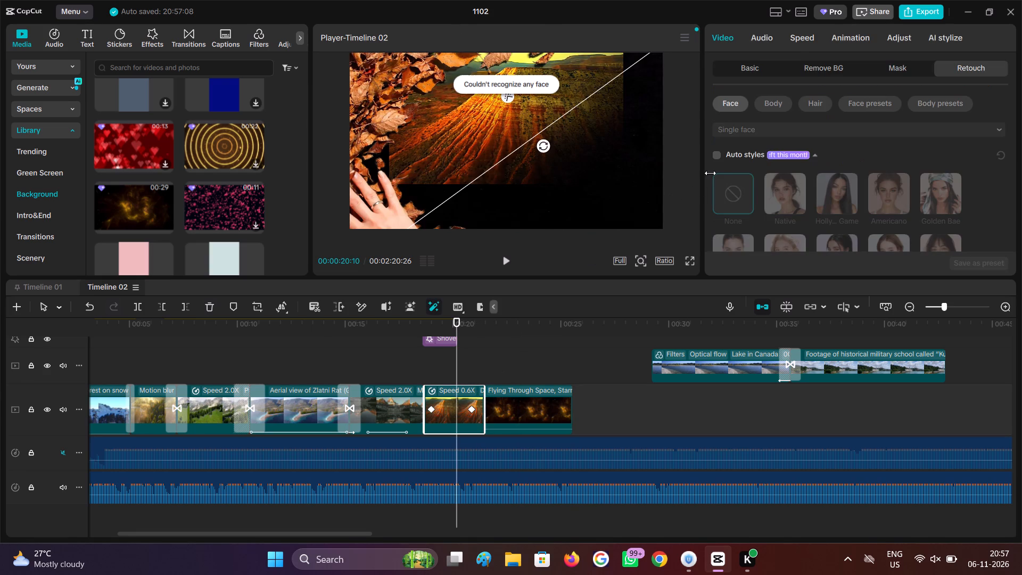
scroll(737, 172, "down", 2)
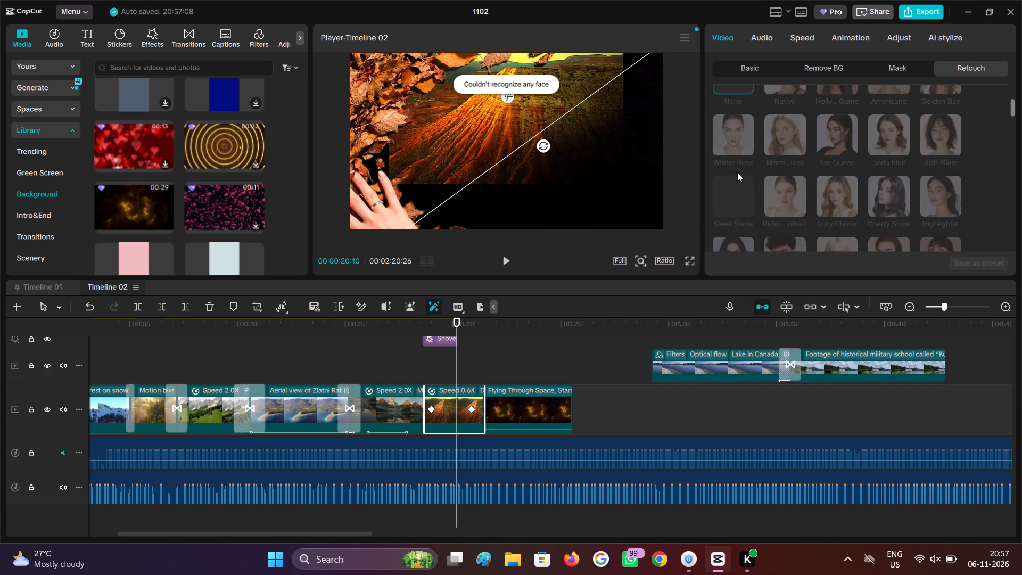
scroll(737, 172, "down", 4)
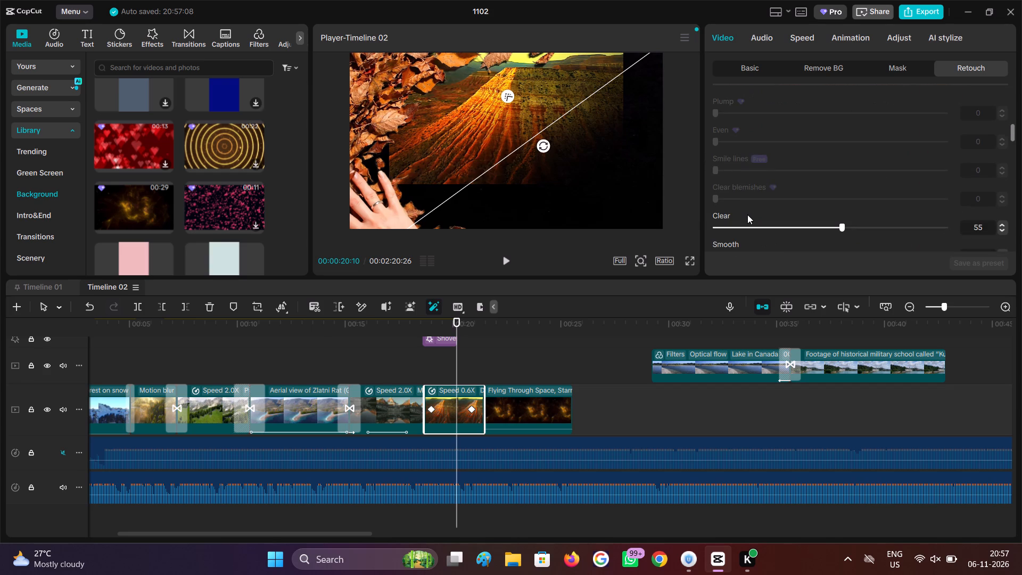
left_click_drag(843, 231, 1021, 231)
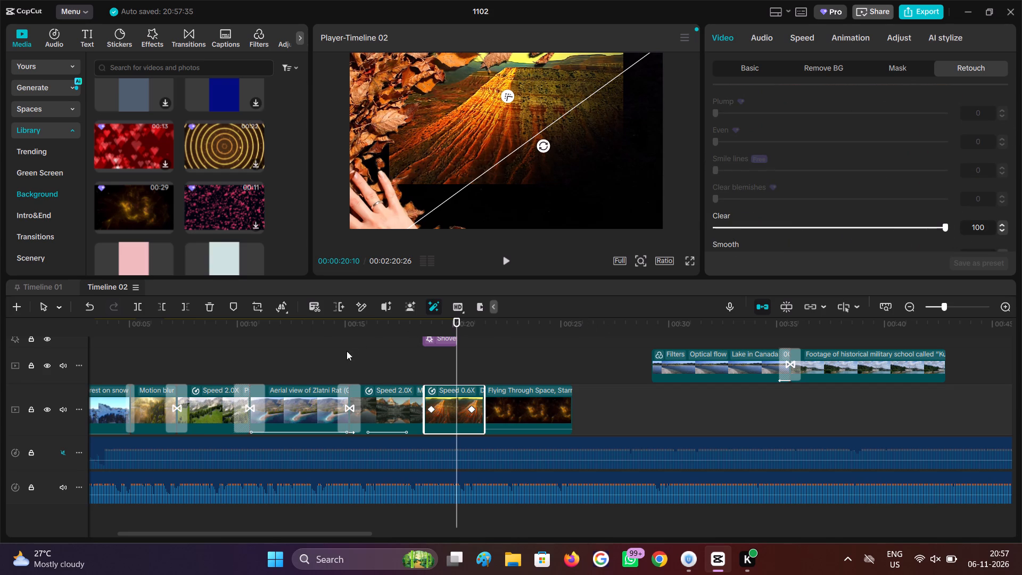
Enable Reduce image noise on the Aerial view of Zlatni Rat clip with the level set to Strong.
left_click(308, 358)
left_click_drag(308, 358, 294, 359)
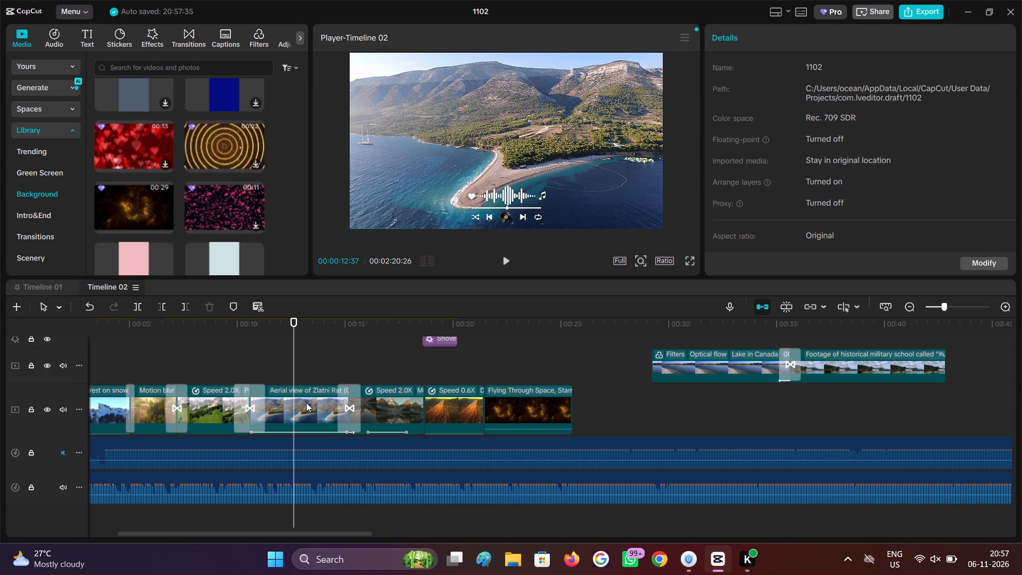
left_click(306, 402)
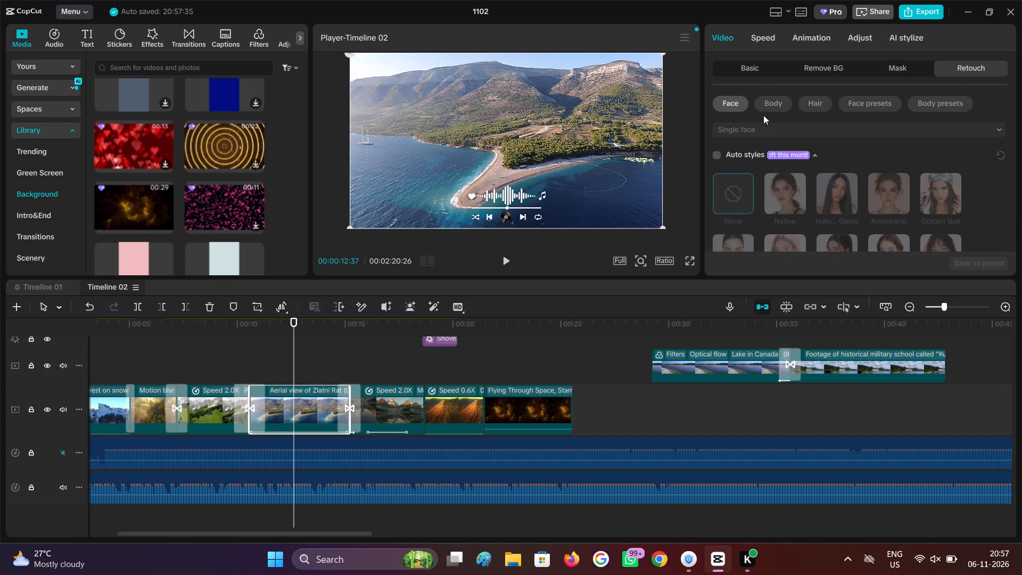
left_click(768, 69)
scroll(765, 159, "down", 3)
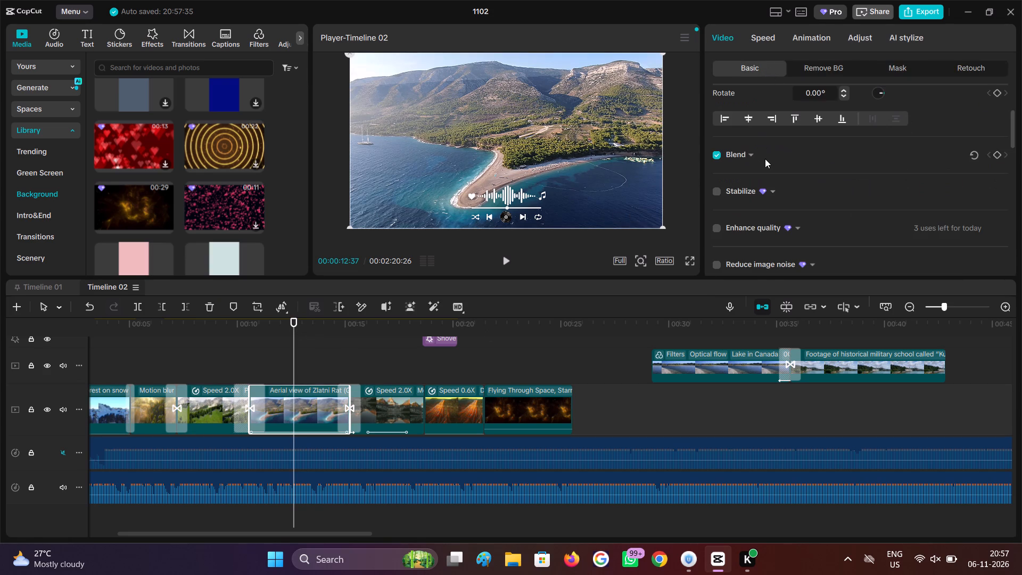
scroll(762, 163, "down", 1)
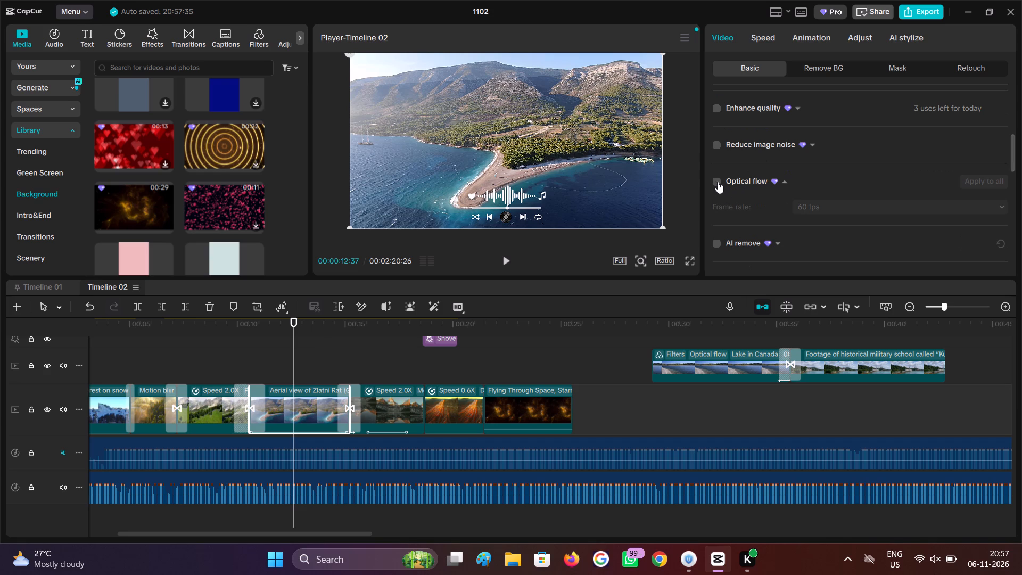
left_click(716, 149)
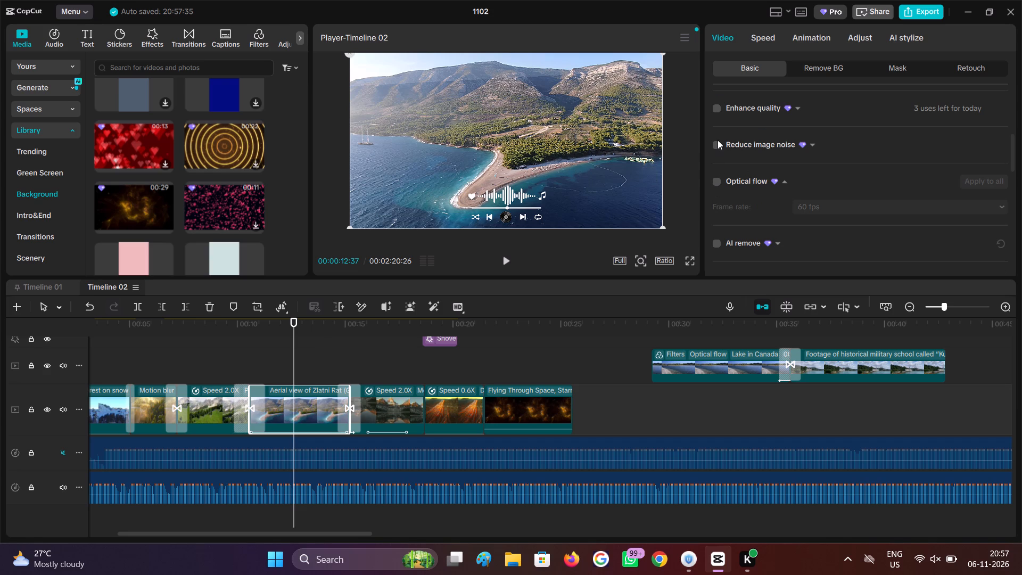
left_click(718, 140)
left_click(717, 146)
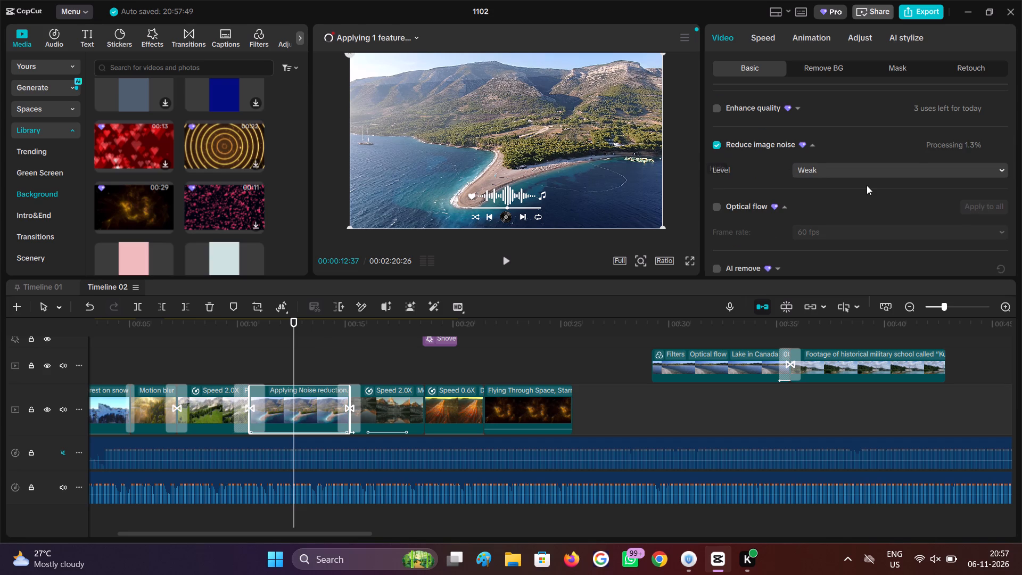
left_click(867, 176)
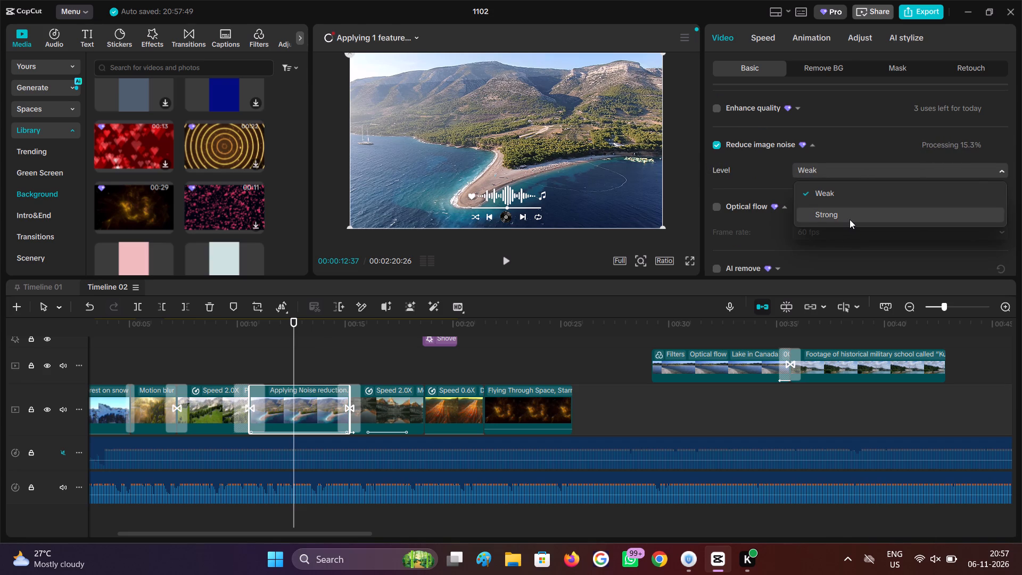
left_click(850, 219)
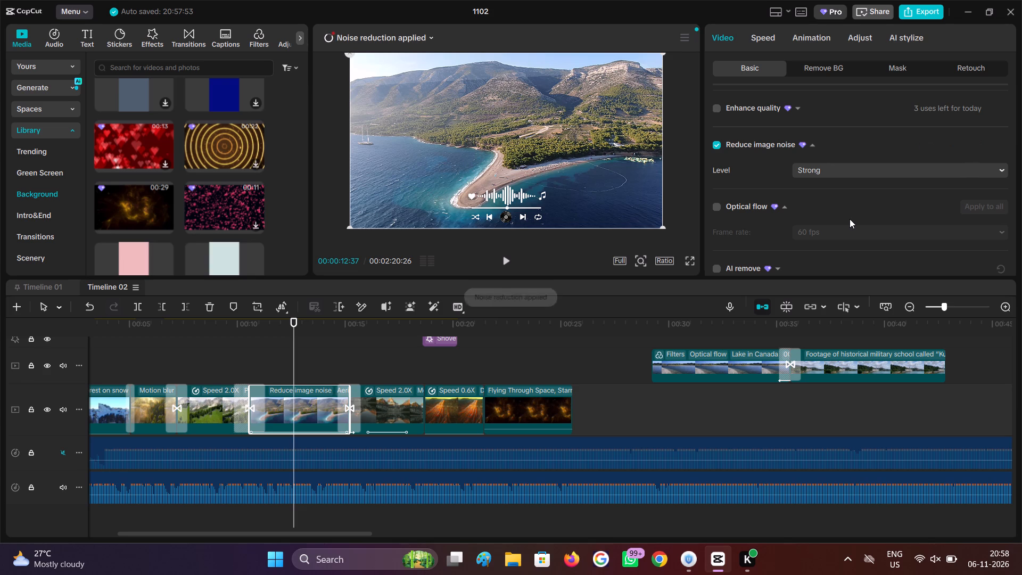
Add a Filmstrip mask to the Zlatni Rat aerial clip and adjust its rotation.
left_click(276, 383)
left_click(273, 374)
left_click_drag(273, 374, 270, 375)
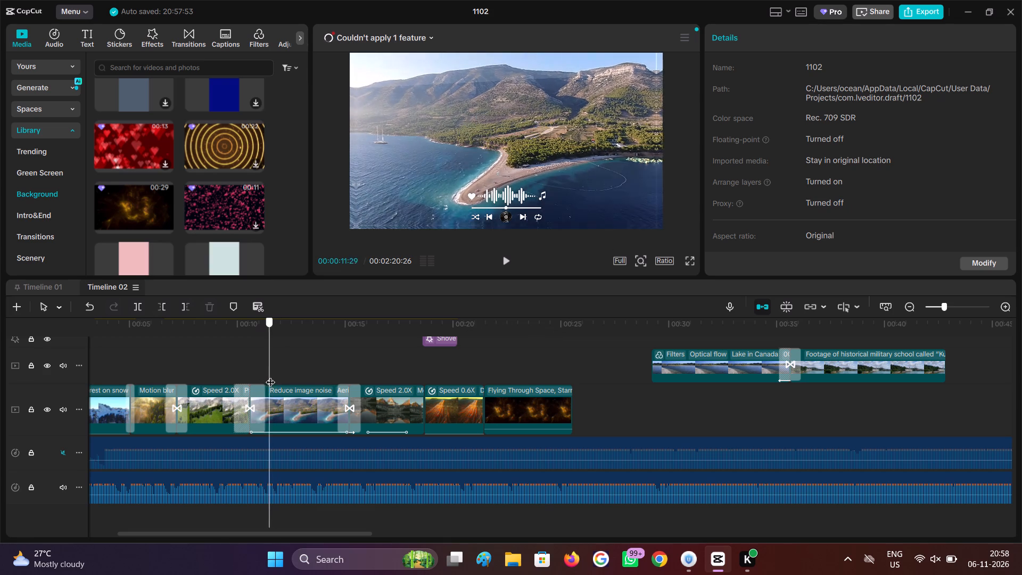
left_click_drag(270, 375, 291, 389)
left_click(292, 408)
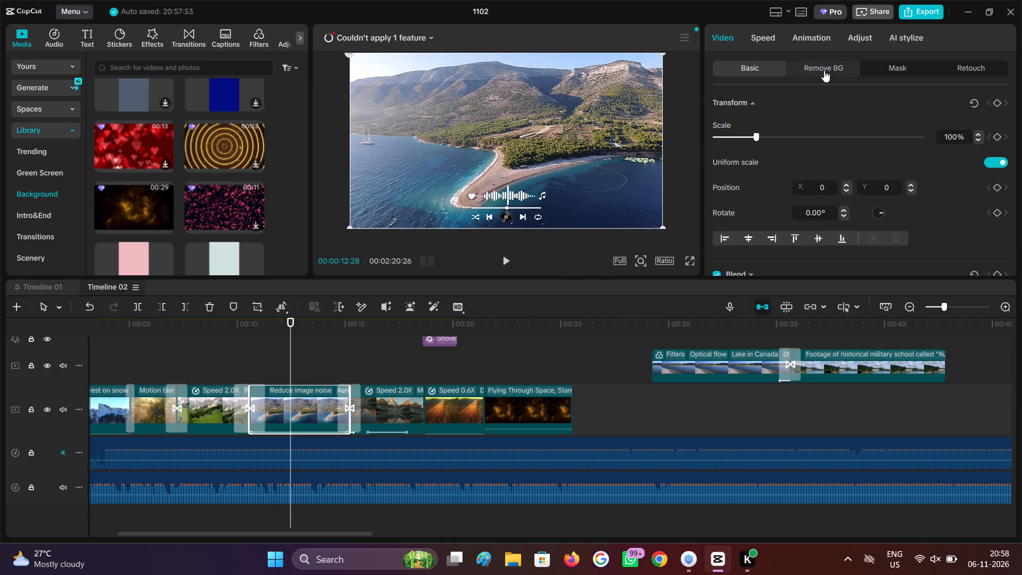
left_click(899, 76)
left_click(778, 119)
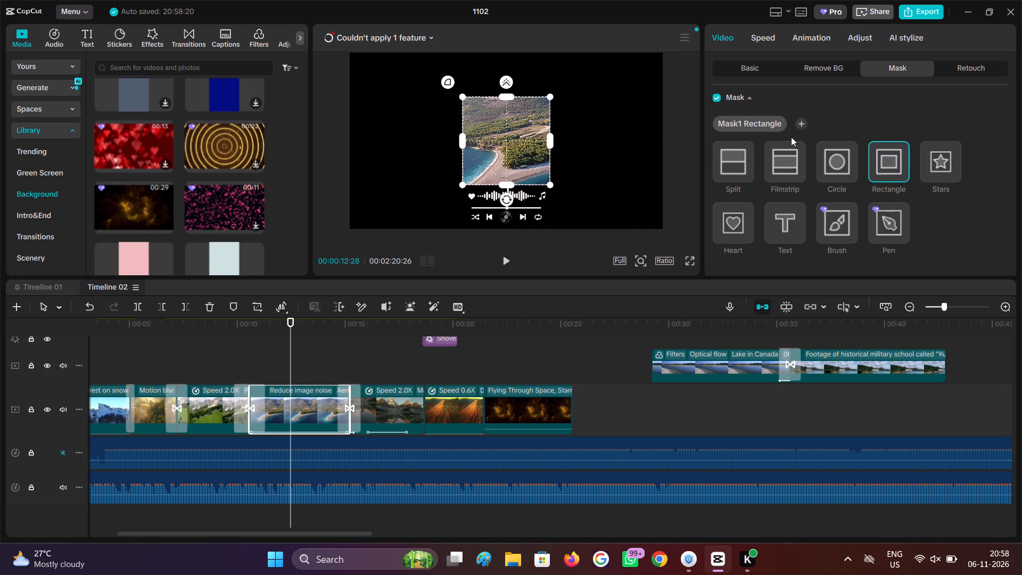
left_click(793, 147)
left_click_drag(501, 184, 508, 169)
left_click_drag(508, 180, 526, 175)
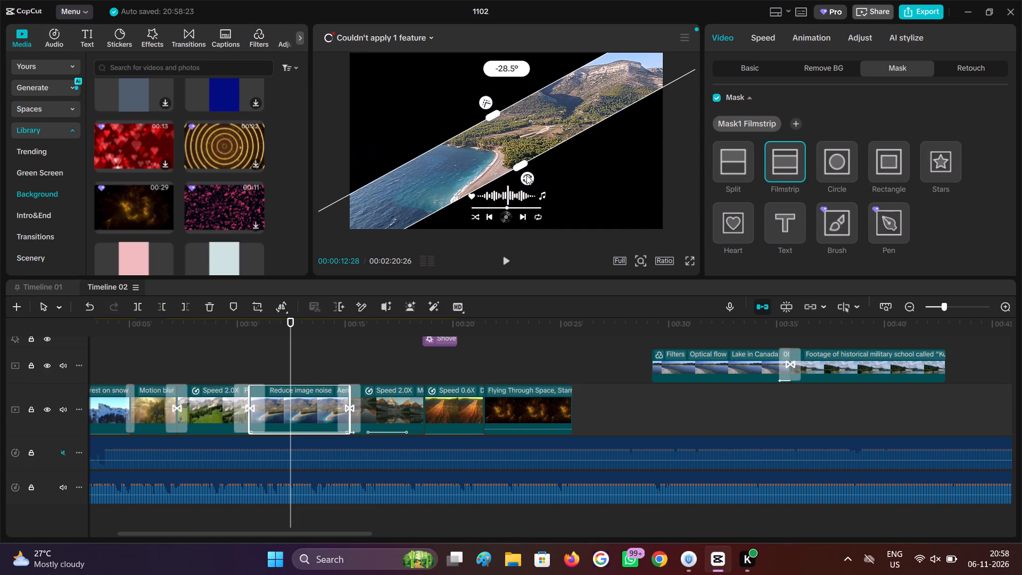
left_click_drag(526, 175, 515, 176)
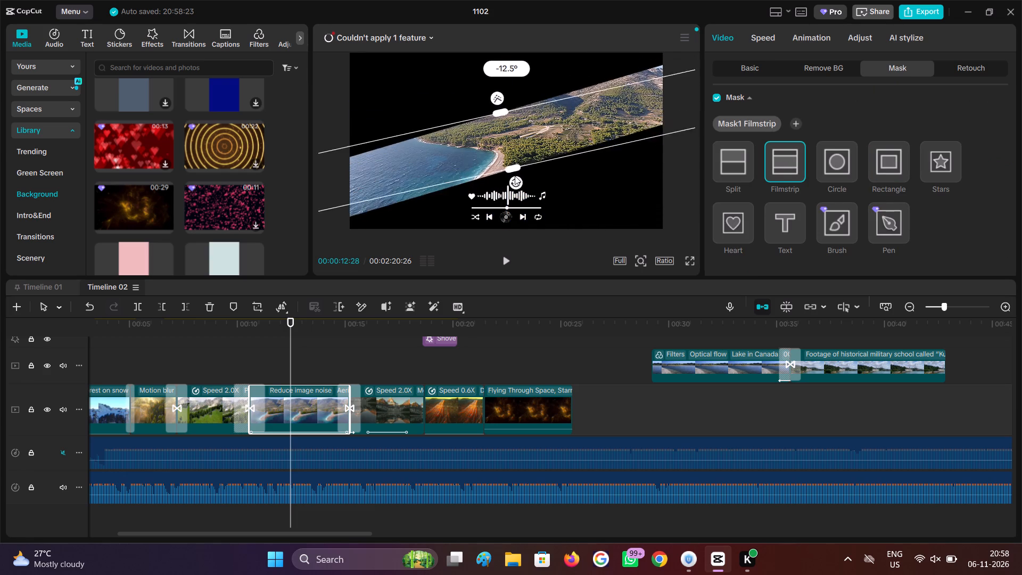
left_click_drag(515, 176, 507, 164)
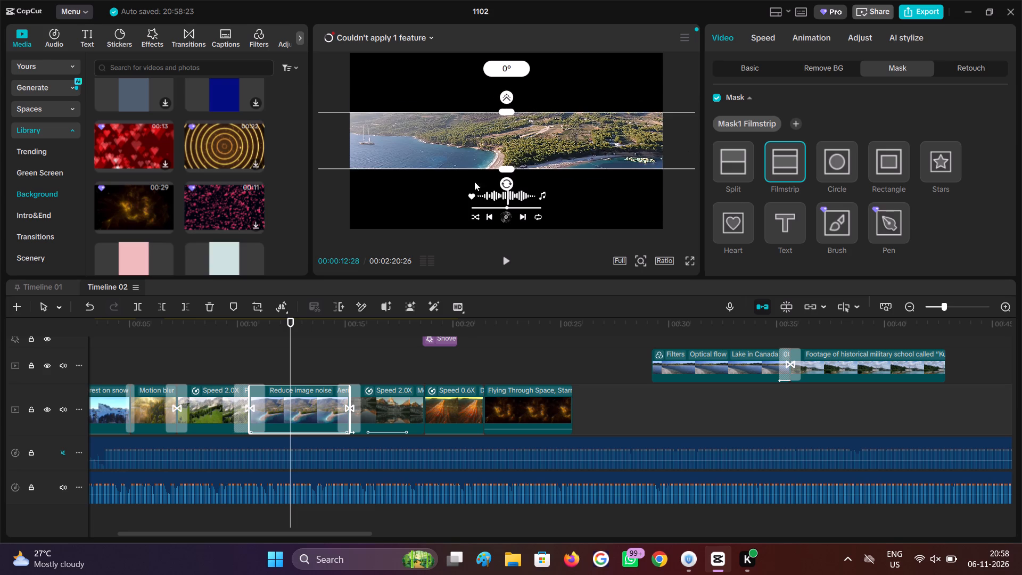
At 00:00:11:23, level the aerial clip's Filmstrip mask, close it to a thin line, and keyframe the mask settings.
left_click(266, 348)
left_click_drag(266, 348, 253, 349)
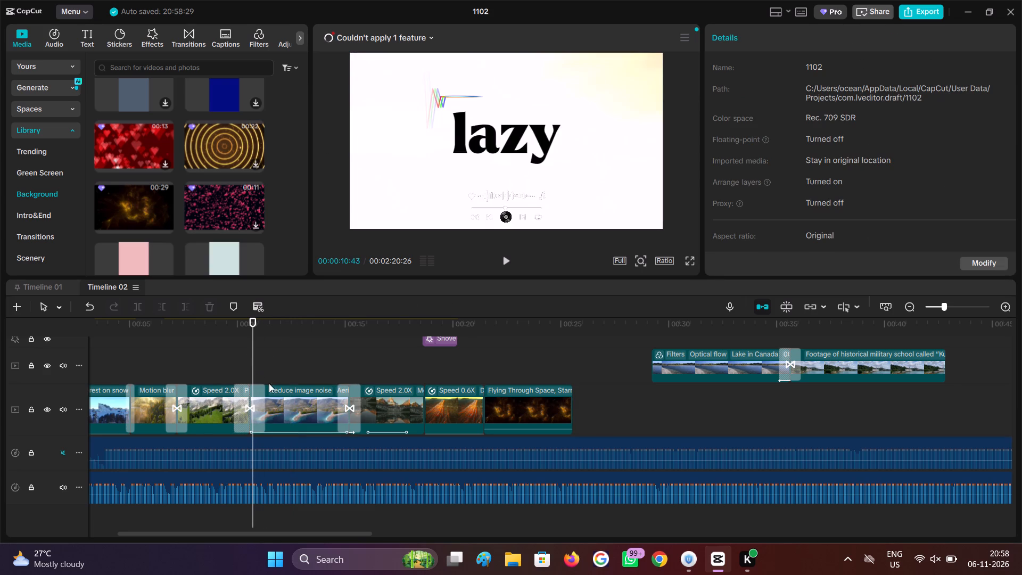
left_click(274, 374)
left_click_drag(274, 374, 265, 369)
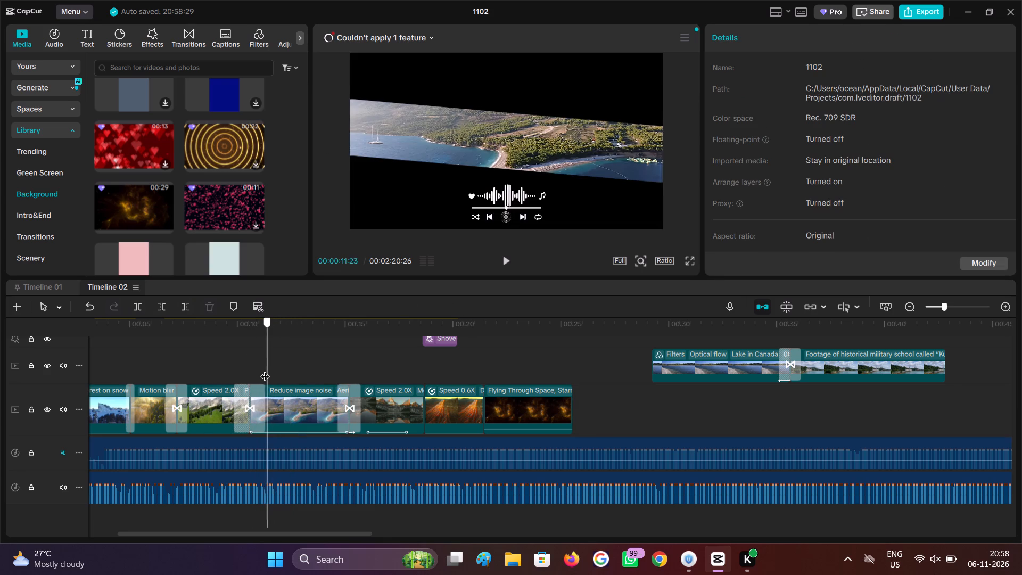
left_click_drag(265, 369, 267, 370)
left_click(270, 397)
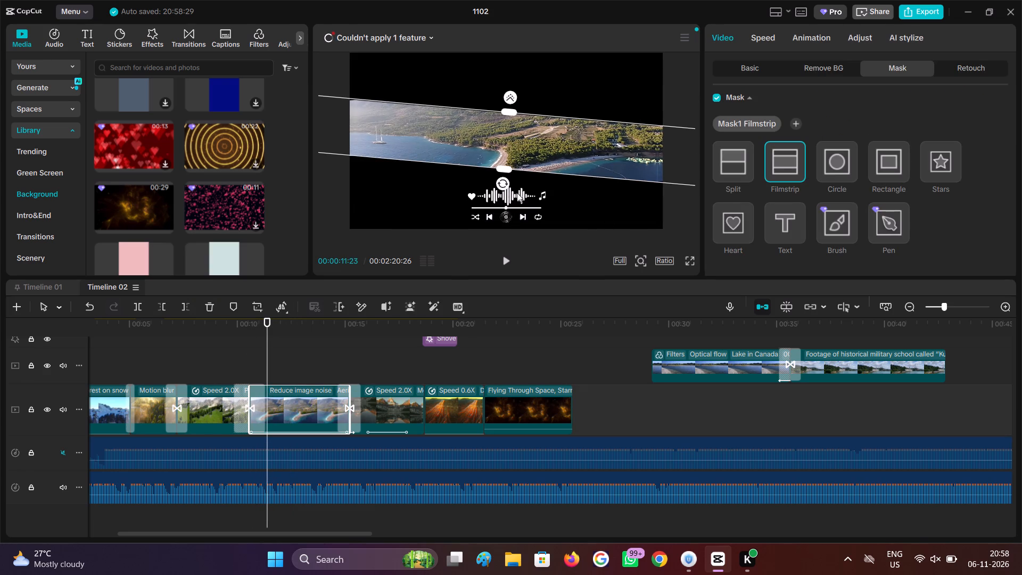
left_click(506, 193)
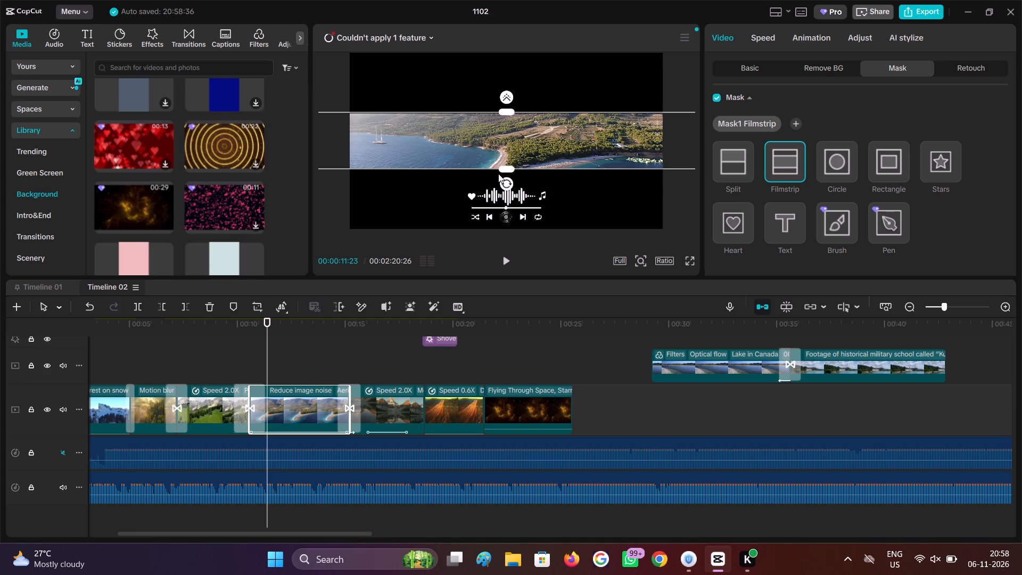
left_click_drag(506, 170, 502, 121)
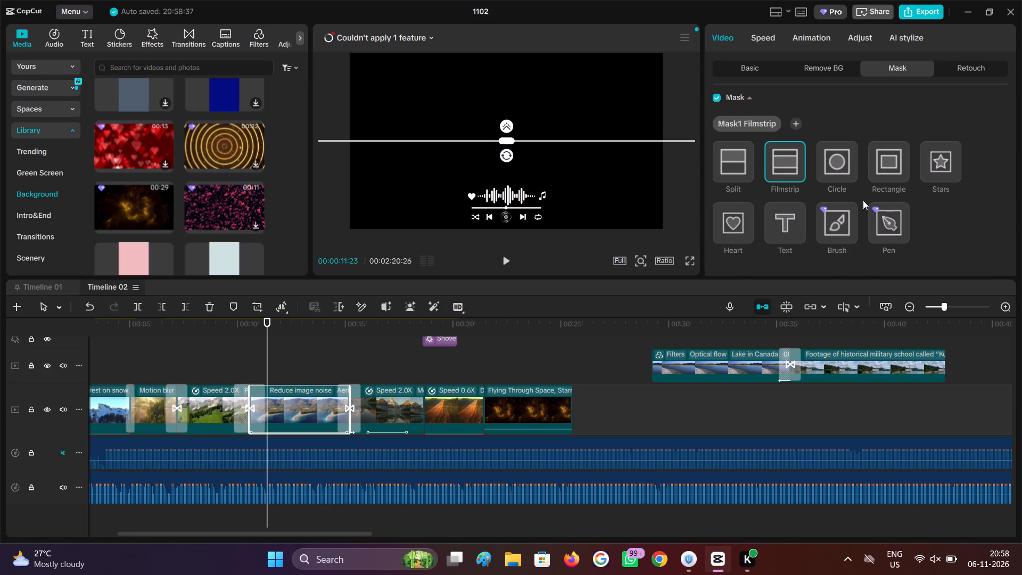
scroll(863, 201, "down", 1)
left_click(997, 221)
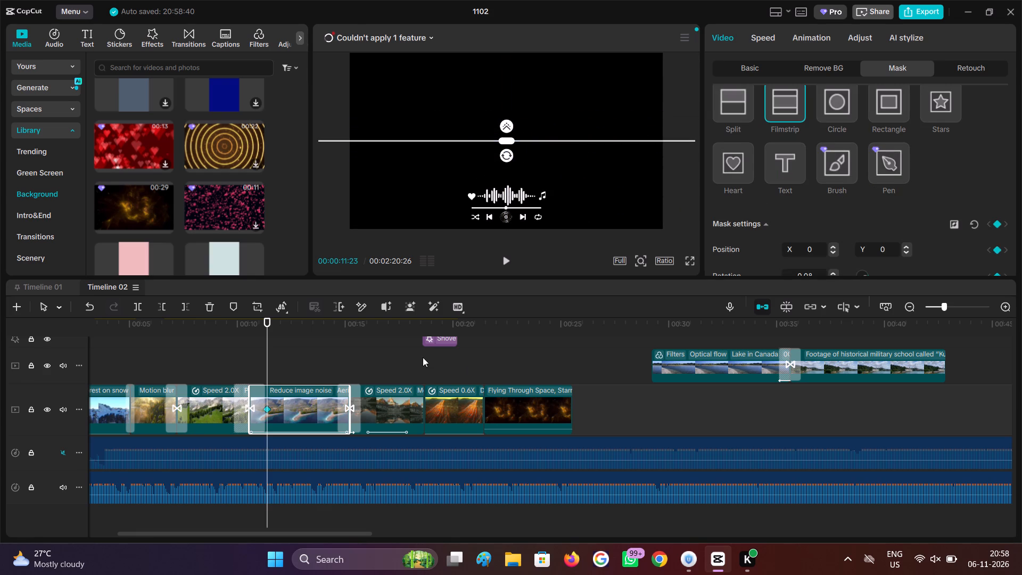
At 00:00:14:34 on the aerial clip, rotate the closed Filmstrip mask to -180°.
left_click_drag(268, 366, 336, 368)
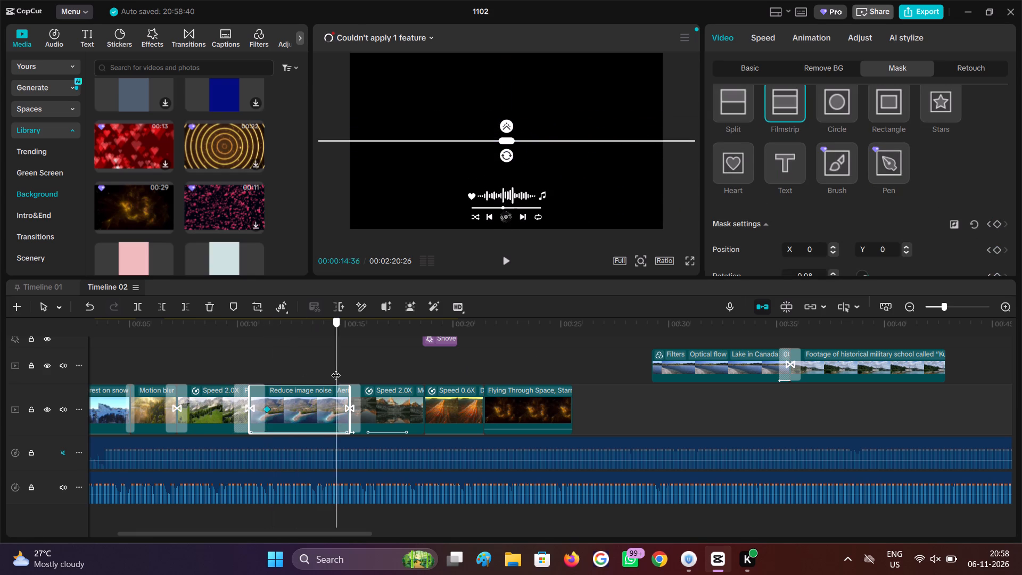
left_click_drag(336, 368, 336, 369)
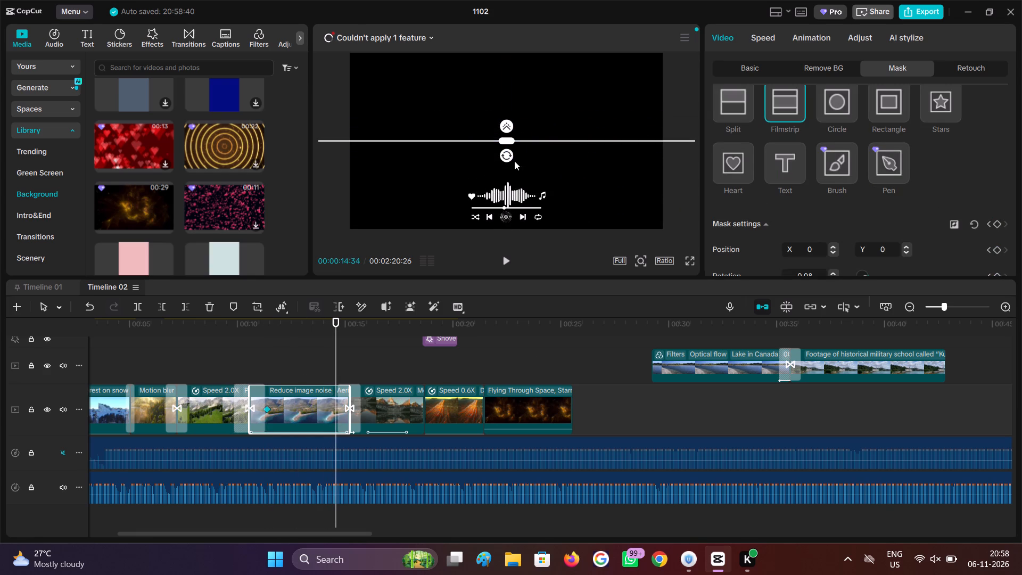
left_click_drag(508, 143, 500, 154)
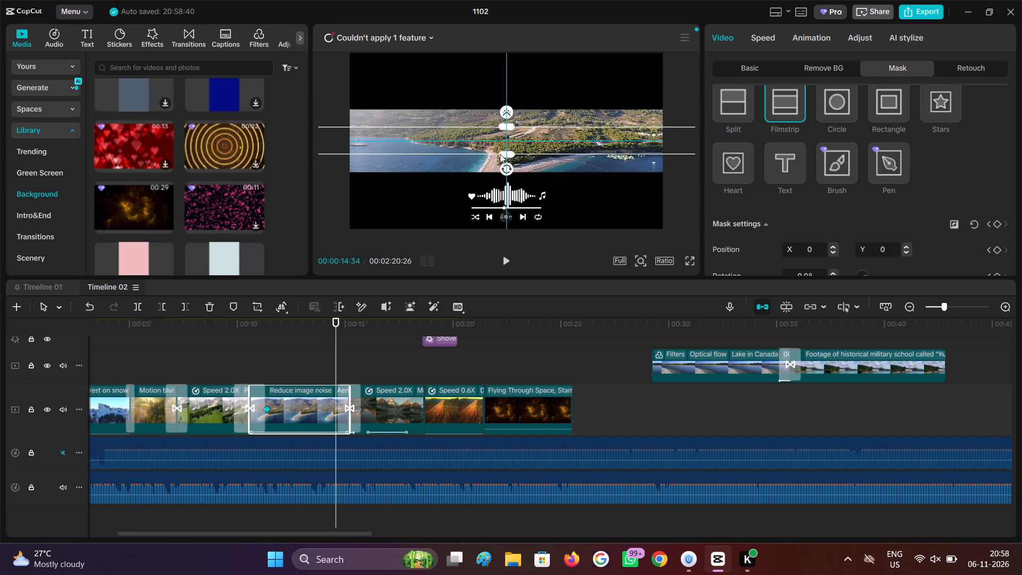
left_click_drag(500, 154, 498, 142)
left_click_drag(505, 156, 540, 159)
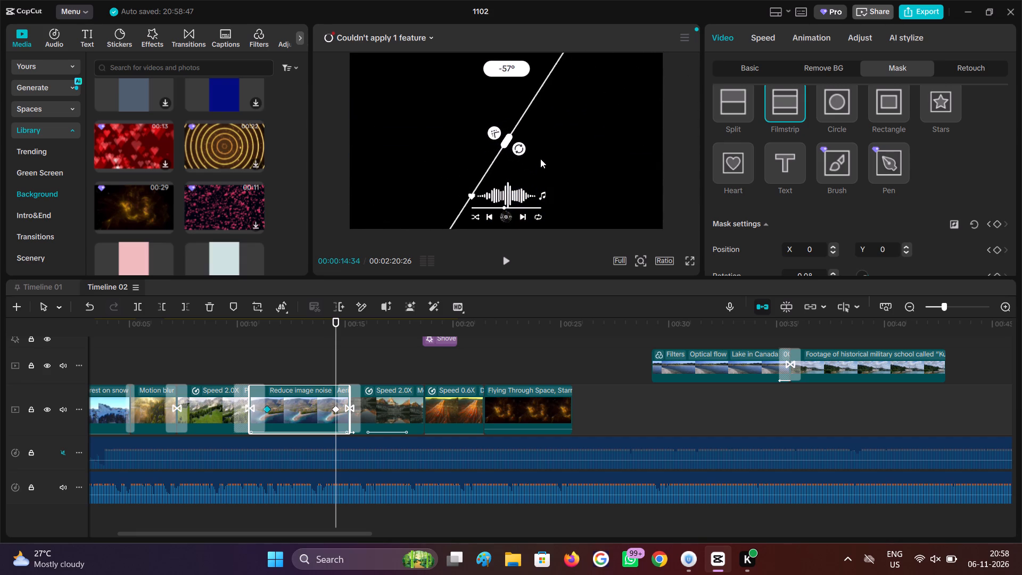
left_click_drag(540, 159, 517, 91)
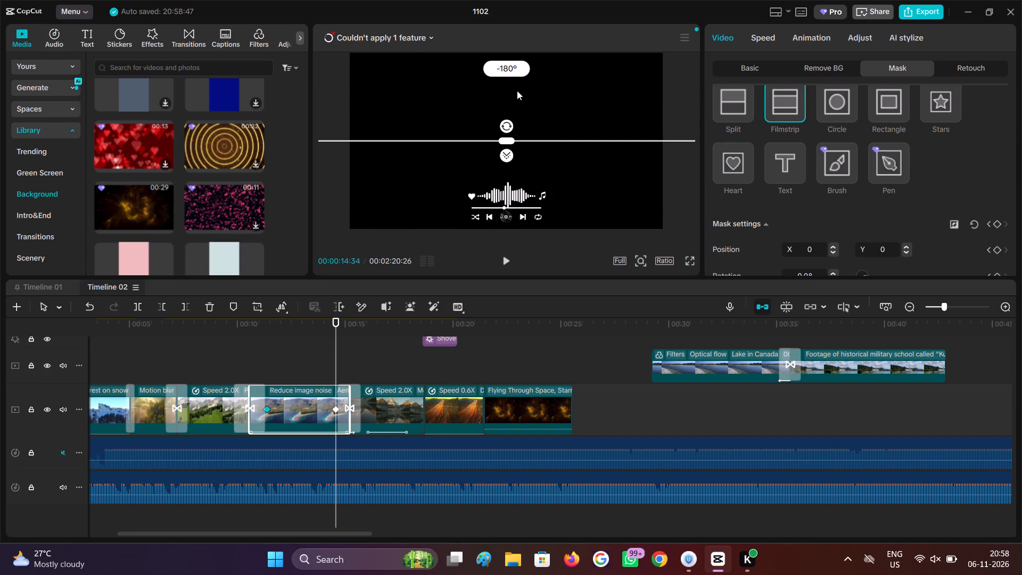
left_click_drag(517, 91, 517, 91)
Widen the Filmstrip mask at 00:00:14:34 until it reveals the aerial clip's full frame.
left_click_drag(506, 142, 506, 221)
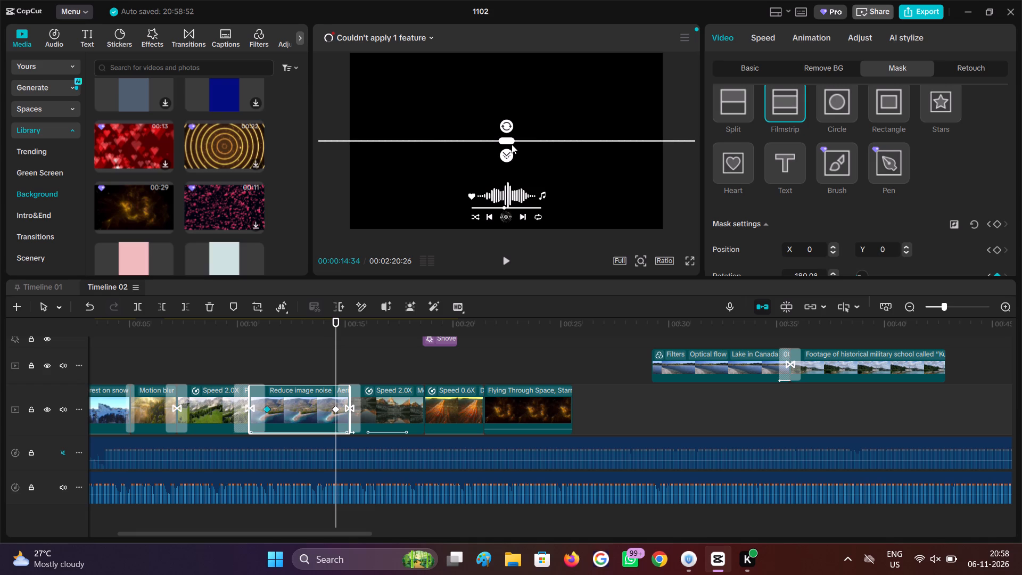
left_click(512, 144)
left_click_drag(508, 143, 508, 147)
left_click_drag(506, 142, 506, 150)
left_click_drag(507, 142, 508, 135)
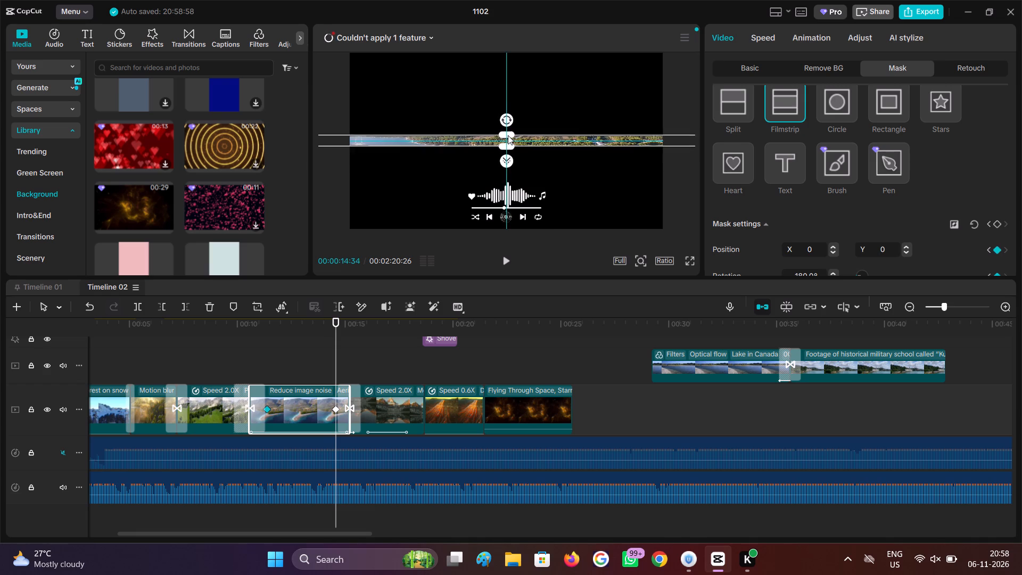
left_click_drag(508, 135, 507, 34)
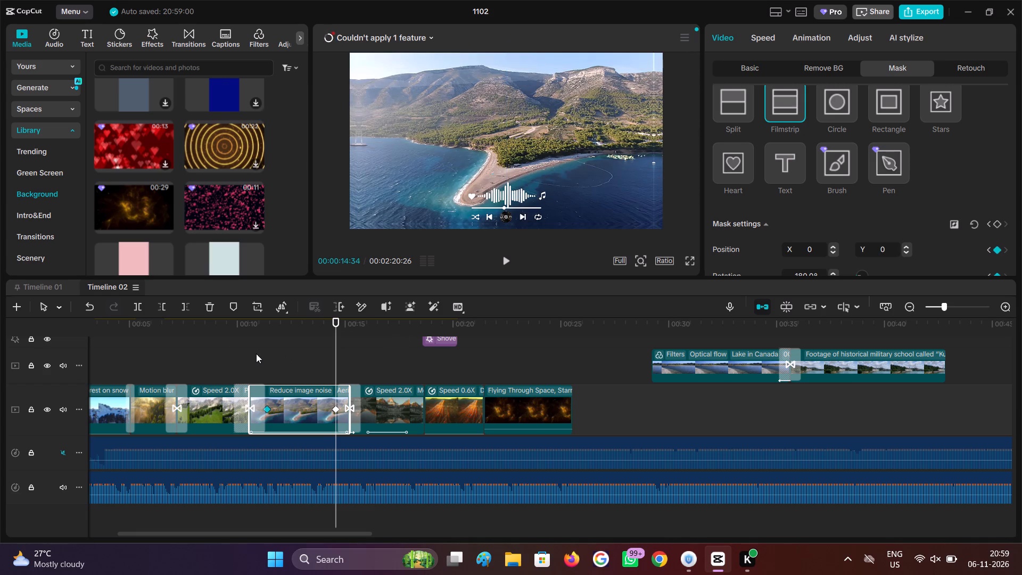
Play back the aerial clip from about 00:00:10:52 to review the mask animation.
left_click(256, 354)
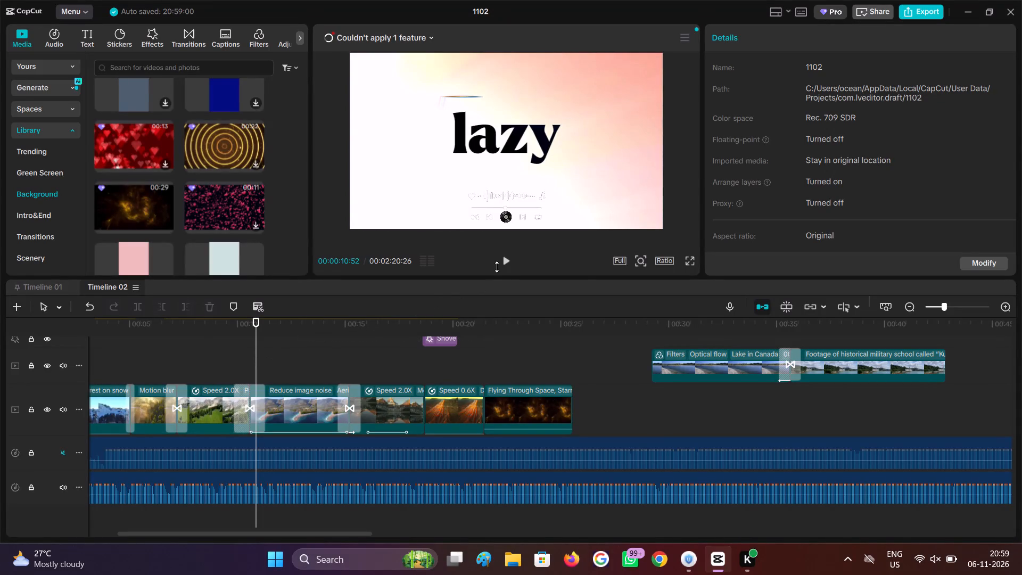
left_click(505, 262)
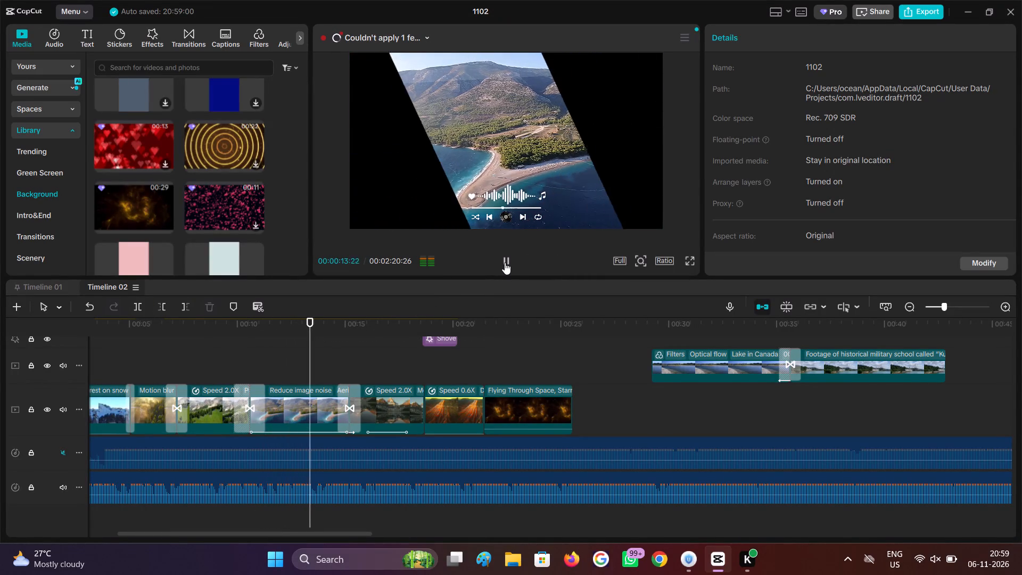
Play back the end of the aerial clip to check its mask animation, and return to the keyframe at 00:00:14:34.
left_click(505, 262)
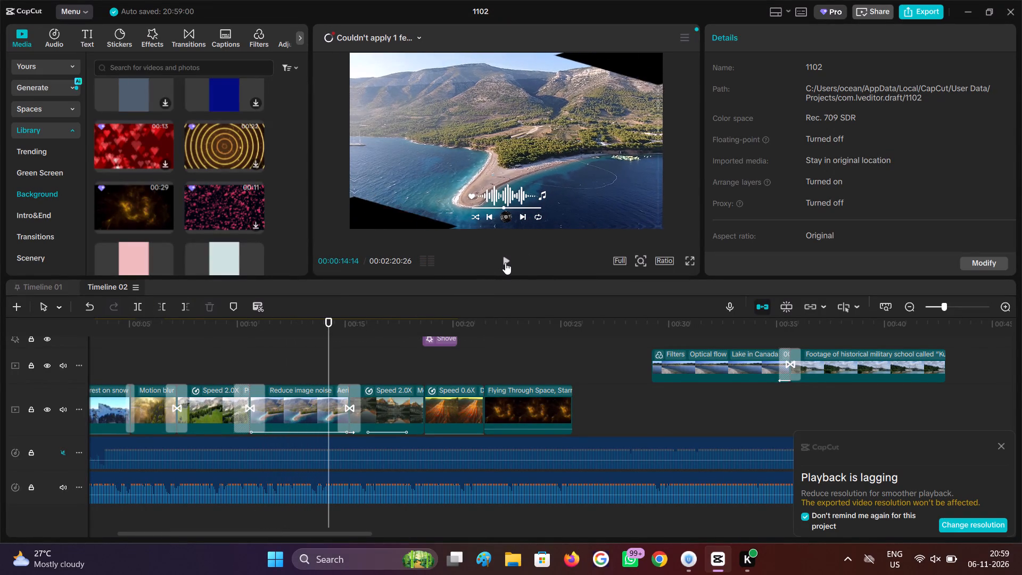
left_click(505, 262)
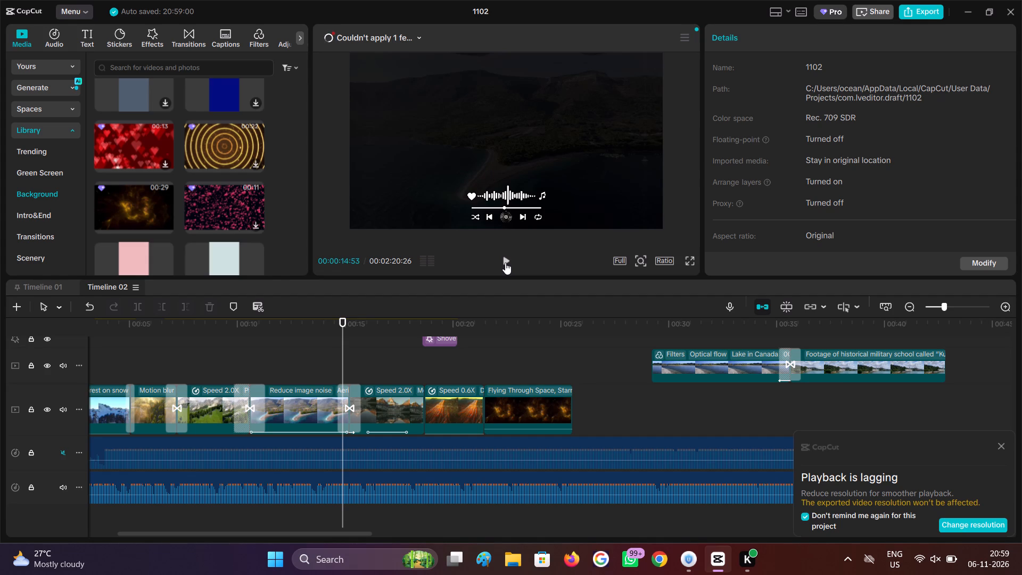
left_click(316, 421)
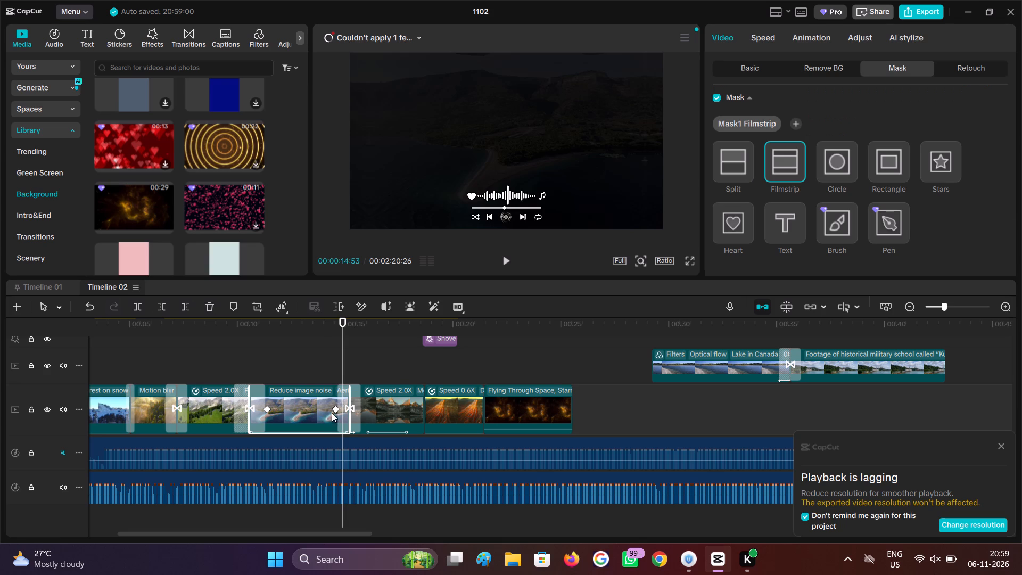
left_click(334, 410)
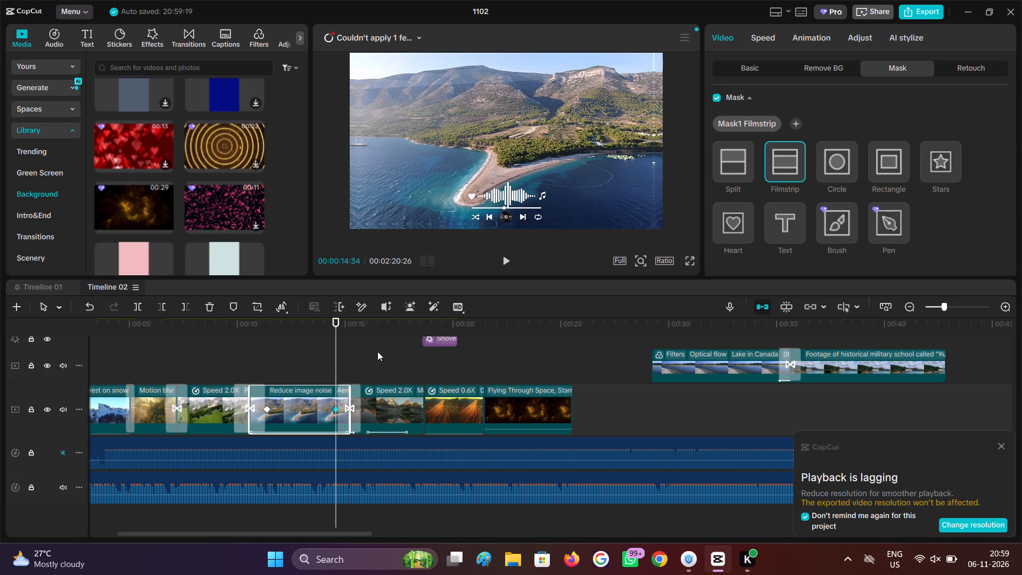
Add a Rectangle mask to the pine tree valley clip, keeping it as a nearly square window centred in the frame.
left_click(227, 354)
left_click_drag(224, 354, 190, 366)
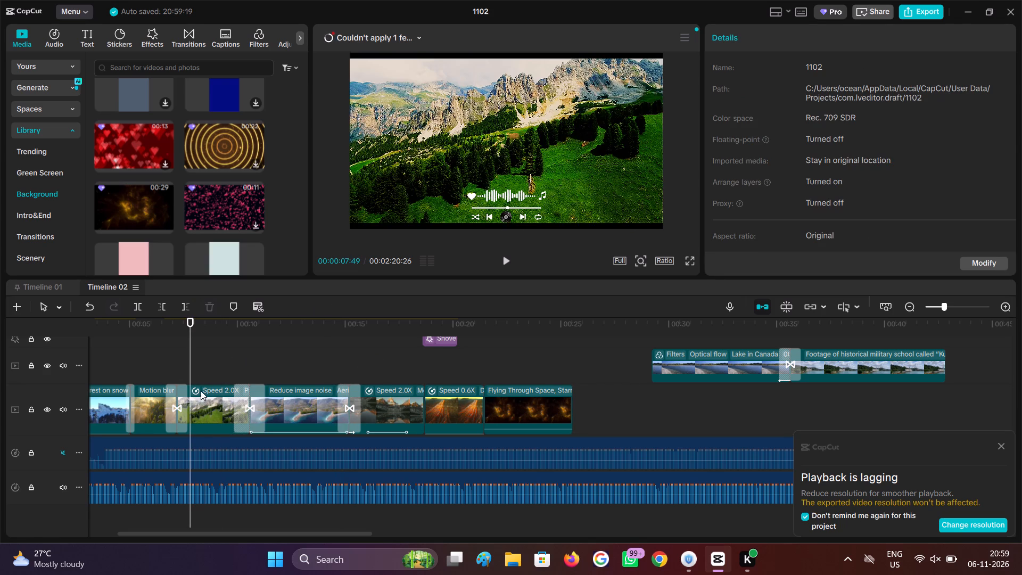
left_click(210, 433)
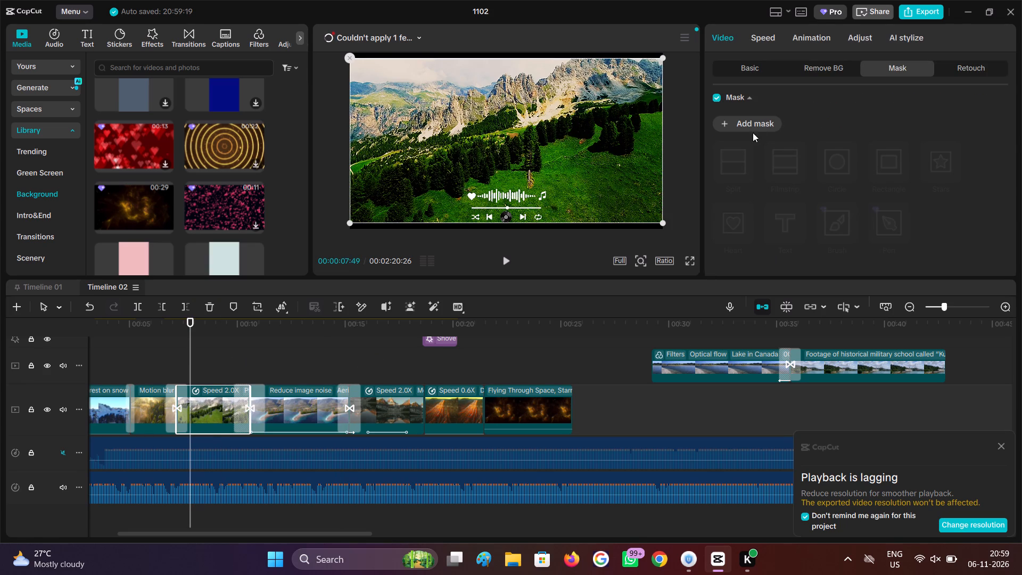
left_click(752, 125)
left_click(736, 150)
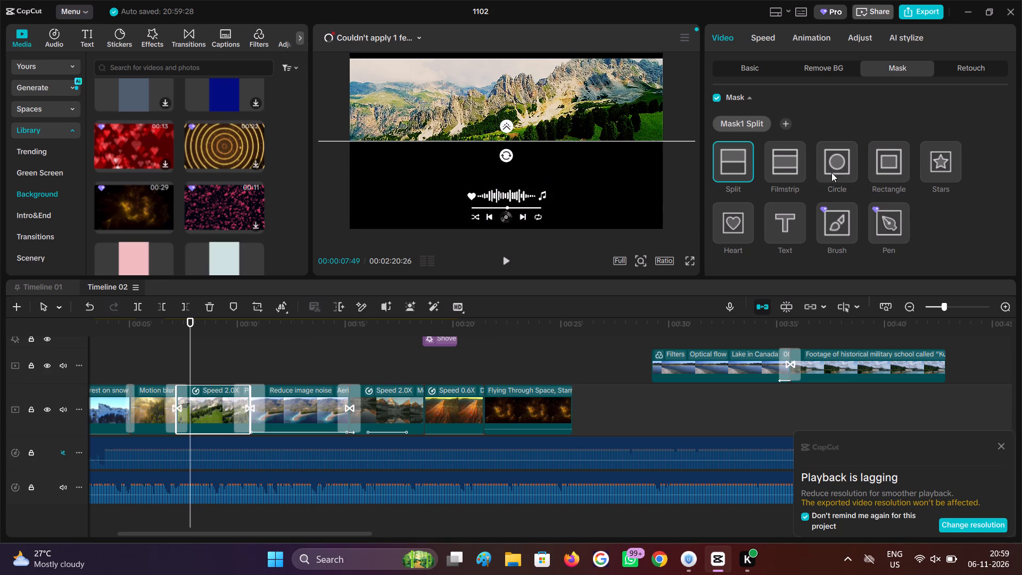
left_click(893, 175)
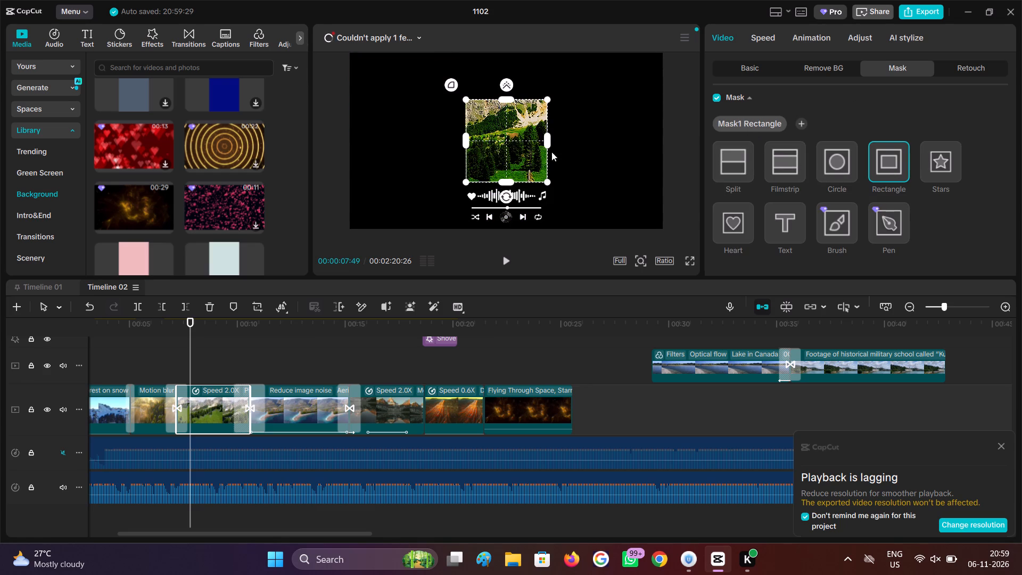
left_click_drag(549, 146, 609, 144)
left_click_drag(606, 146, 596, 147)
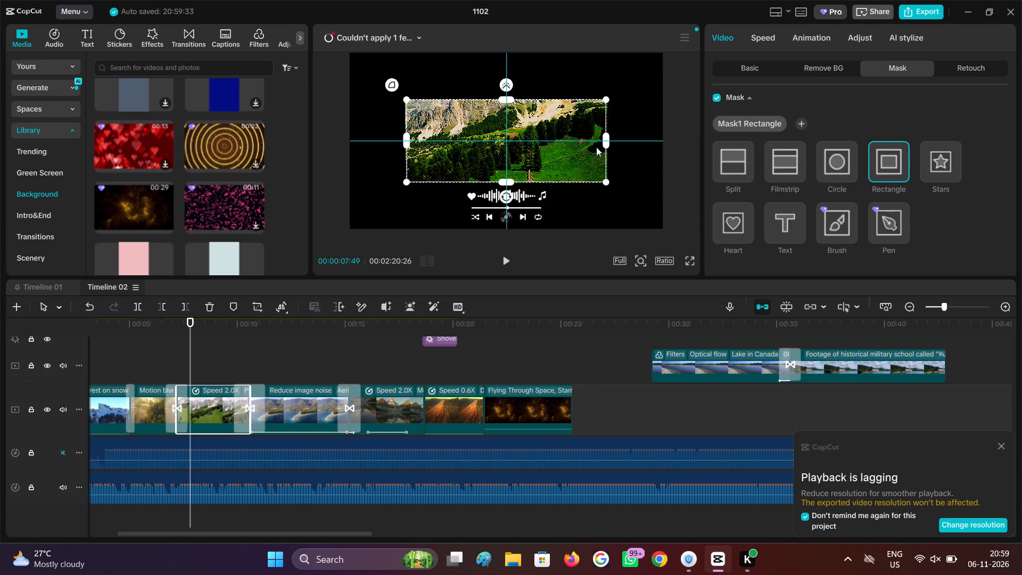
left_click_drag(596, 147, 548, 150)
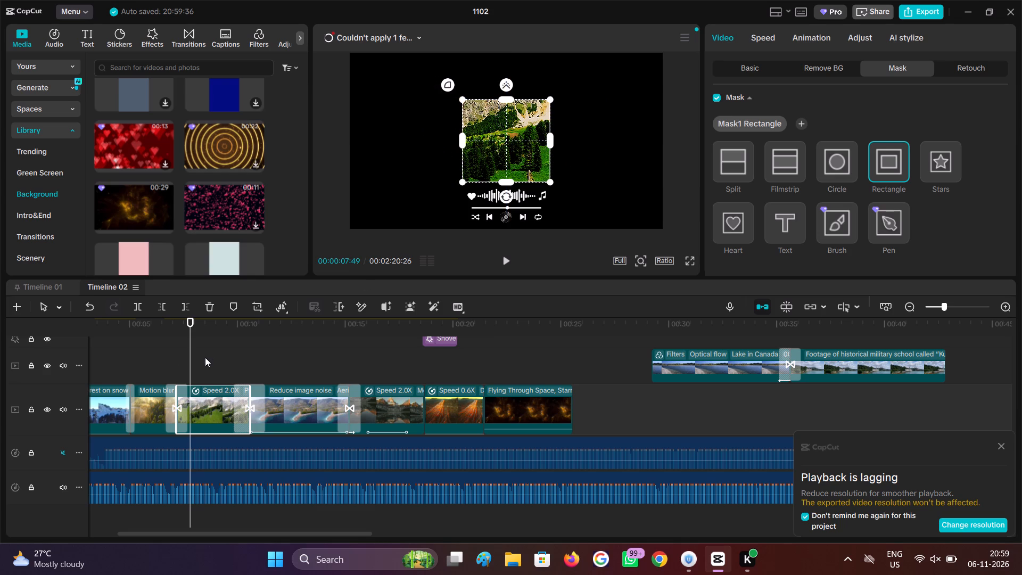
Keyframe the Rectangle mask's settings on the pine tree valley clip at 00:00:07:40.
double_click(183, 359)
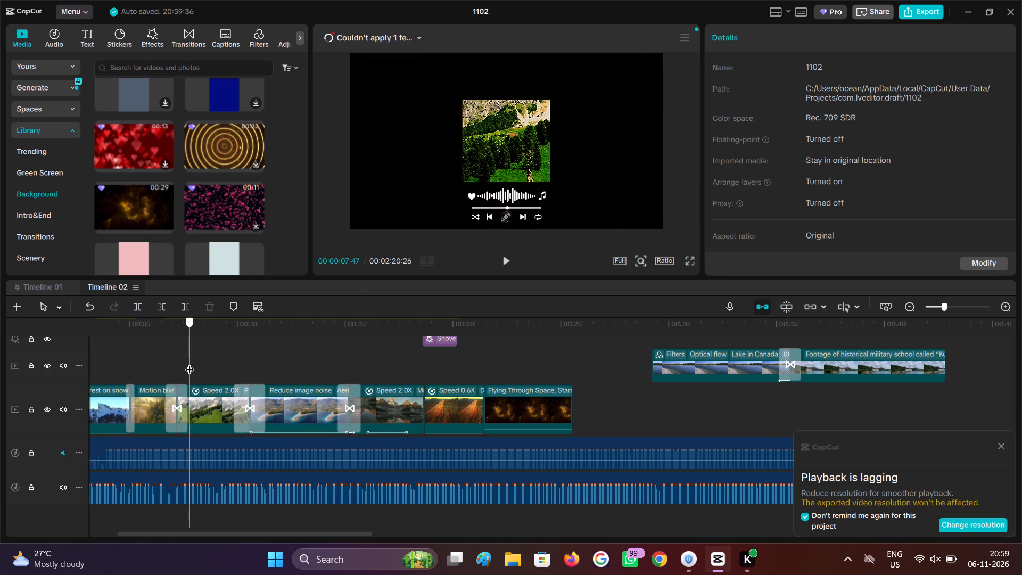
left_click(201, 391)
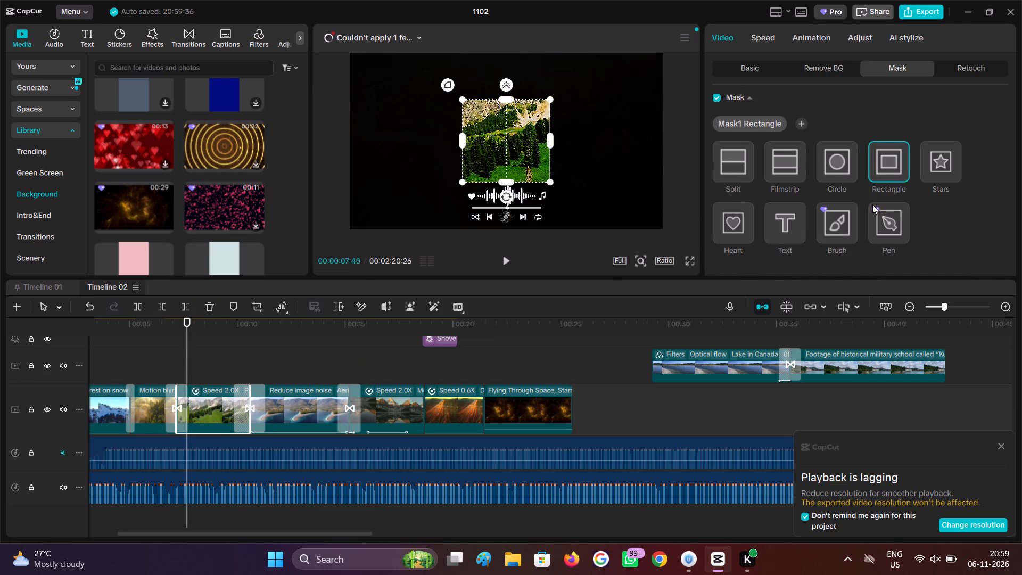
scroll(872, 204, "down", 1)
left_click(995, 225)
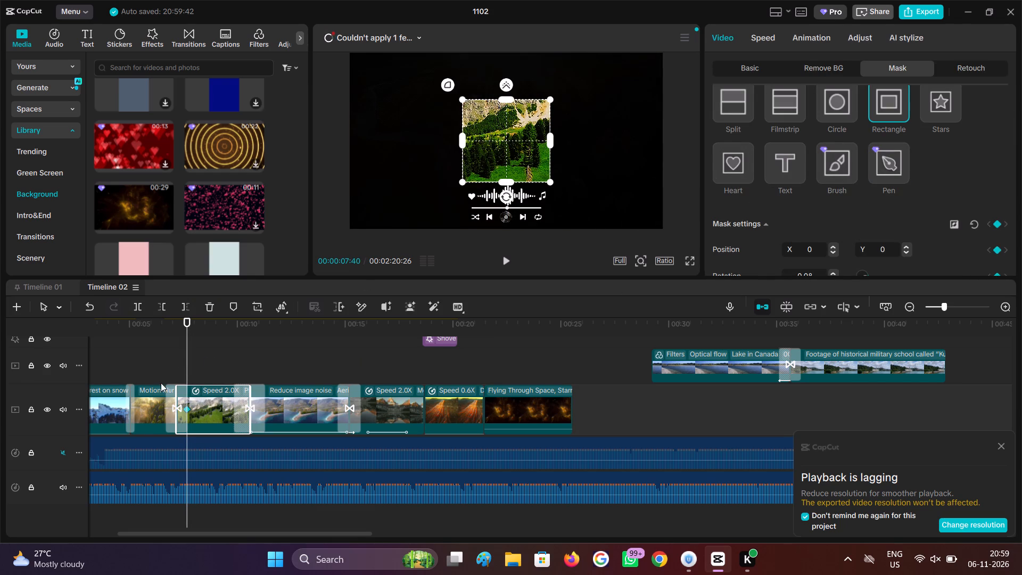
At 00:00:08:00, widen the Rectangle mask into a band covering about two thirds of the frame width, and preview the animation.
left_click_drag(188, 373, 194, 375)
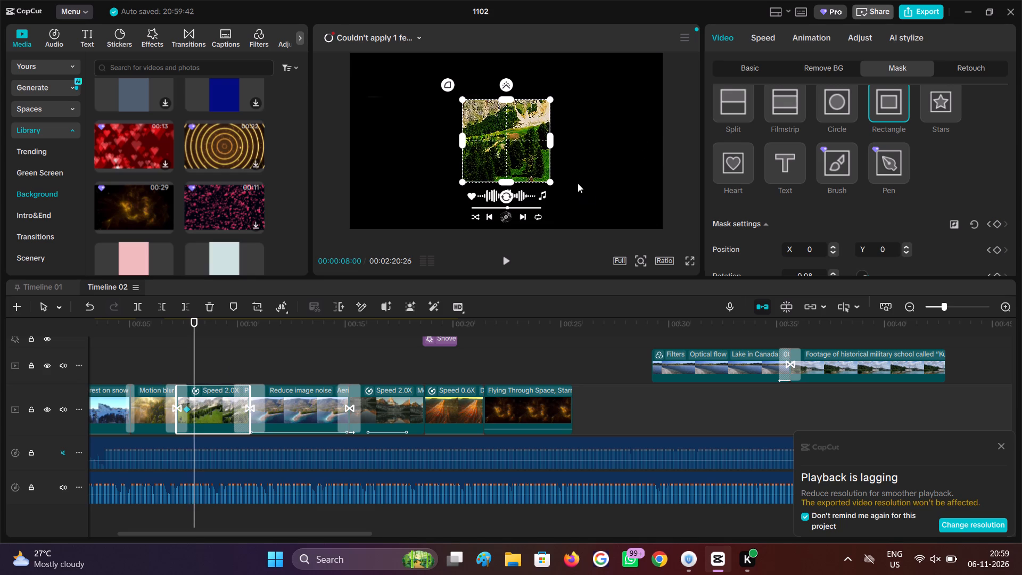
left_click_drag(551, 145, 617, 152)
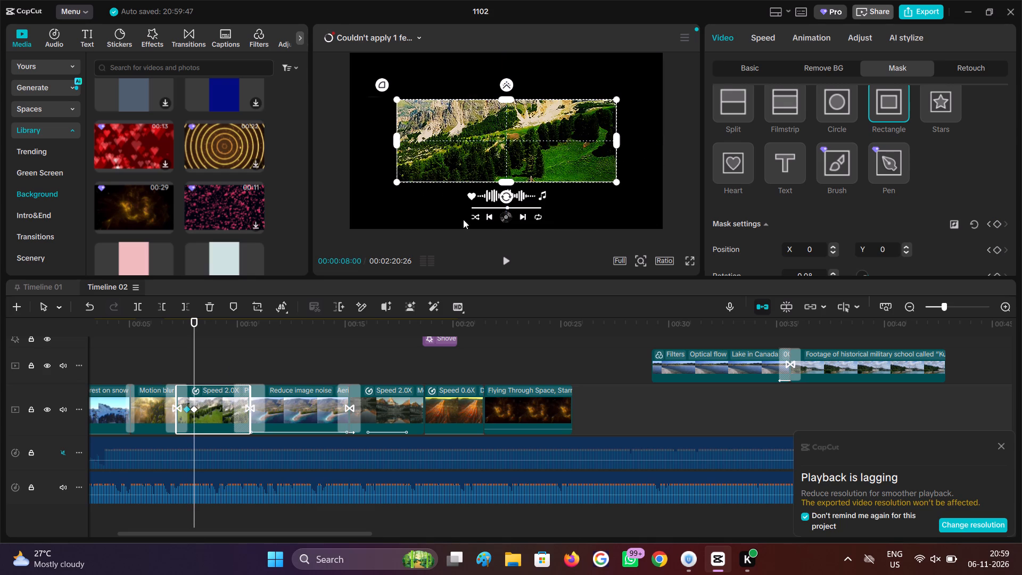
left_click(192, 375)
double_click(187, 375)
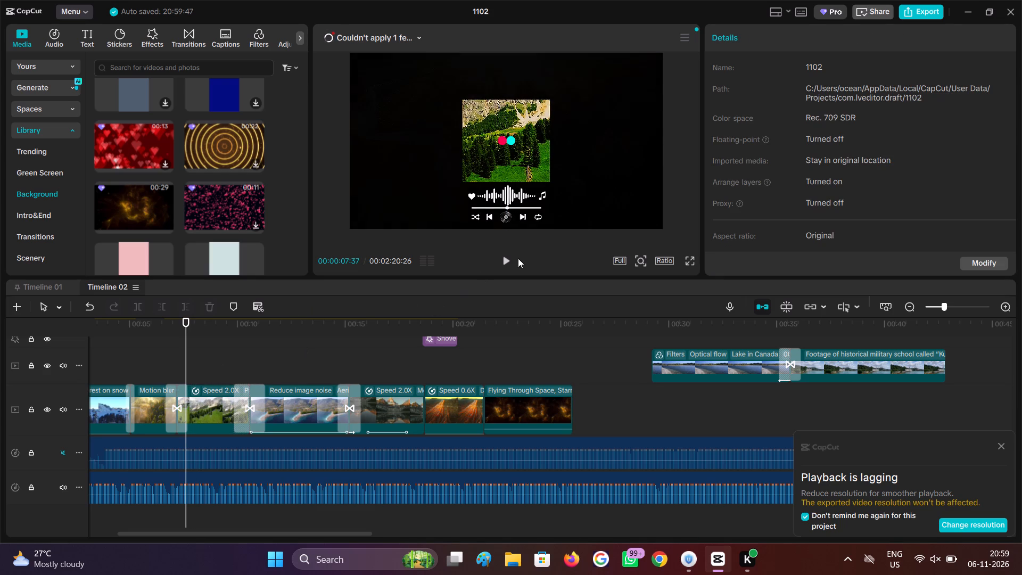
left_click(509, 259)
left_click(509, 259)
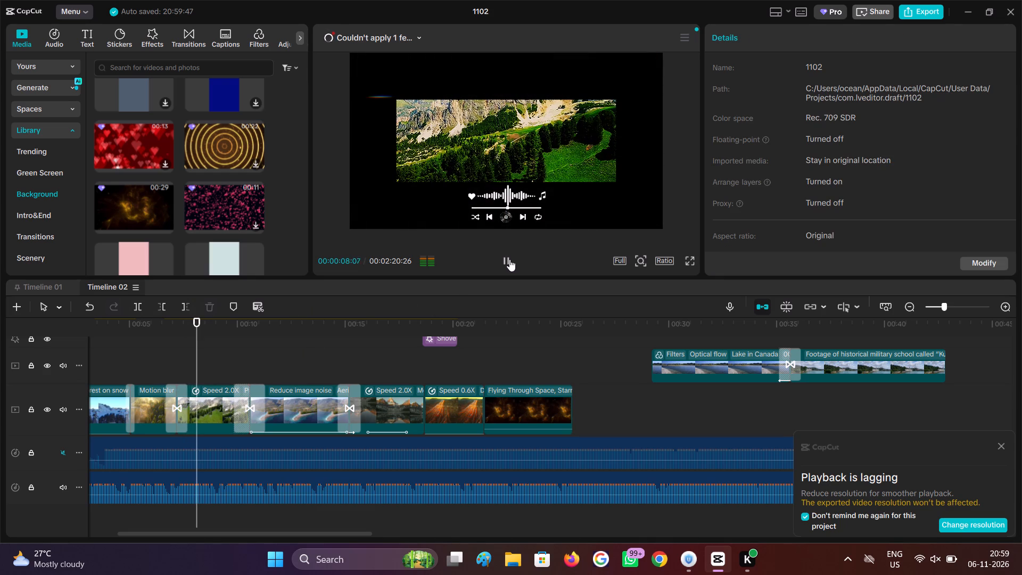
Shift the widened-mask keyframe earlier until it sits just after the first keyframe, previewing the faster opening.
left_click(208, 419)
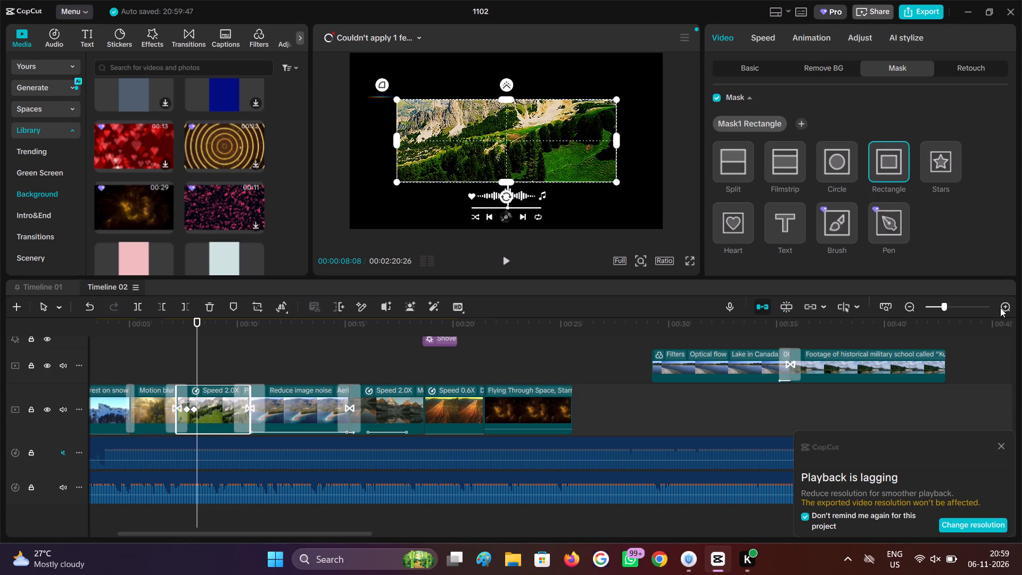
double_click(1000, 307)
left_click(1000, 307)
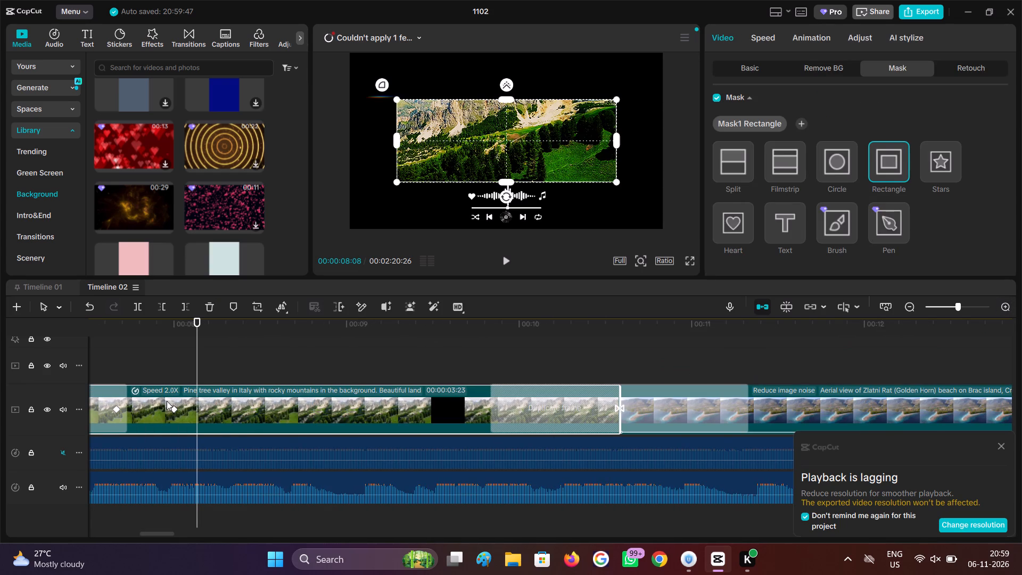
left_click_drag(173, 408, 138, 407)
double_click(113, 376)
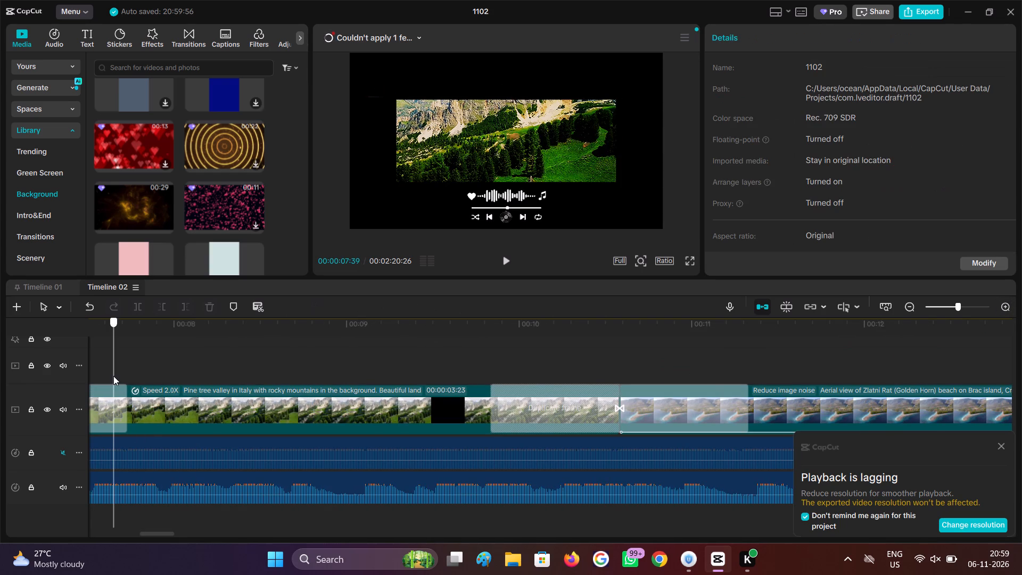
left_click(508, 261)
left_click(508, 261)
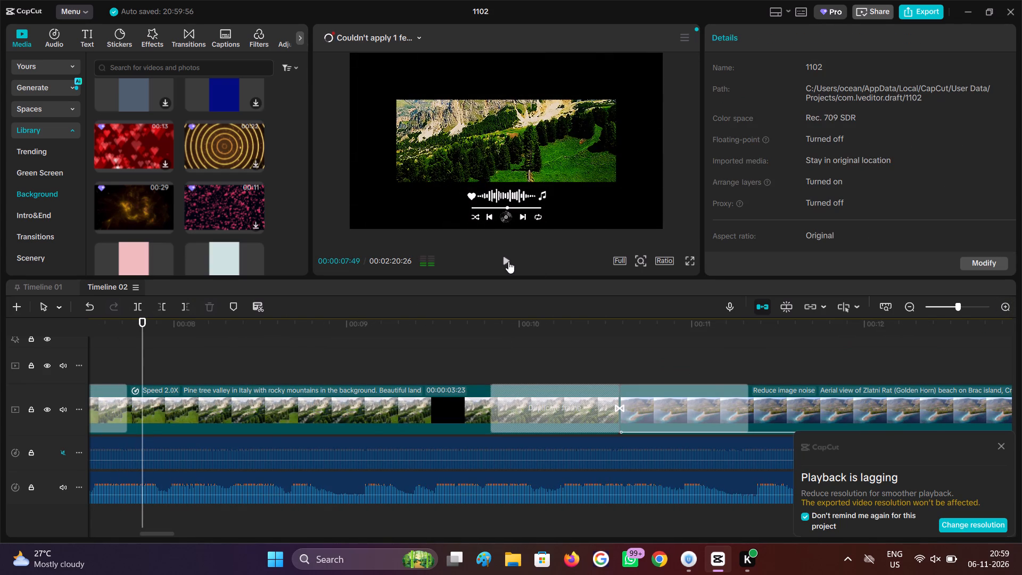
left_click(202, 445)
left_click(137, 418)
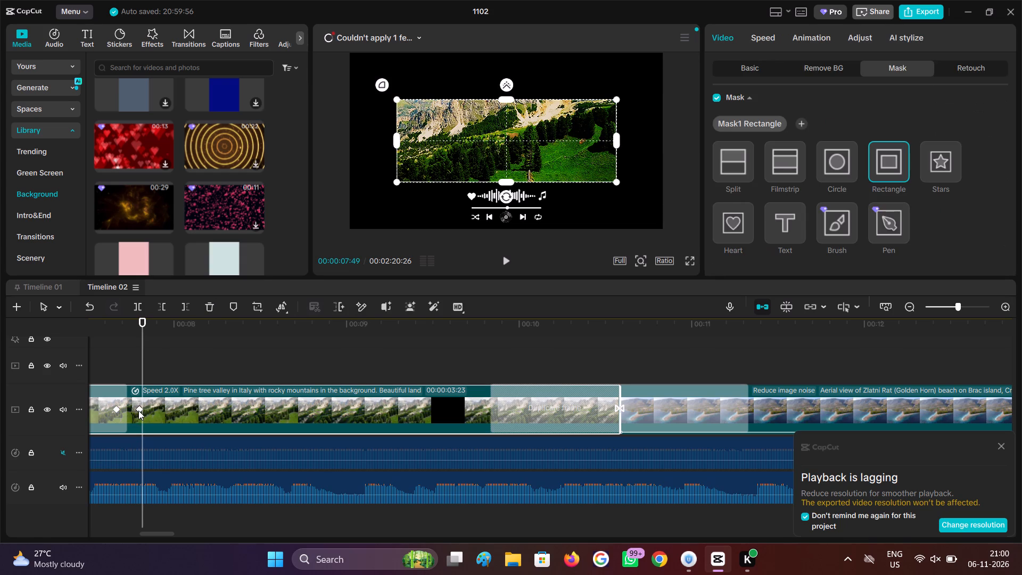
left_click_drag(139, 410, 126, 412)
left_click(104, 363)
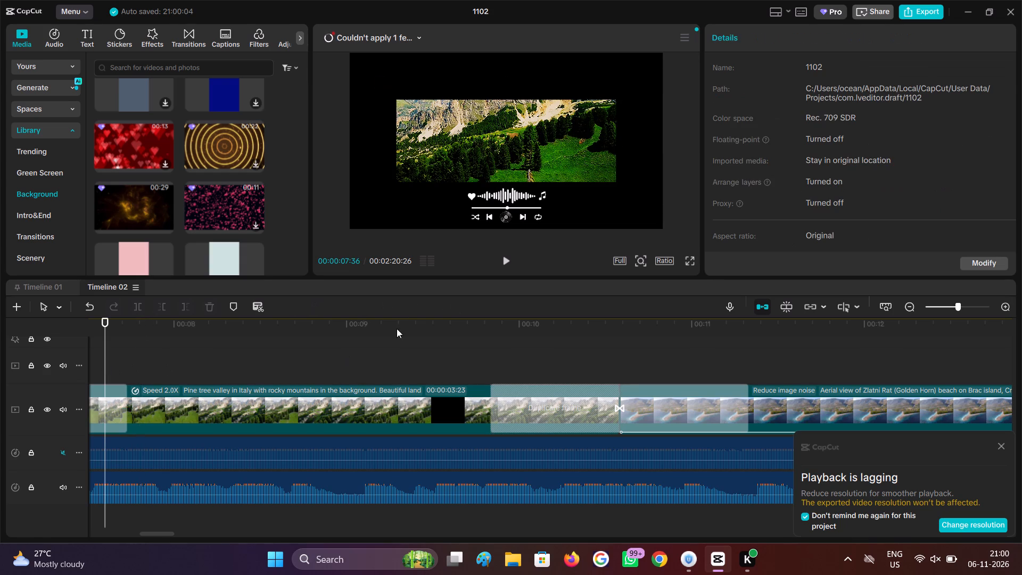
left_click(507, 268)
left_click(507, 268)
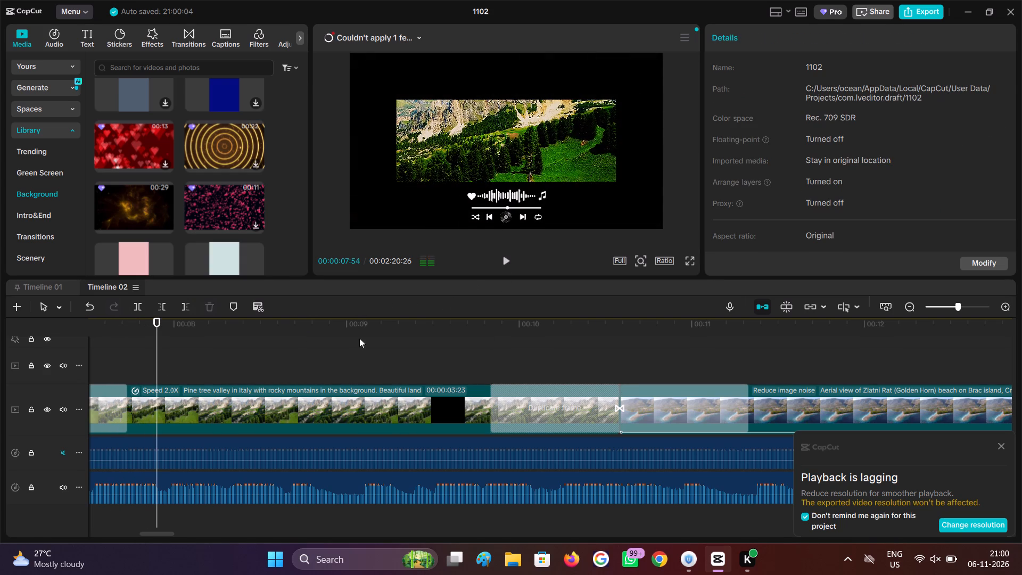
Add another mask settings keyframe to the pine tree valley clip at 00:00:07:54.
left_click(178, 397)
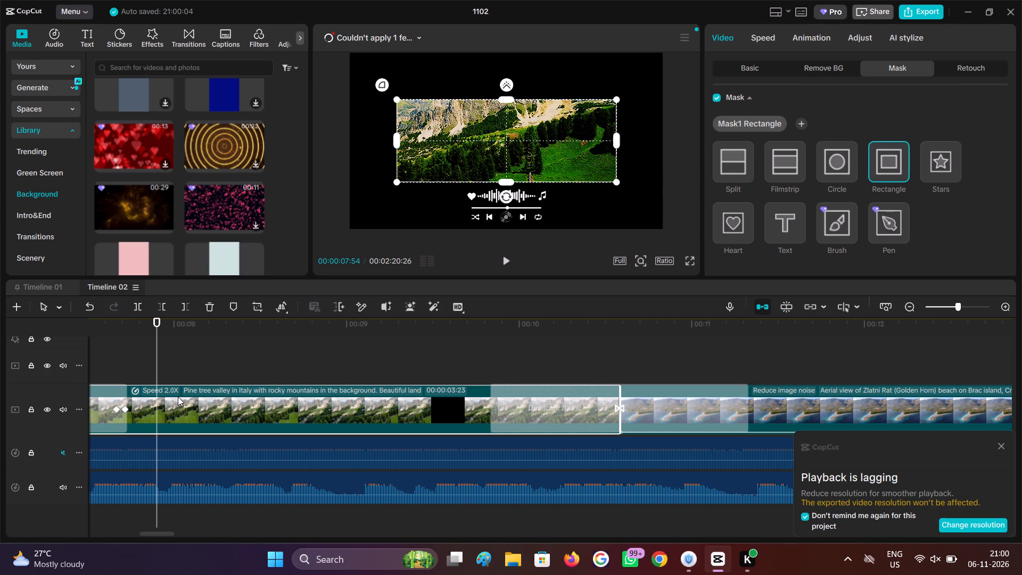
scroll(993, 179, "down", 1)
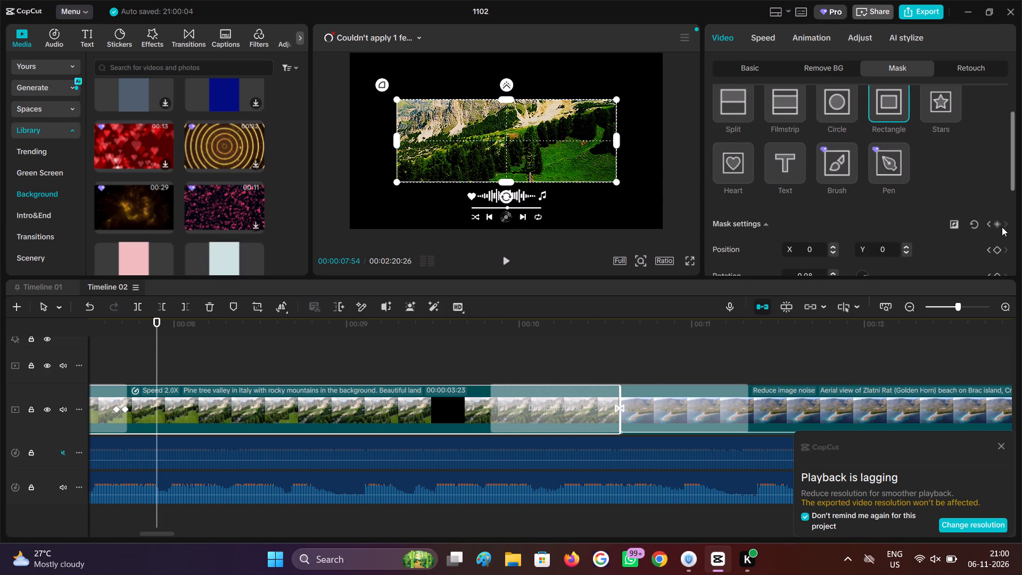
left_click(999, 225)
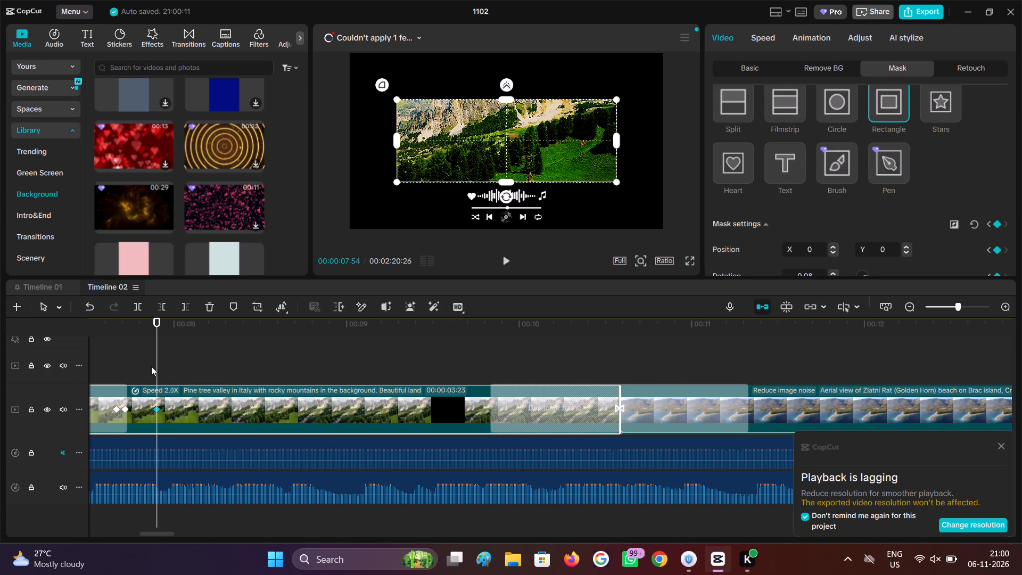
At 00:00:08:00, increase the Rectangle mask's height to about four fifths of the frame, move its keyframe slightly earlier, and preview.
left_click_drag(159, 372, 175, 376)
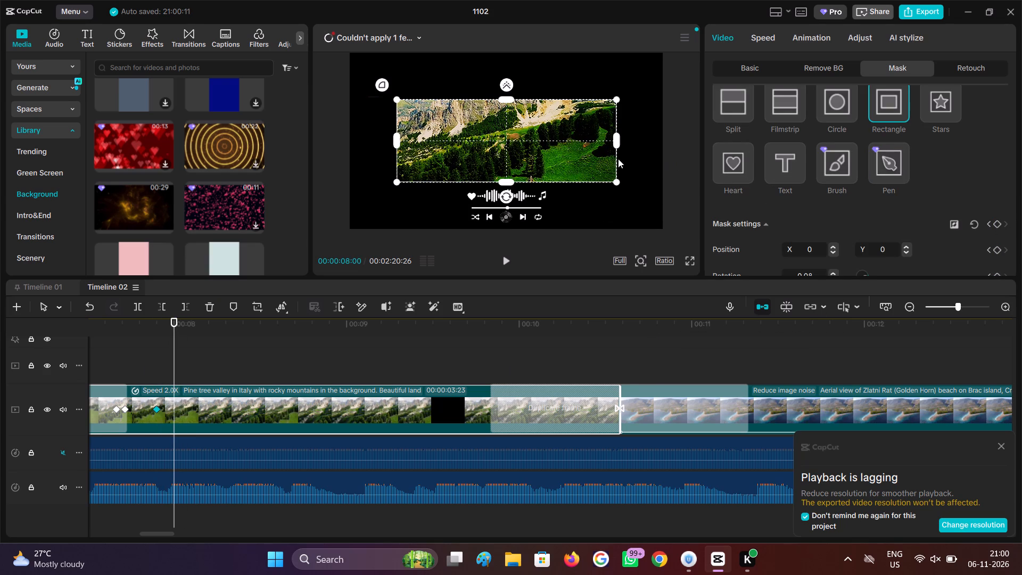
left_click_drag(509, 182, 511, 212)
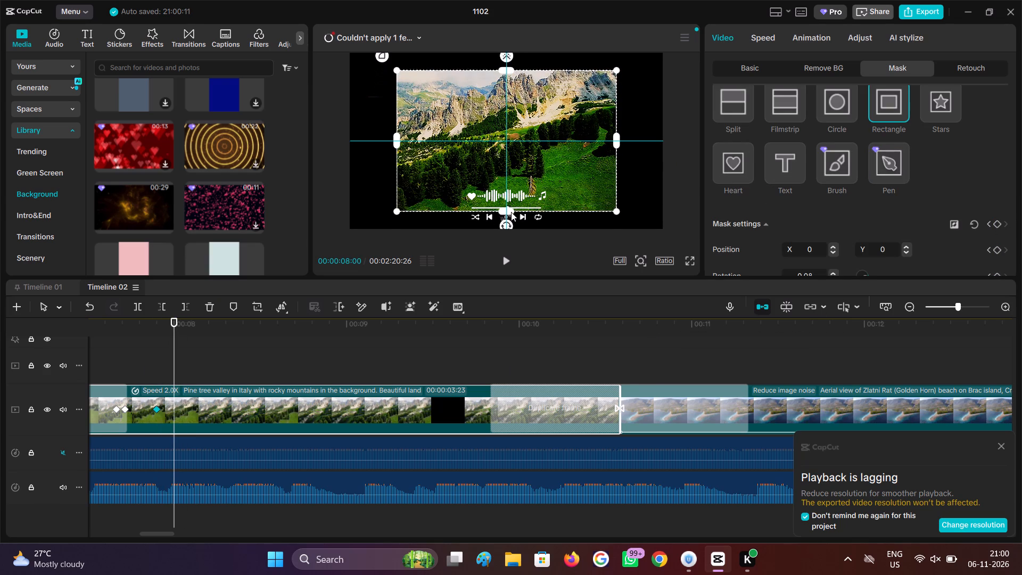
left_click_drag(511, 212, 511, 213)
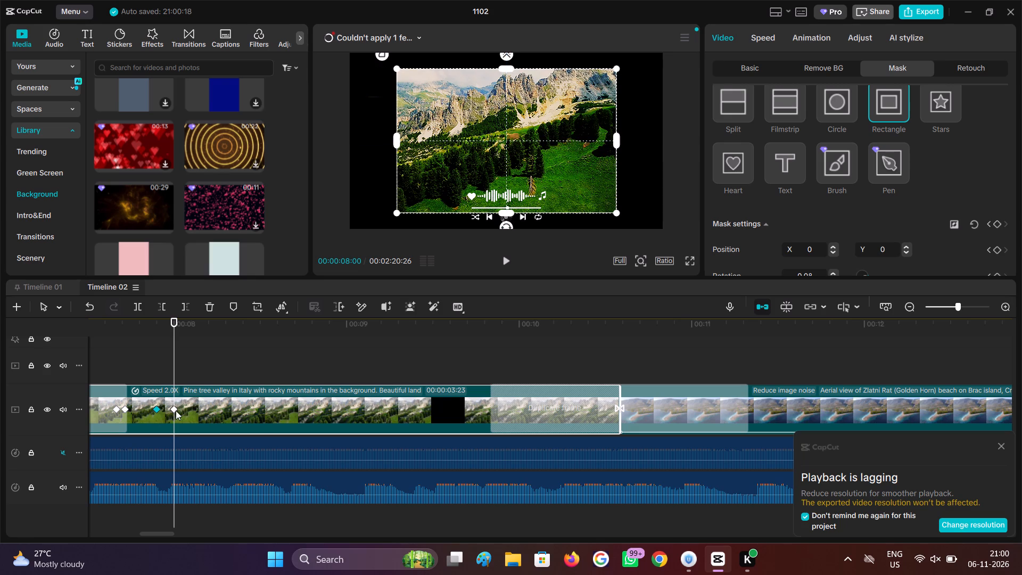
left_click_drag(175, 410, 167, 412)
left_click(109, 373)
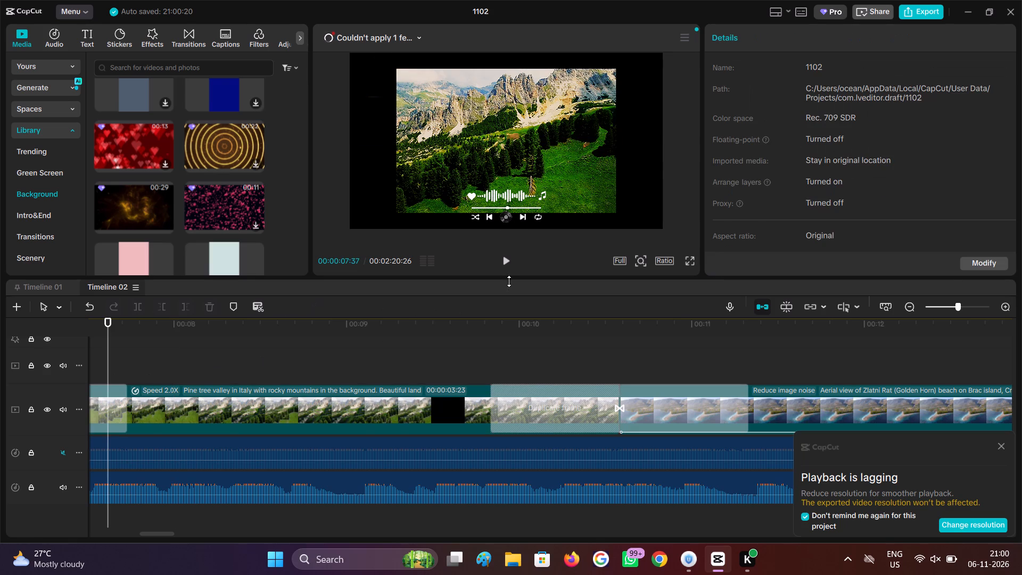
left_click(505, 264)
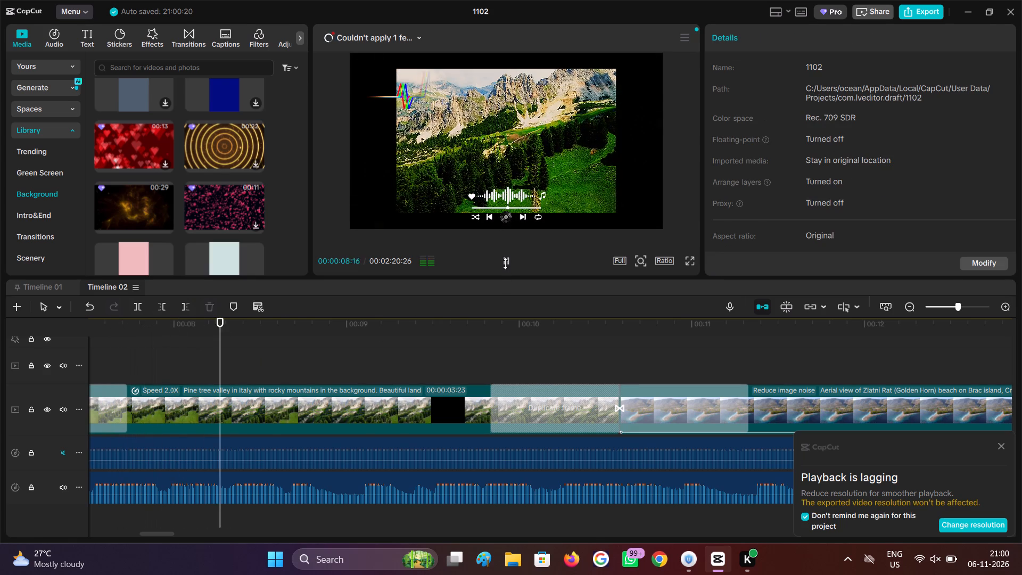
left_click(344, 414)
Add a mask settings keyframe to the pine tree valley clip at 00:00:08:30.
double_click(324, 348)
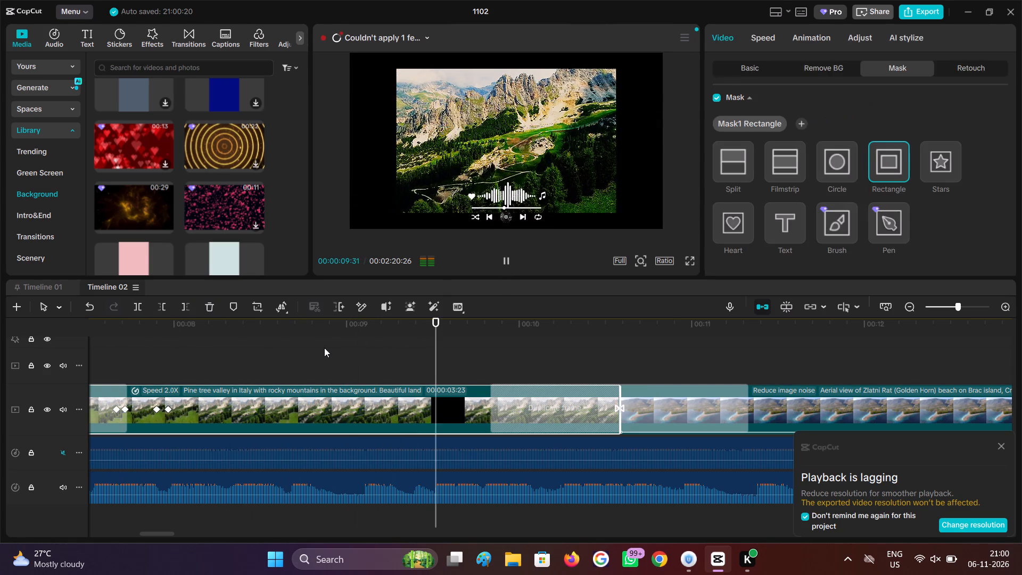
left_click_drag(324, 348, 261, 351)
left_click(298, 387)
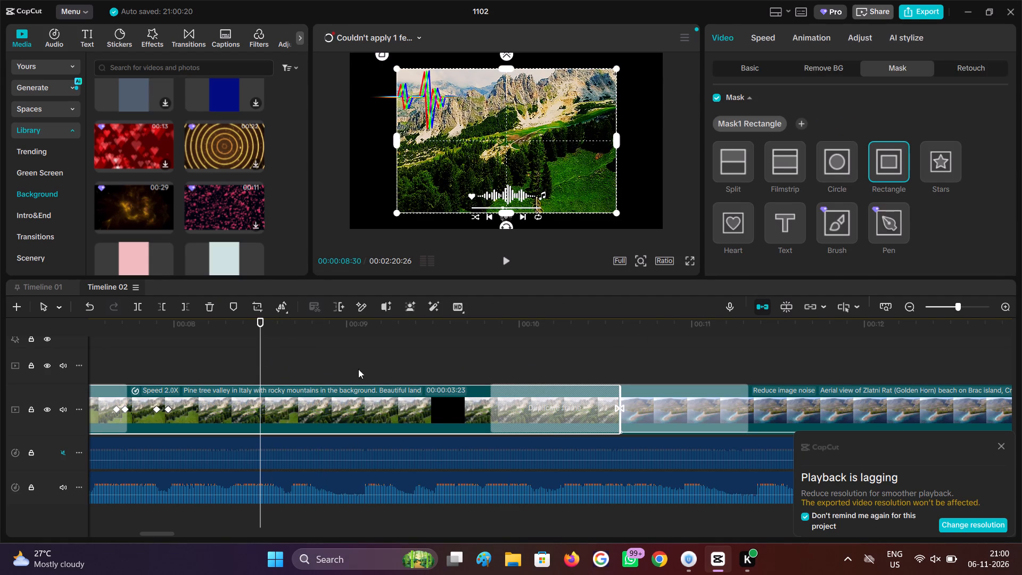
scroll(905, 194, "down", 1)
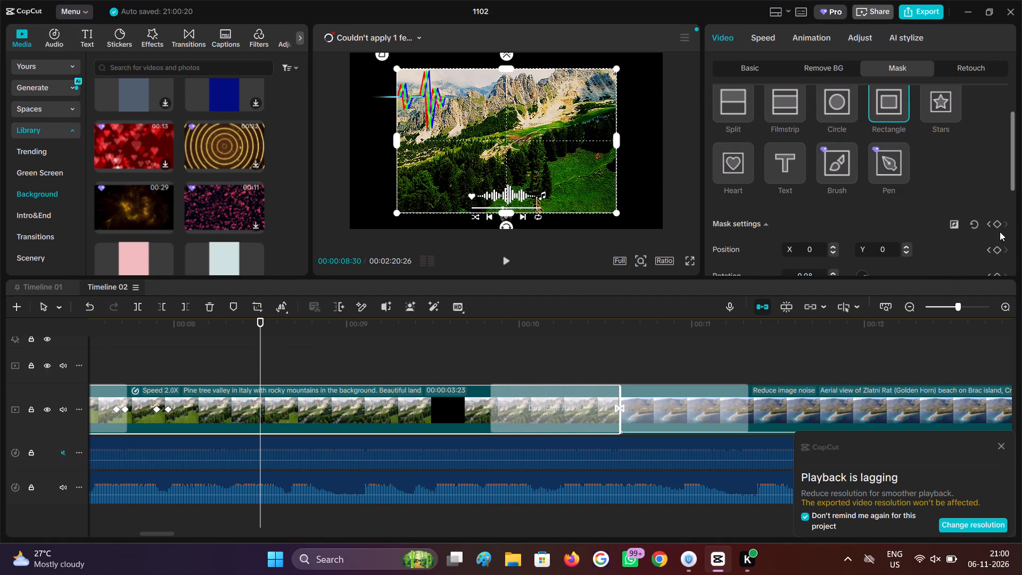
left_click(999, 226)
At 00:00:08:33, widen the Rectangle mask to the full frame width, about 2048, and preview the animation.
left_click_drag(259, 359, 265, 359)
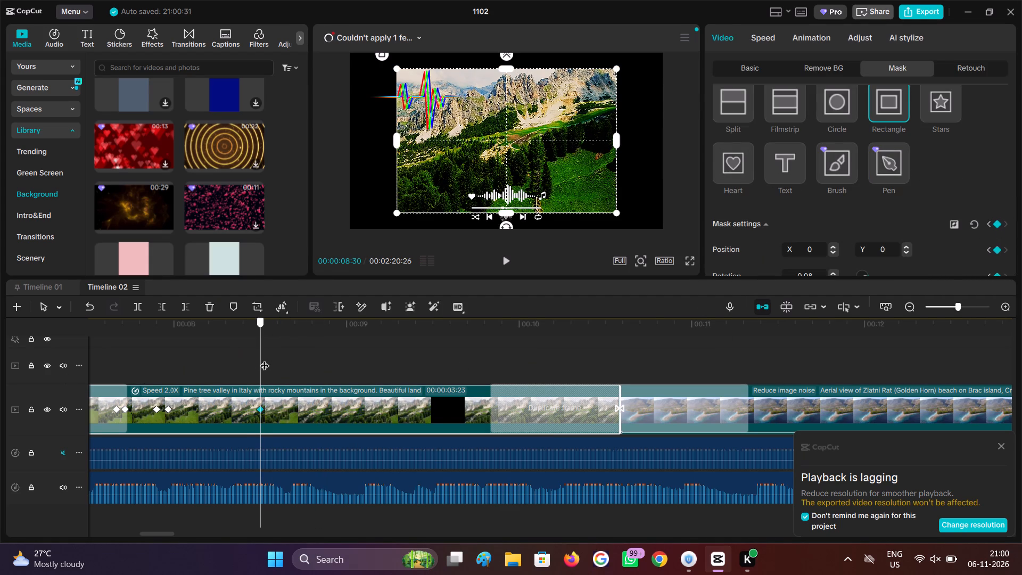
left_click_drag(265, 359, 268, 359)
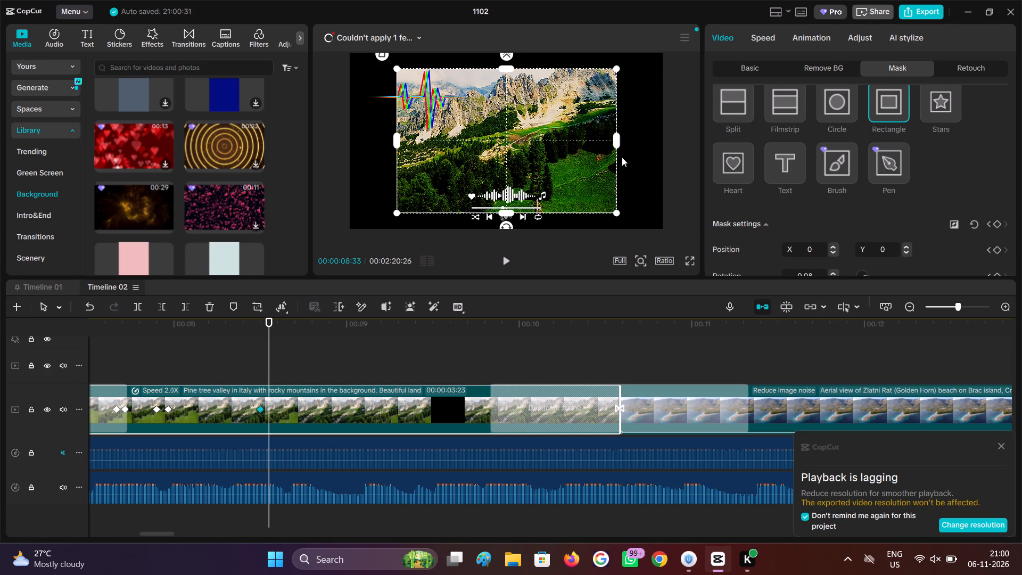
left_click_drag(619, 145, 666, 145)
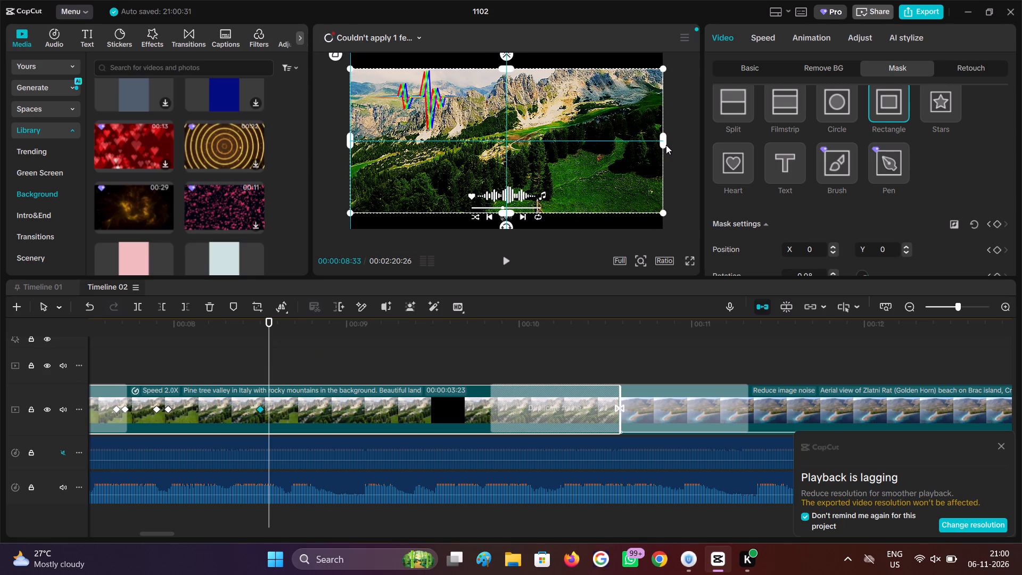
left_click_drag(666, 145, 666, 145)
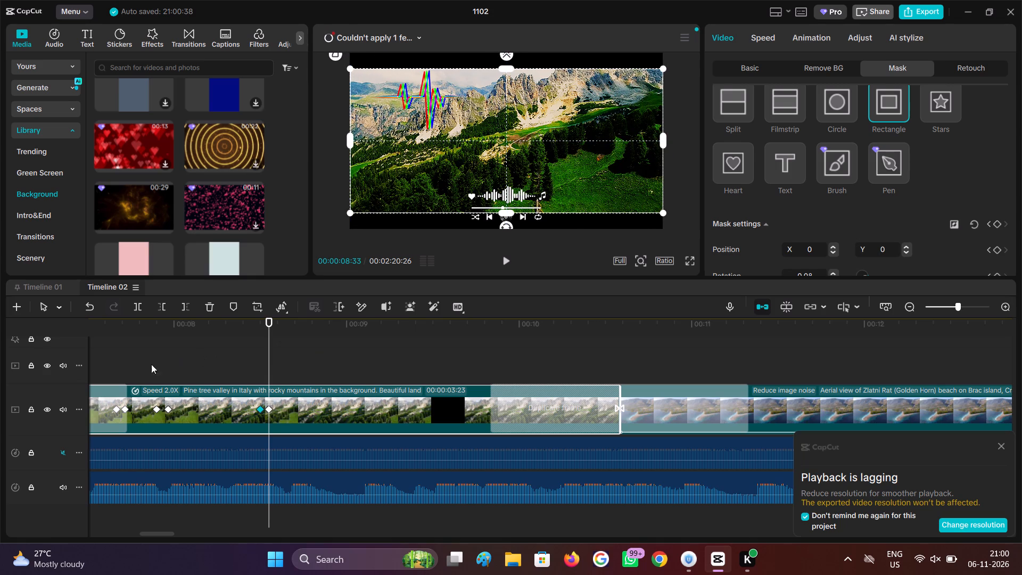
left_click(129, 368)
left_click(121, 366)
left_click(506, 257)
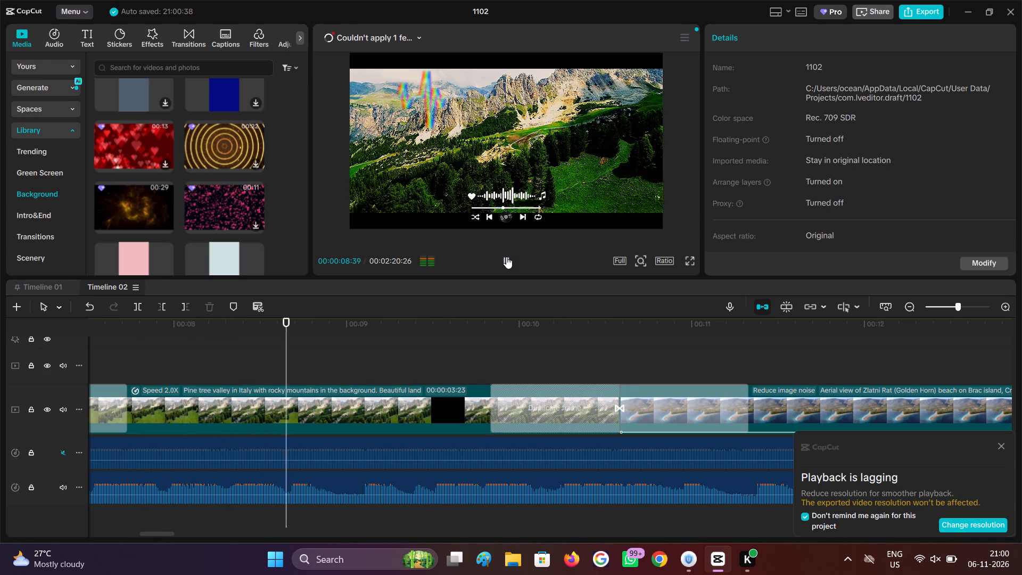
left_click(506, 257)
Shift the last two mask keyframes earlier, just after the second keyframe pair and close together, then preview the faster opening.
left_click(298, 428)
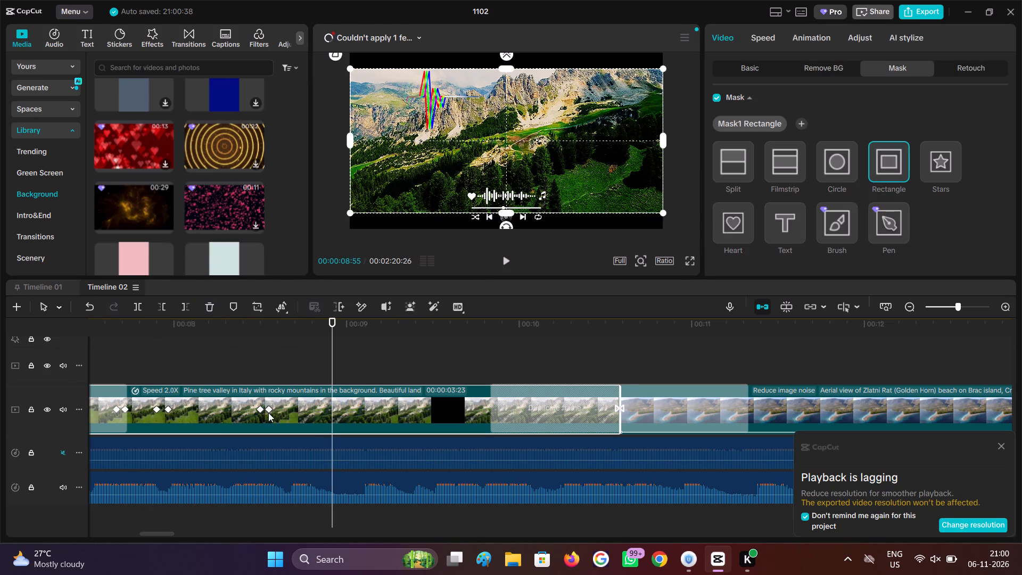
left_click_drag(257, 409, 214, 416)
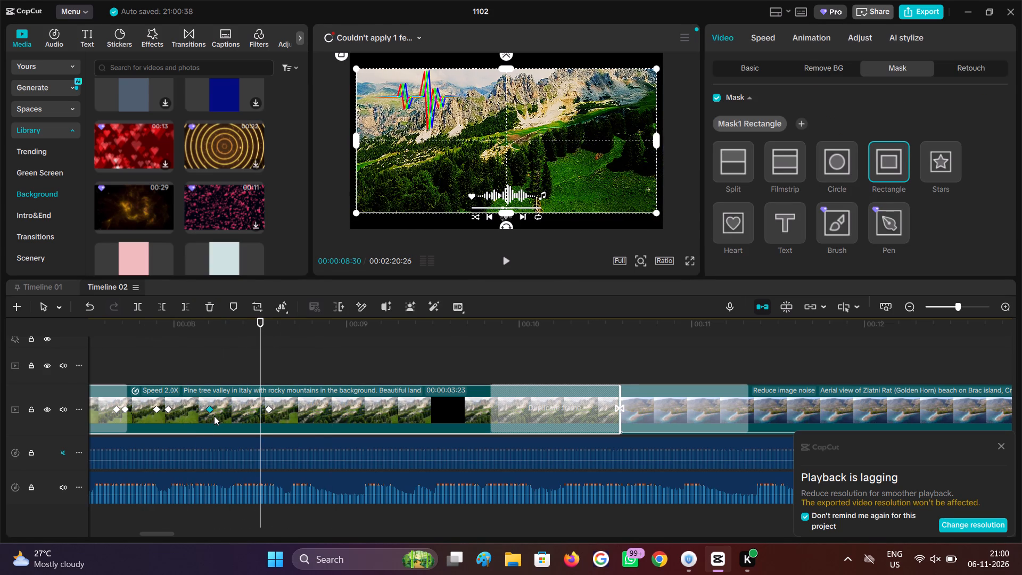
left_click_drag(214, 416, 213, 415)
left_click_drag(271, 409, 261, 411)
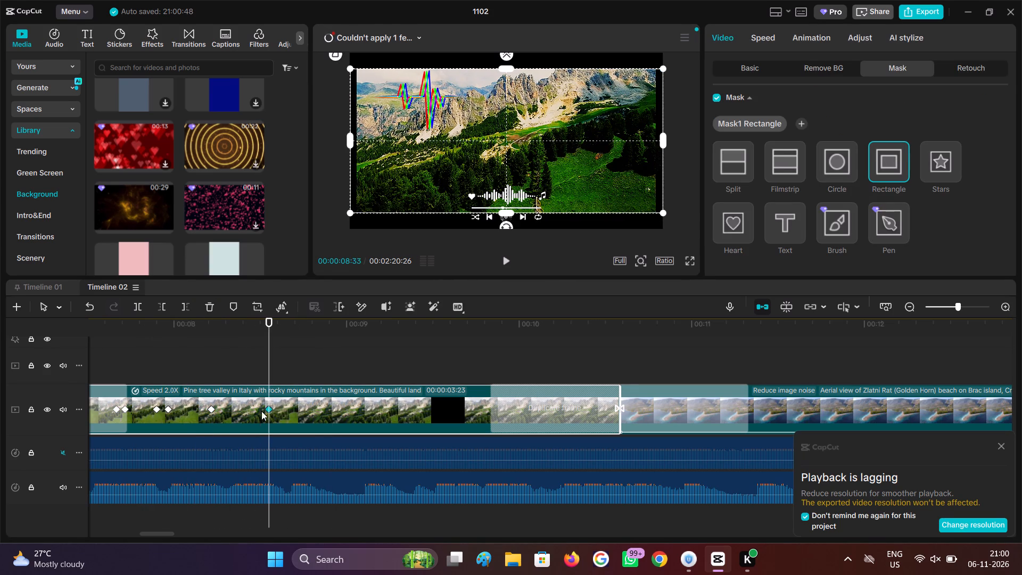
left_click_drag(261, 411, 221, 416)
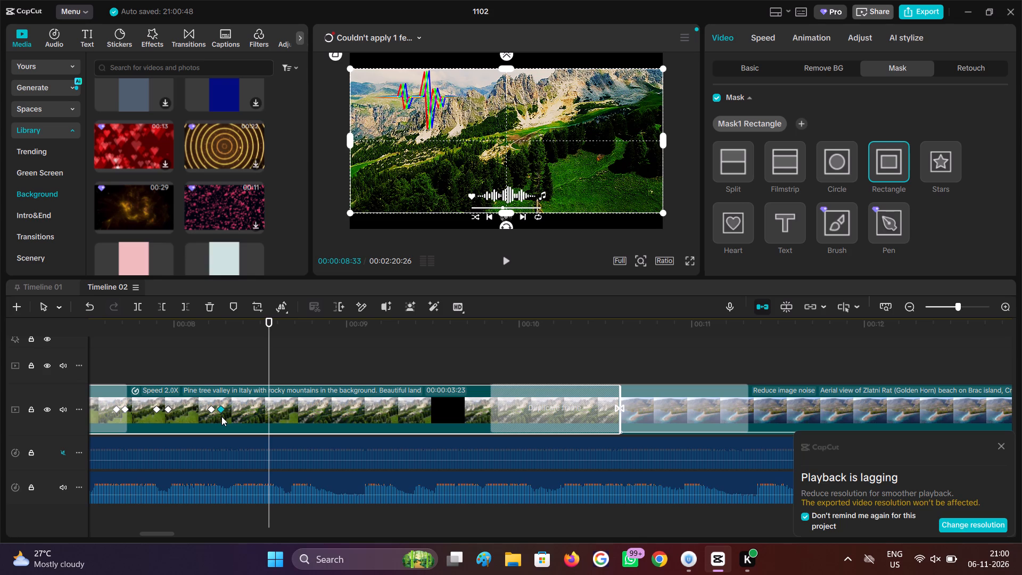
left_click_drag(221, 416, 222, 418)
left_click(128, 411)
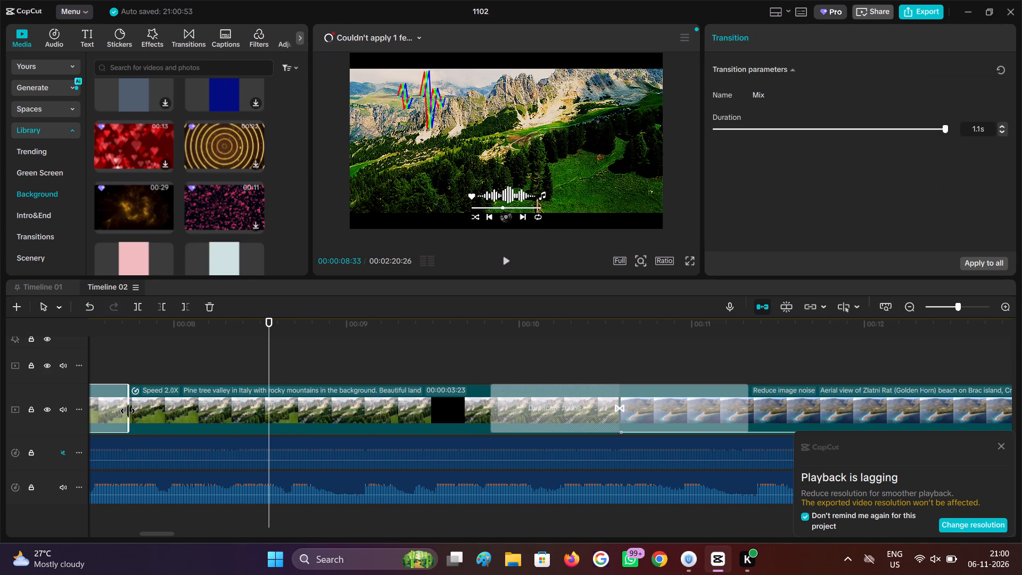
left_click(117, 362)
left_click(117, 362)
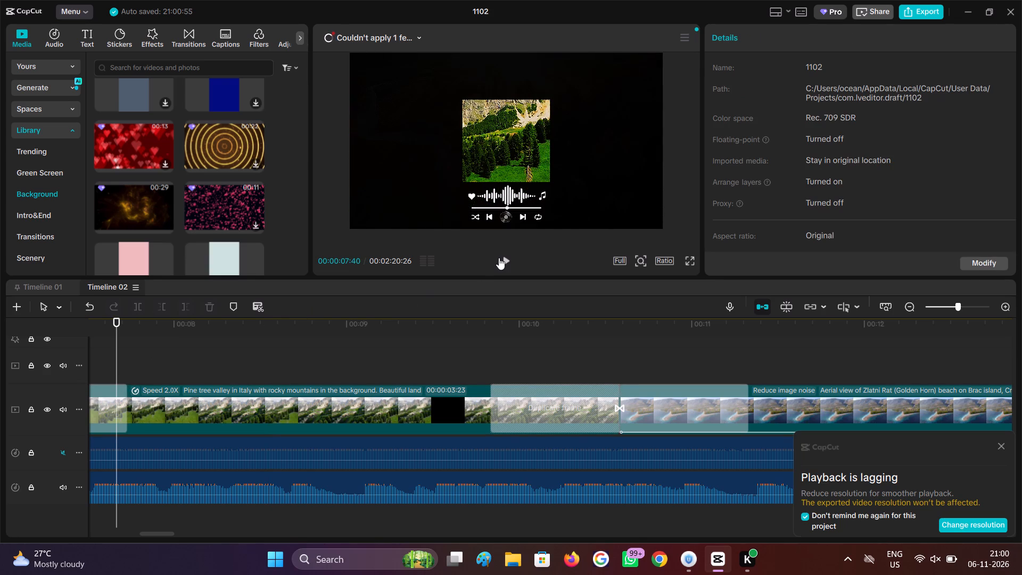
left_click(499, 258)
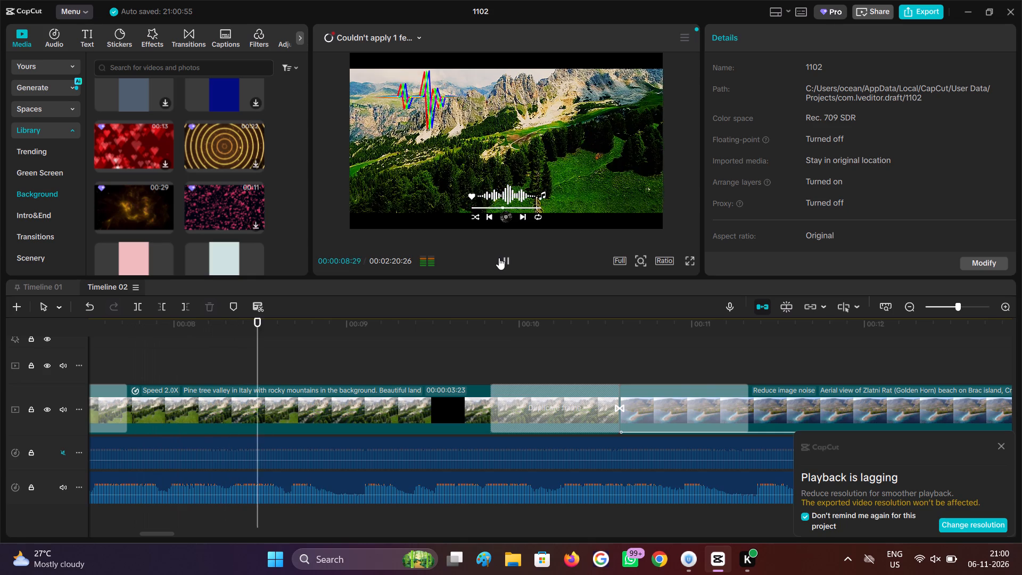
left_click(499, 258)
Add another mask settings keyframe to the pine tree valley clip at 00:00:08:30.
left_click(319, 416)
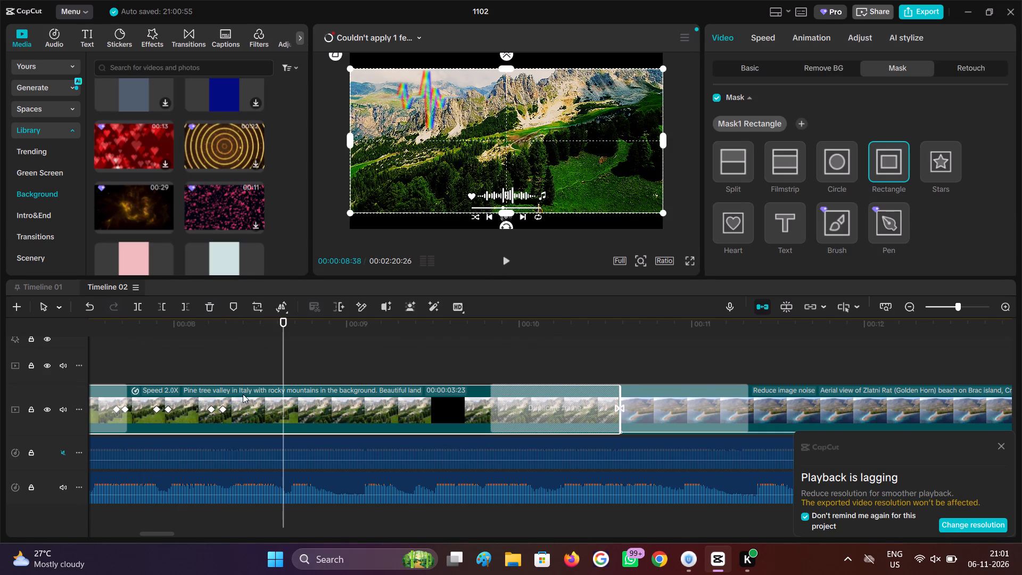
left_click_drag(286, 361, 260, 360)
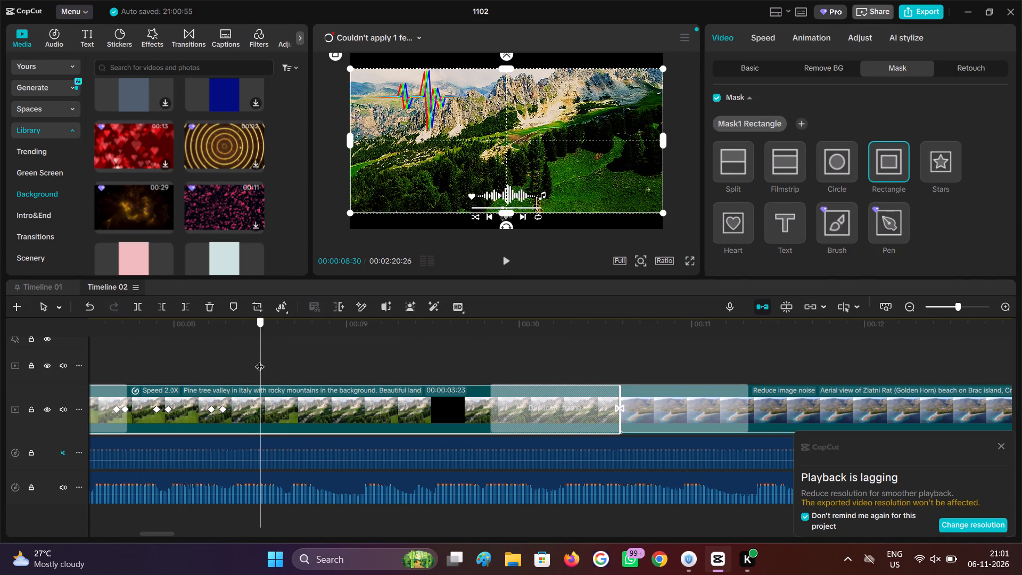
scroll(892, 190, "down", 2)
left_click(996, 166)
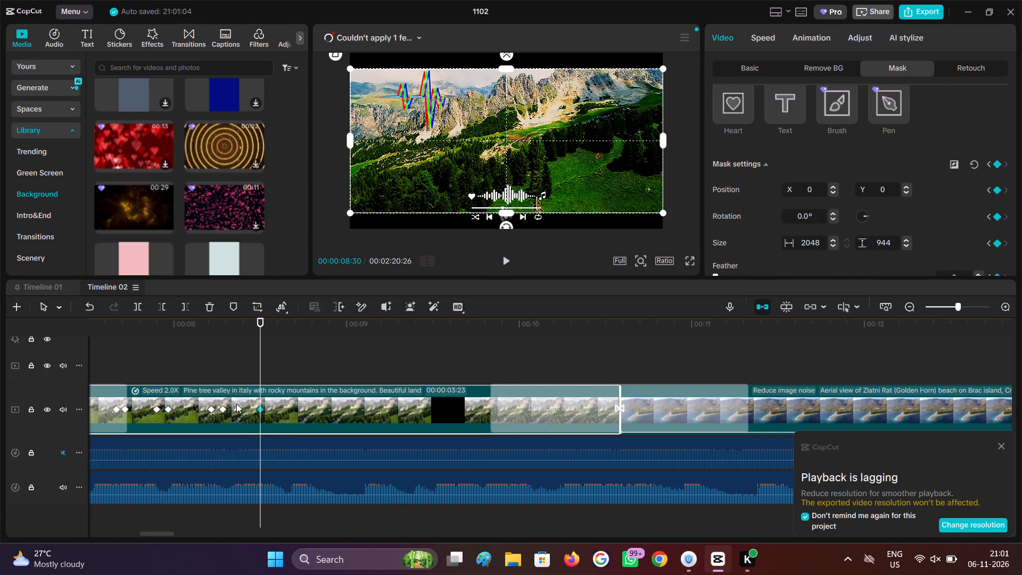
At 00:00:08:33, try to extend the Rectangle mask's height from its lower edge.
left_click_drag(260, 366, 267, 367)
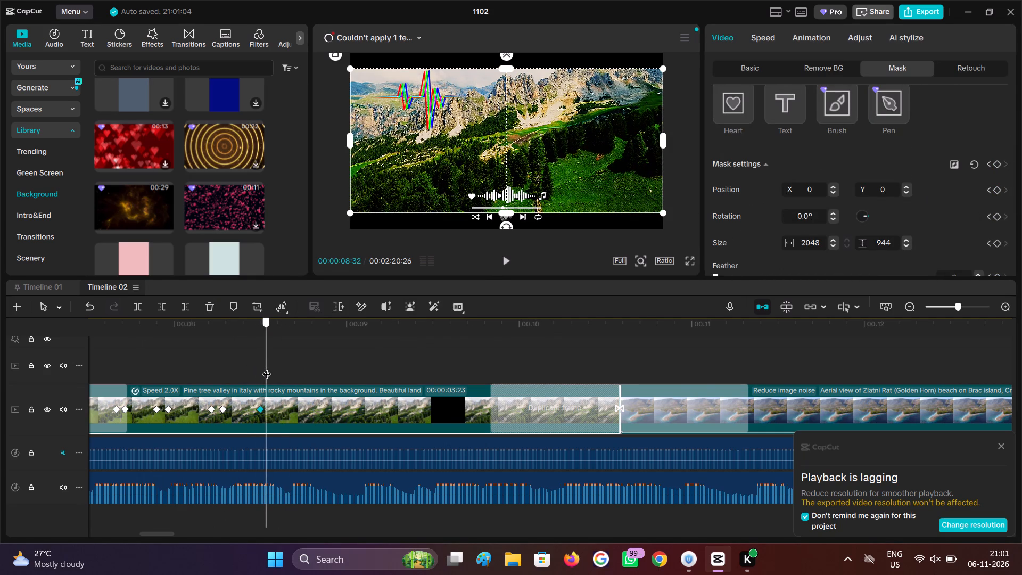
left_click_drag(267, 367, 269, 367)
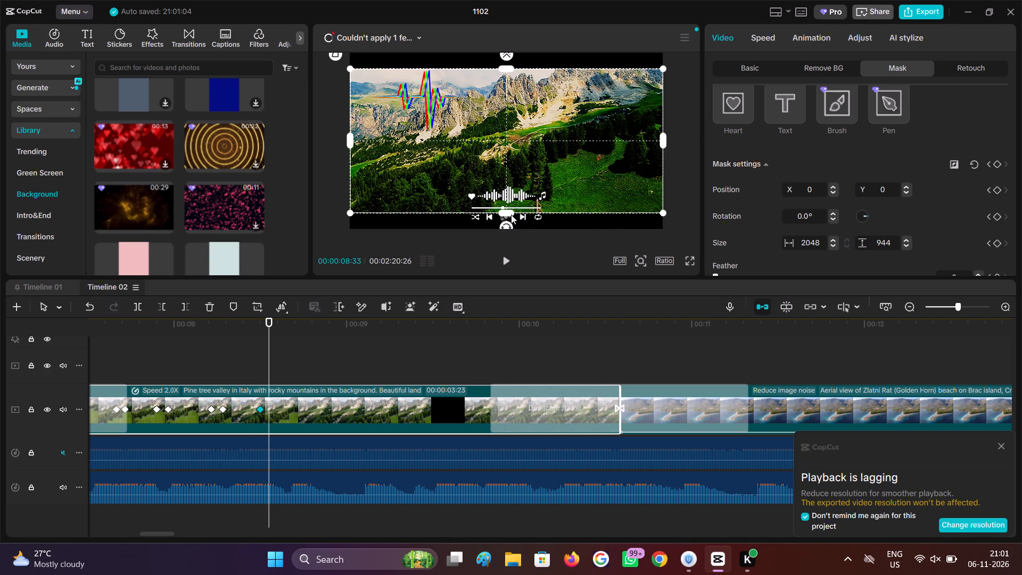
left_click_drag(511, 215, 511, 235)
left_click(506, 217)
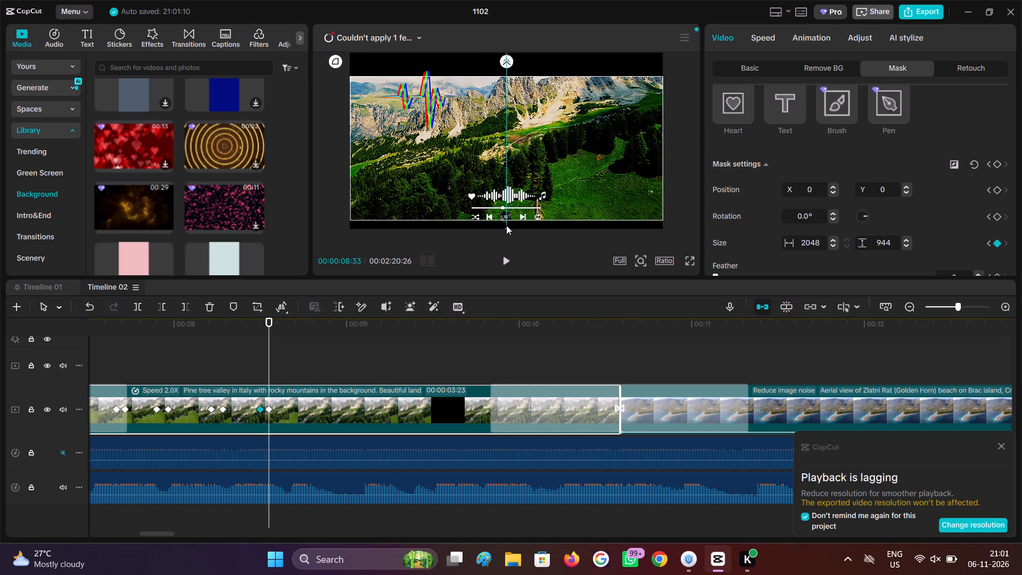
left_click_drag(506, 212, 506, 213)
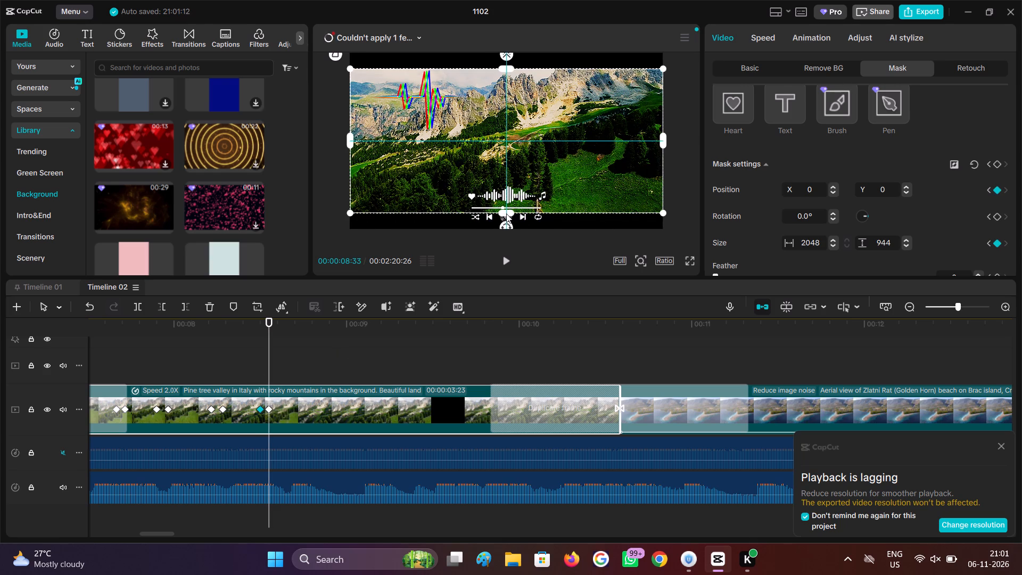
left_click_drag(506, 213, 506, 218)
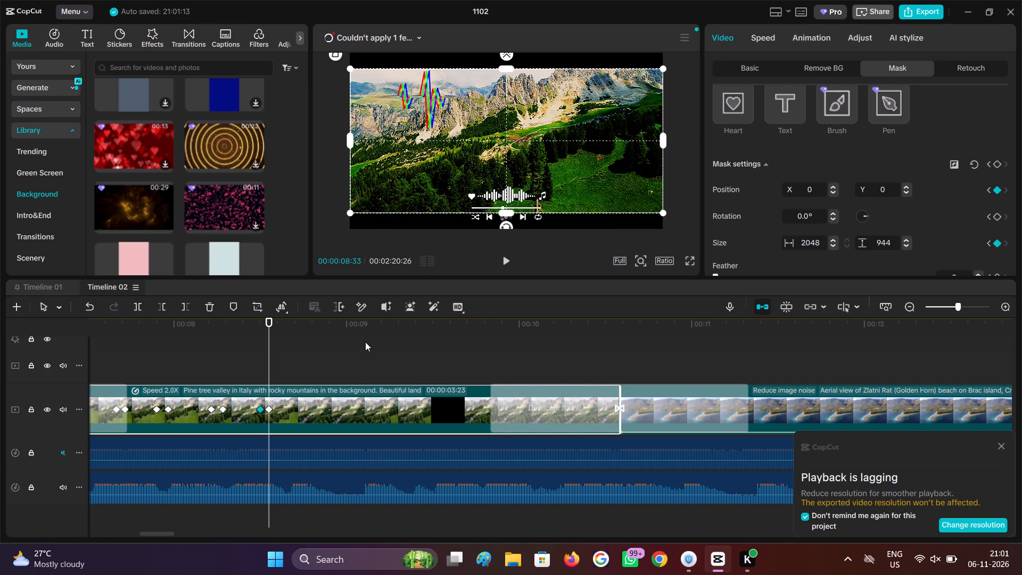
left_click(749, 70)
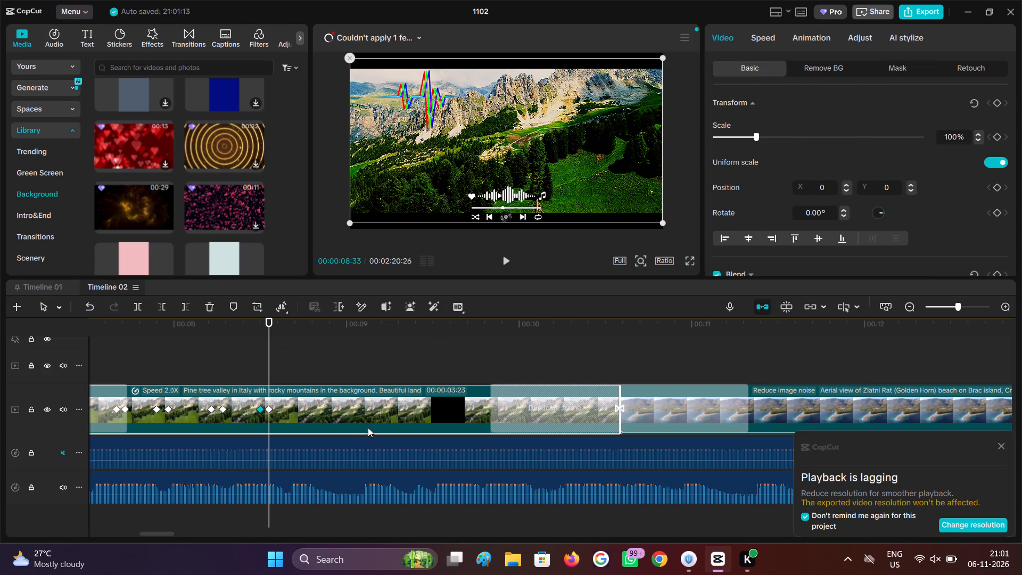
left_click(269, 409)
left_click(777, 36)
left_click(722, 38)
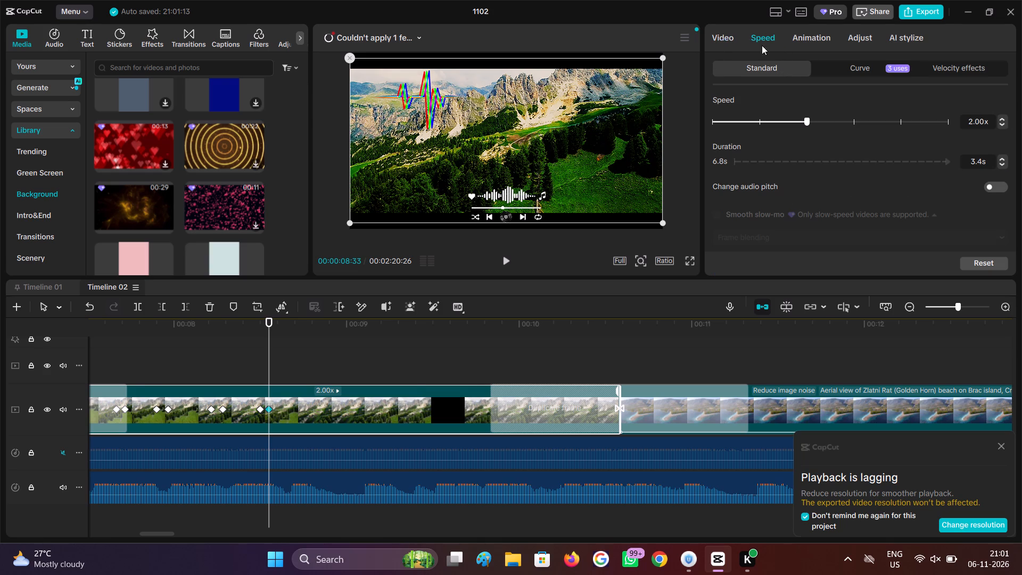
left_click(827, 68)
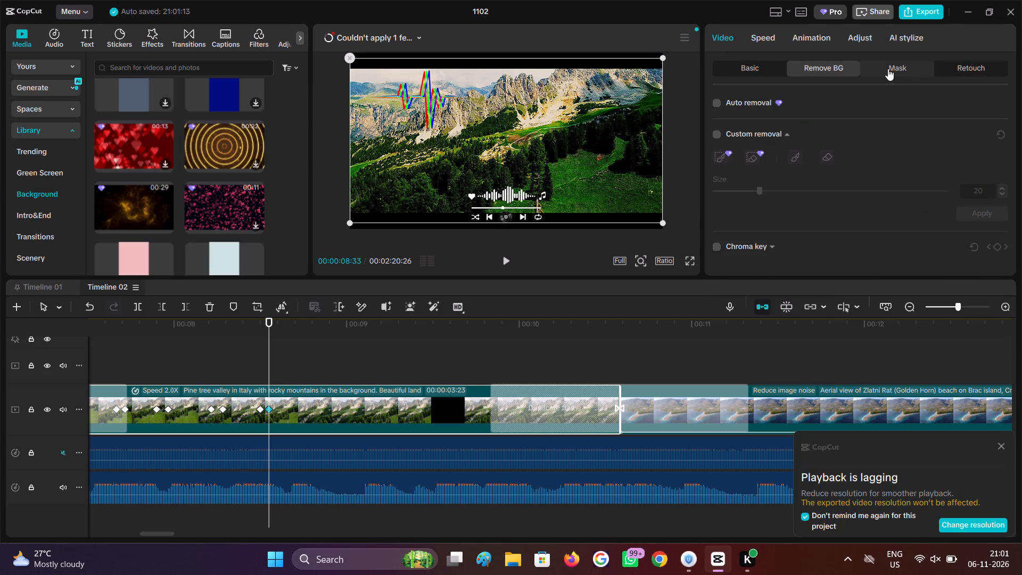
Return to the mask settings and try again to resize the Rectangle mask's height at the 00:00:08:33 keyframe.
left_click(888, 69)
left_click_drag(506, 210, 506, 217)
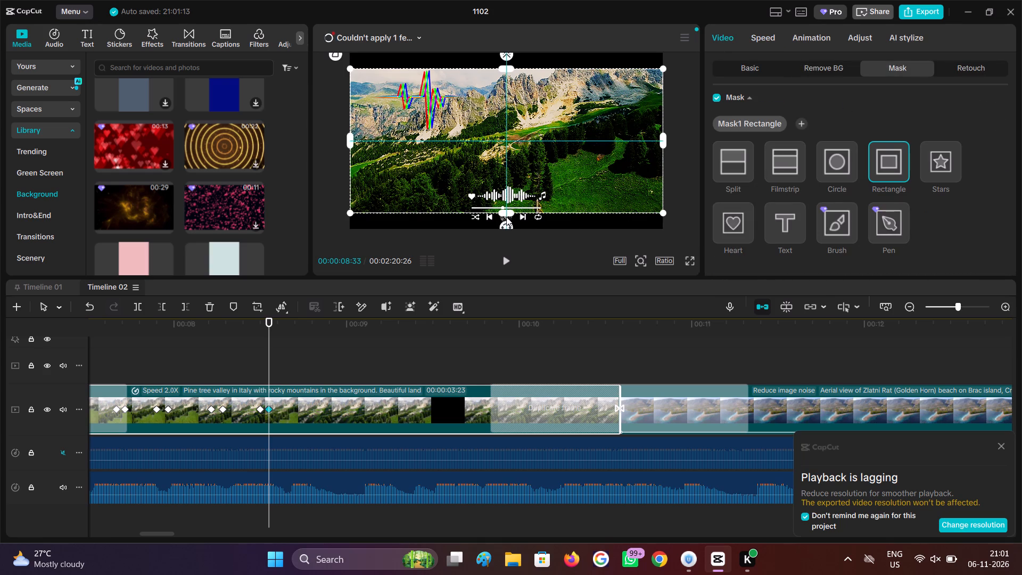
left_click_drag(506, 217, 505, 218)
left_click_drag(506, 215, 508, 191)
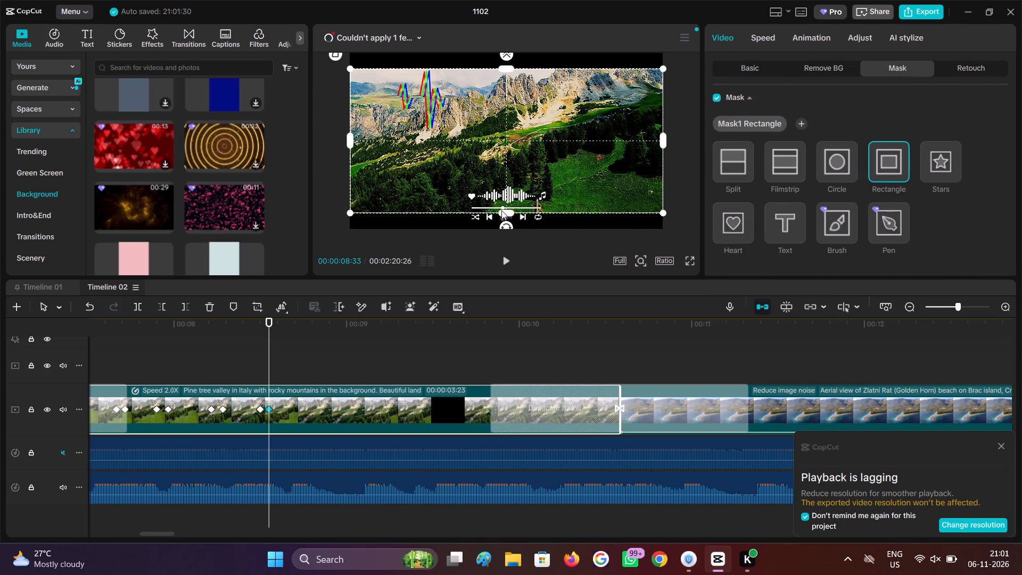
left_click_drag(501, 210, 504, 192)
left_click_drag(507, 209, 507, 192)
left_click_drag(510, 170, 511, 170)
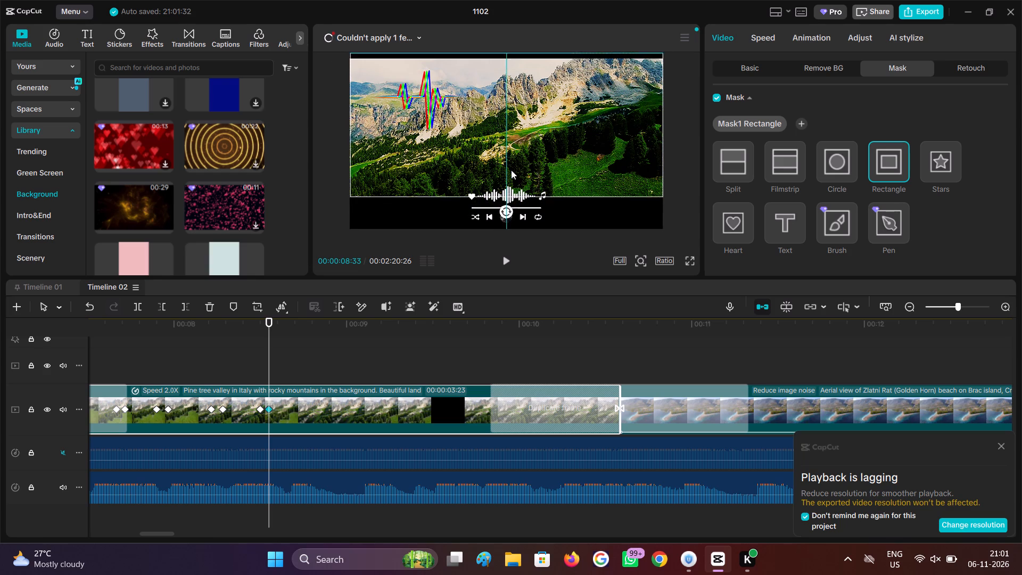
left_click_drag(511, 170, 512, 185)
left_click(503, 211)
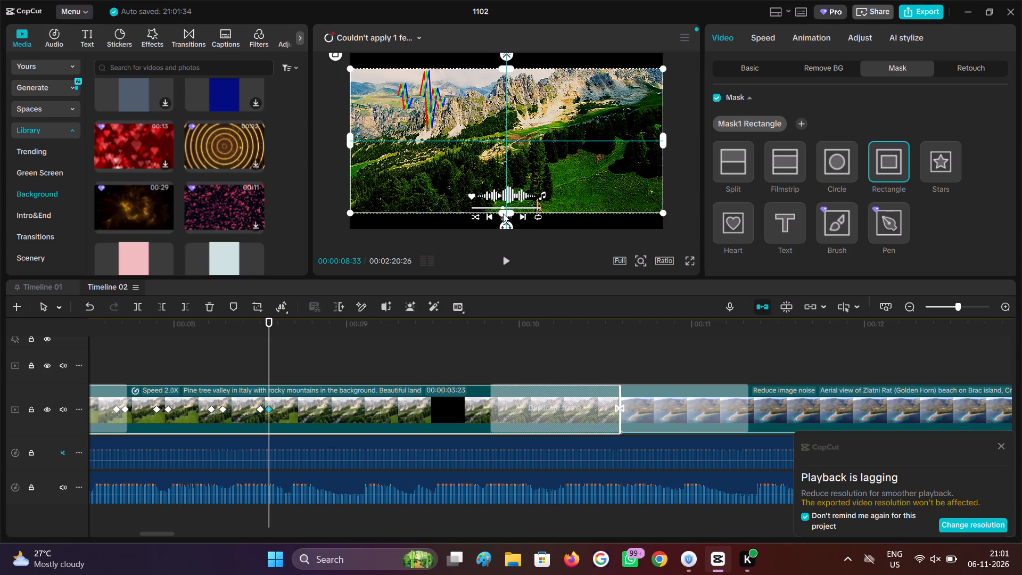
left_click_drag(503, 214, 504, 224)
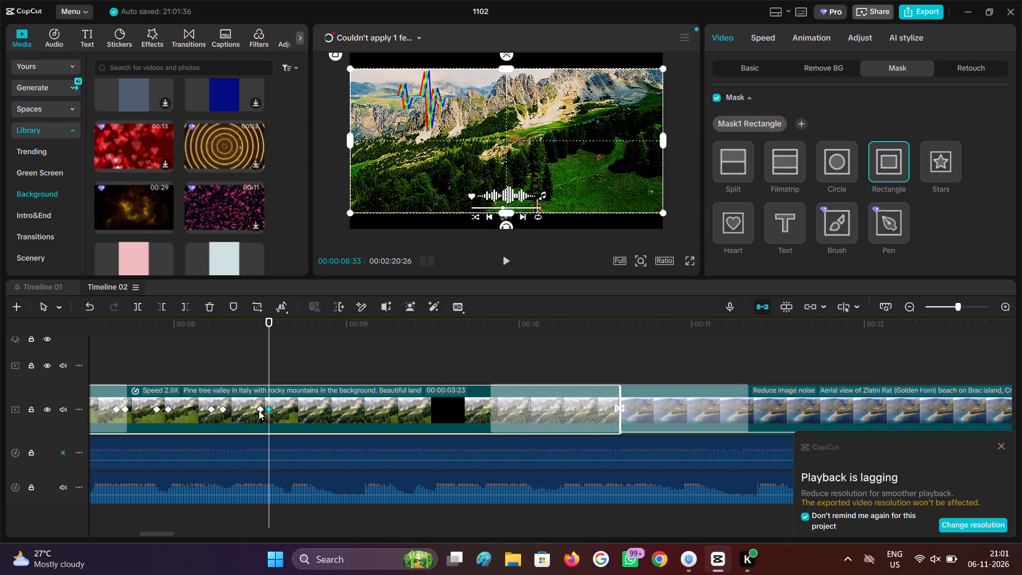
At the 00:00:08:33 keyframe, enlarge the Rectangle mask from its corner until it covers the whole frame.
left_click(259, 410)
left_click(271, 410)
left_click_drag(662, 214, 691, 284)
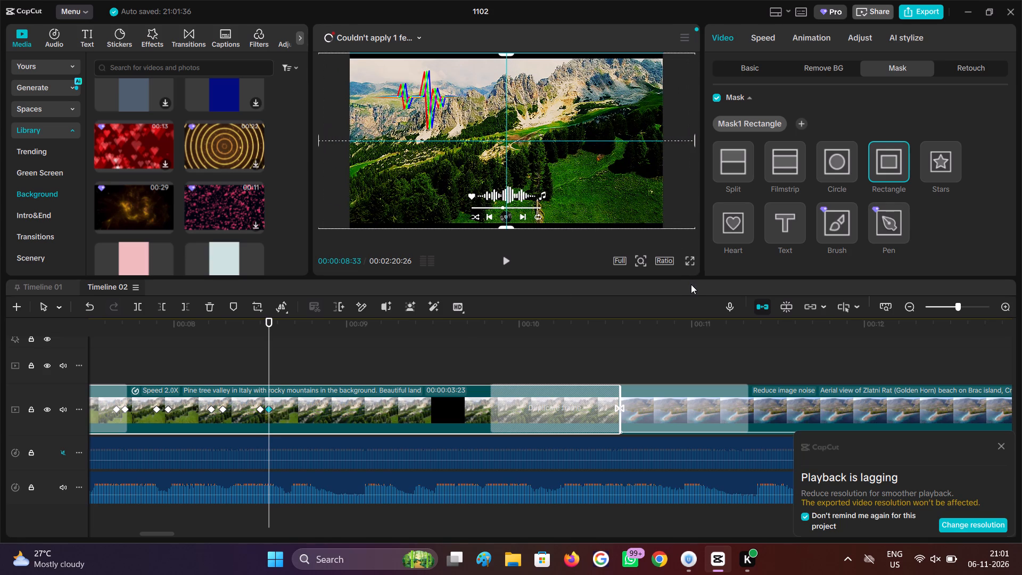
left_click_drag(691, 284, 693, 288)
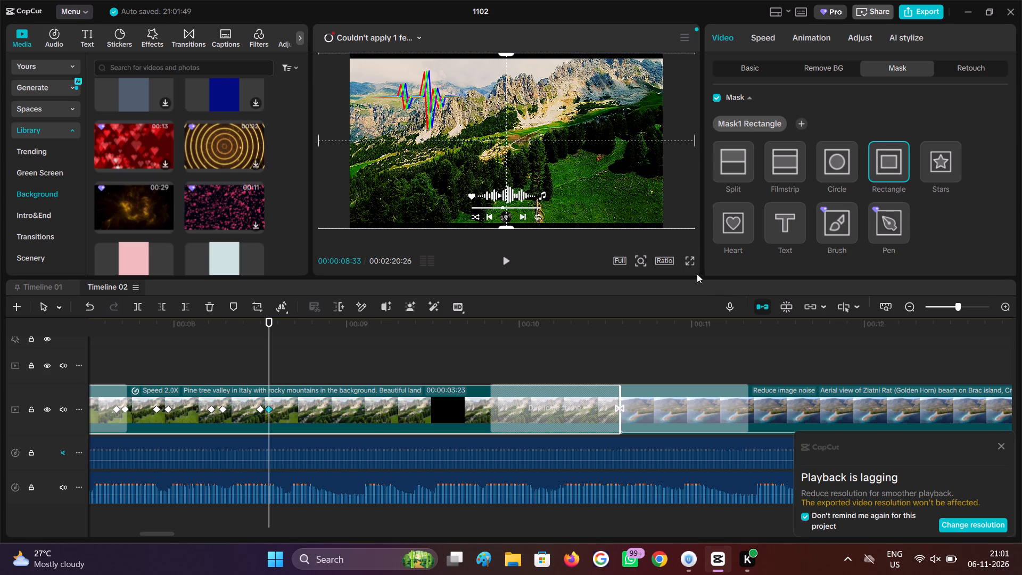
Scale the pine tree valley clip up to 108% in its basic transform settings.
left_click(381, 409)
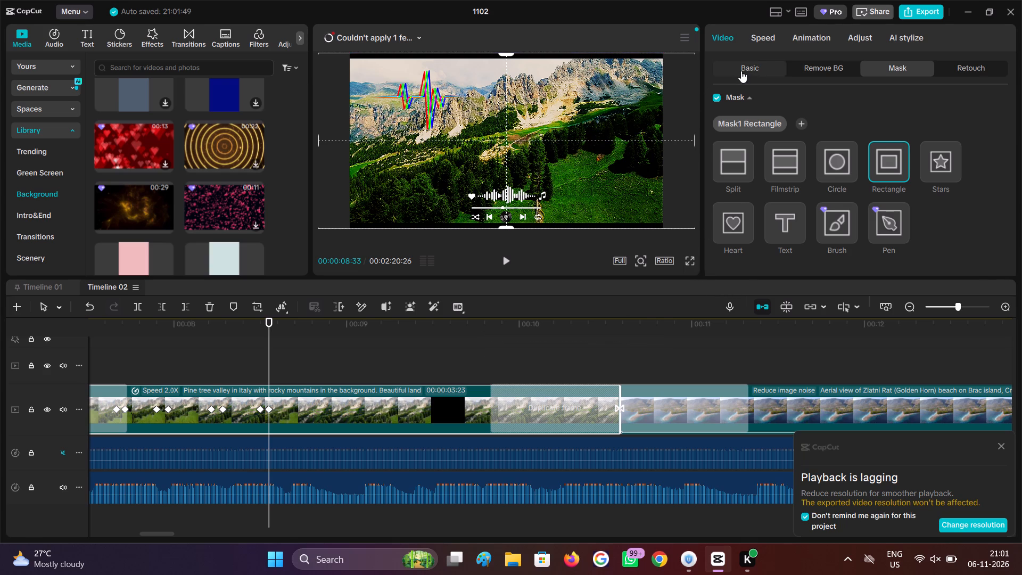
left_click(741, 71)
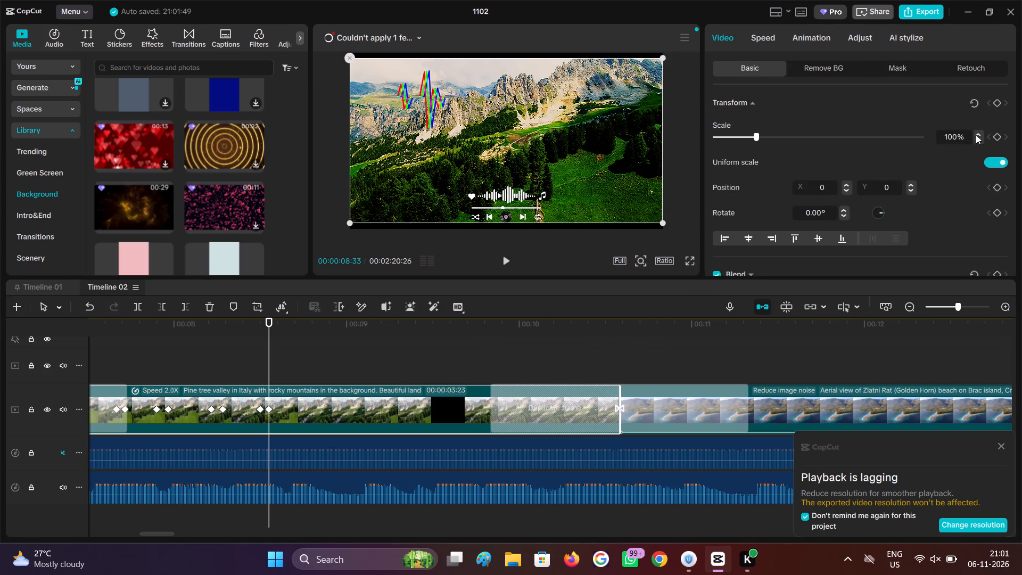
triple_click(976, 135)
triple_click(976, 135)
left_click(976, 135)
left_click(976, 135)
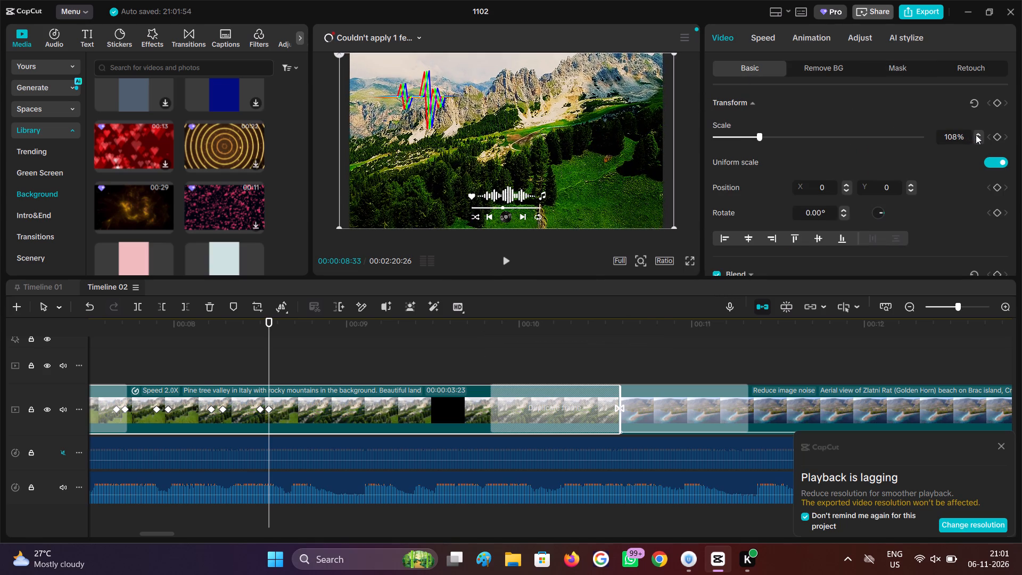
Play back the pine tree valley clip's mask animation and shift its last mask keyframe, at 00:00:08:33, slightly later.
left_click(125, 358)
left_click(118, 358)
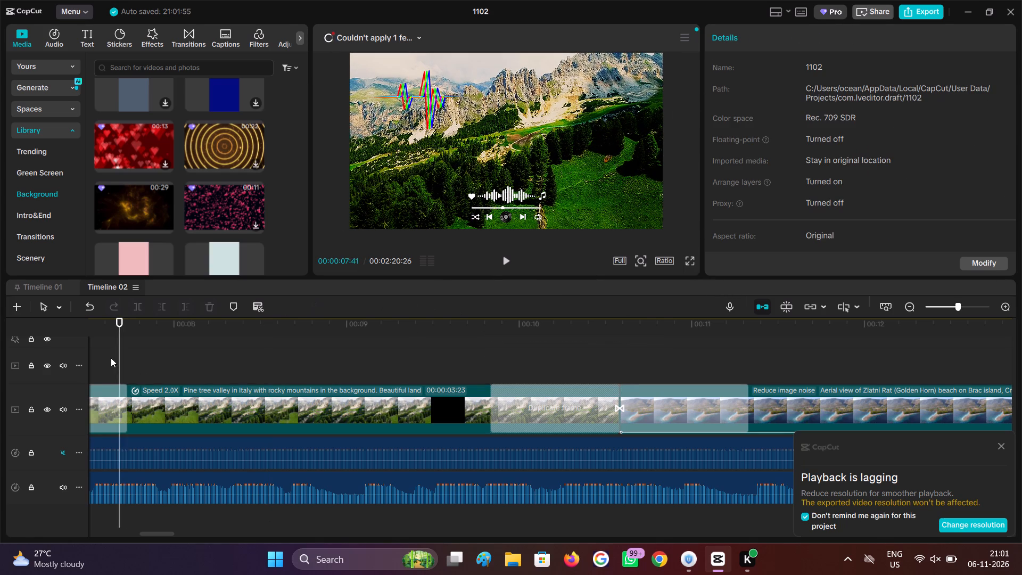
left_click(111, 358)
left_click(512, 257)
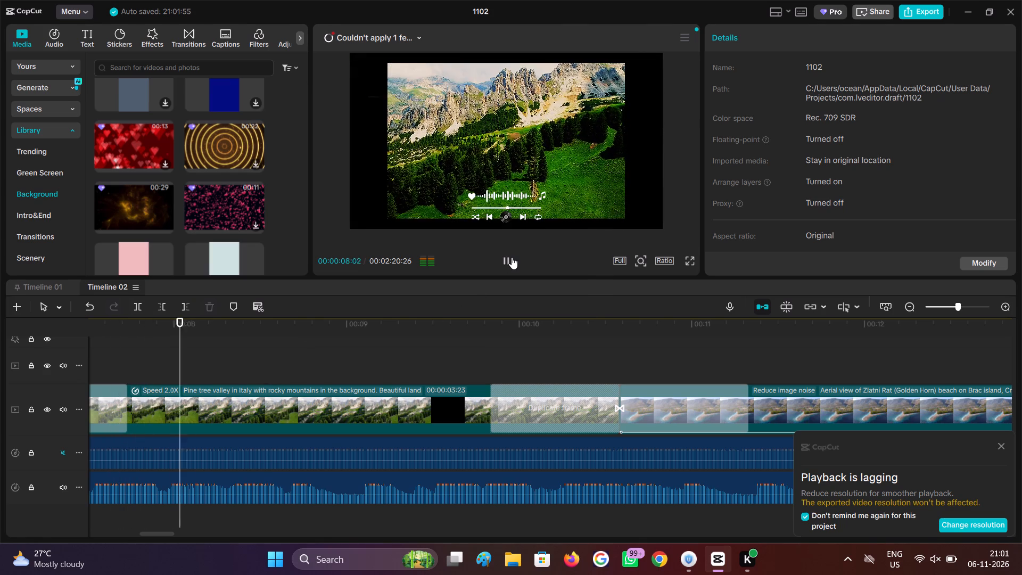
left_click(512, 257)
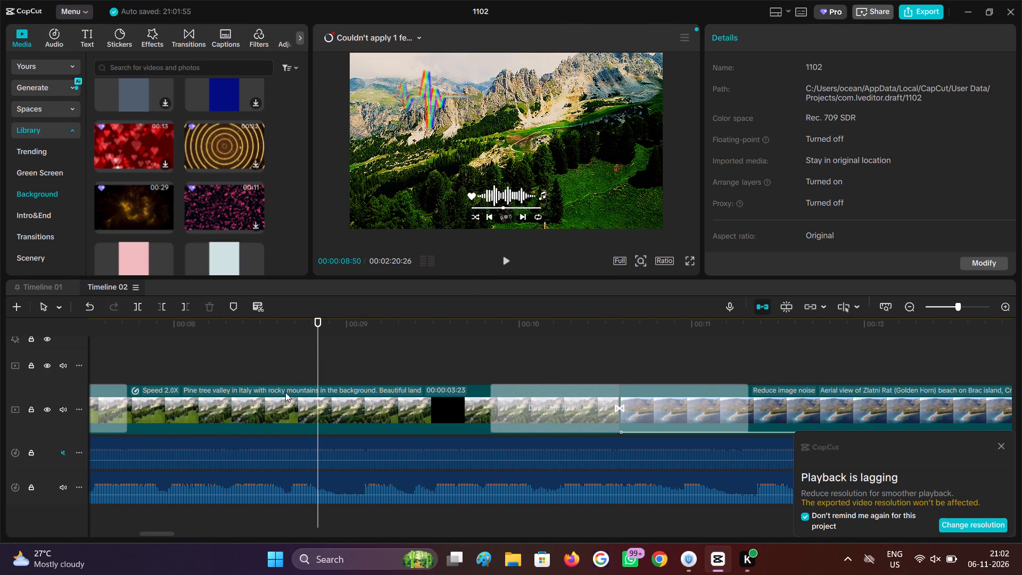
left_click(295, 420)
left_click_drag(266, 409, 268, 410)
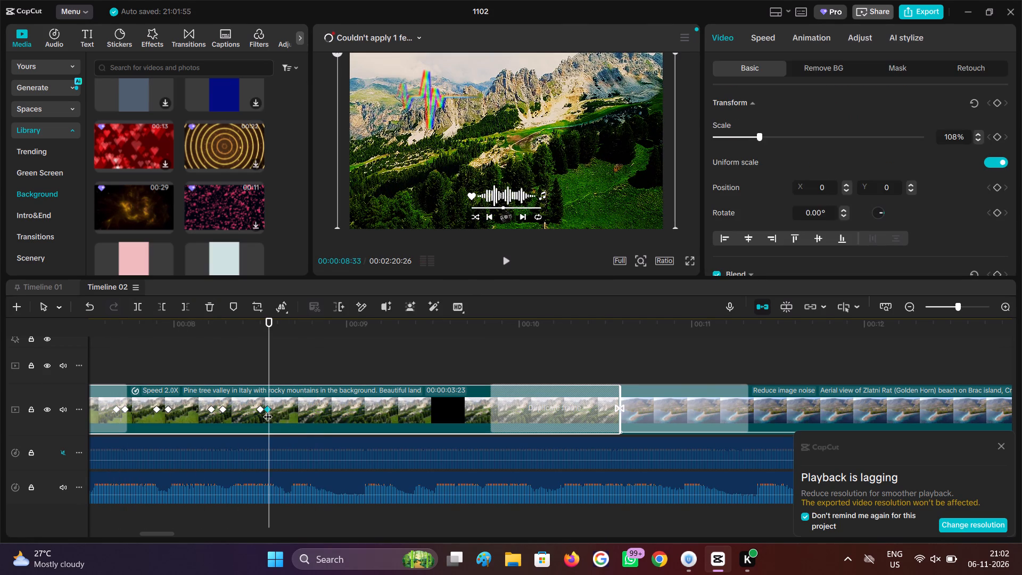
left_click_drag(268, 410, 271, 410)
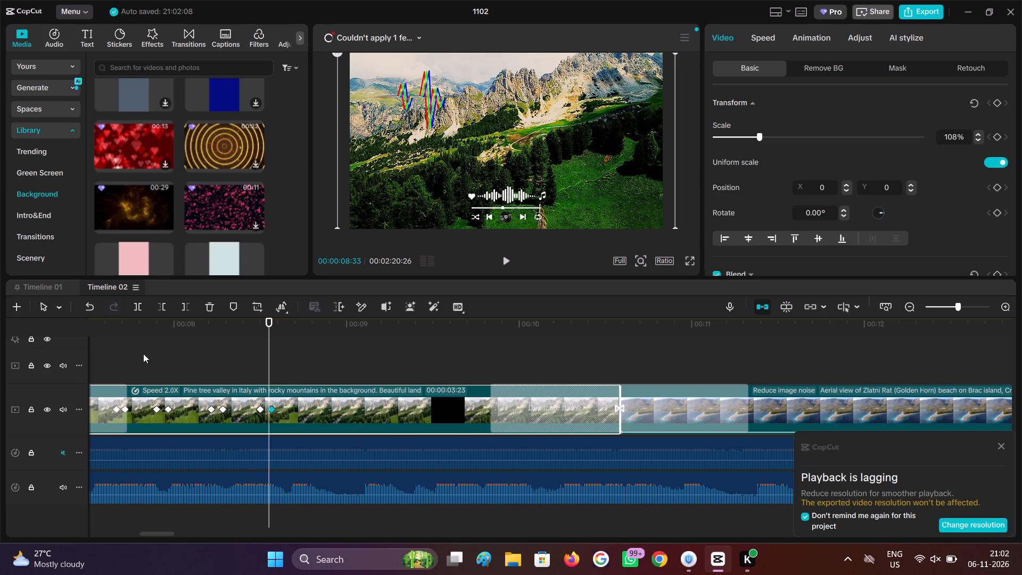
Replay the mask animation and shorten the Mix transition at the start of the pine tree valley clip.
left_click(124, 357)
left_click(110, 358)
left_click(99, 357)
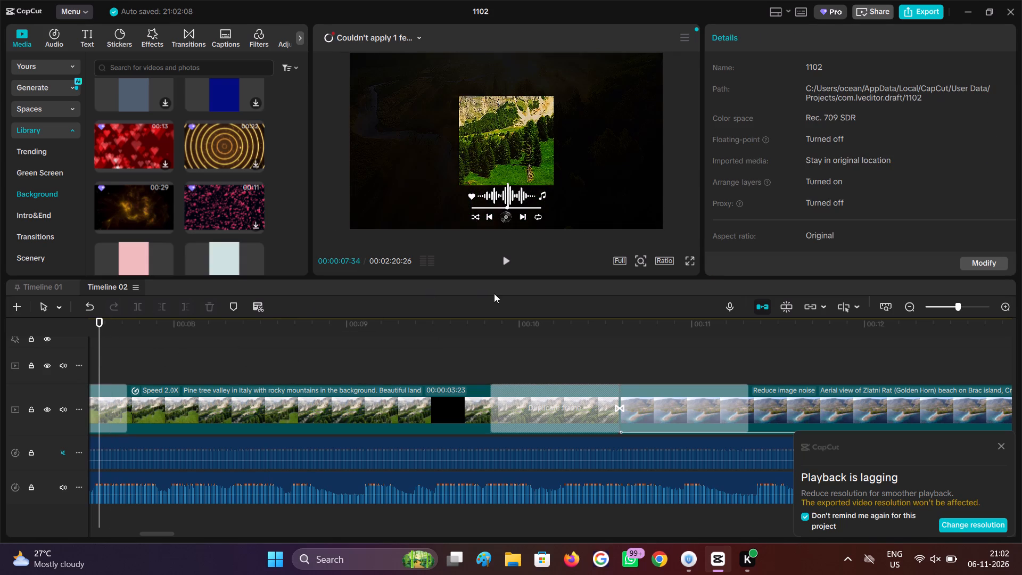
left_click(507, 265)
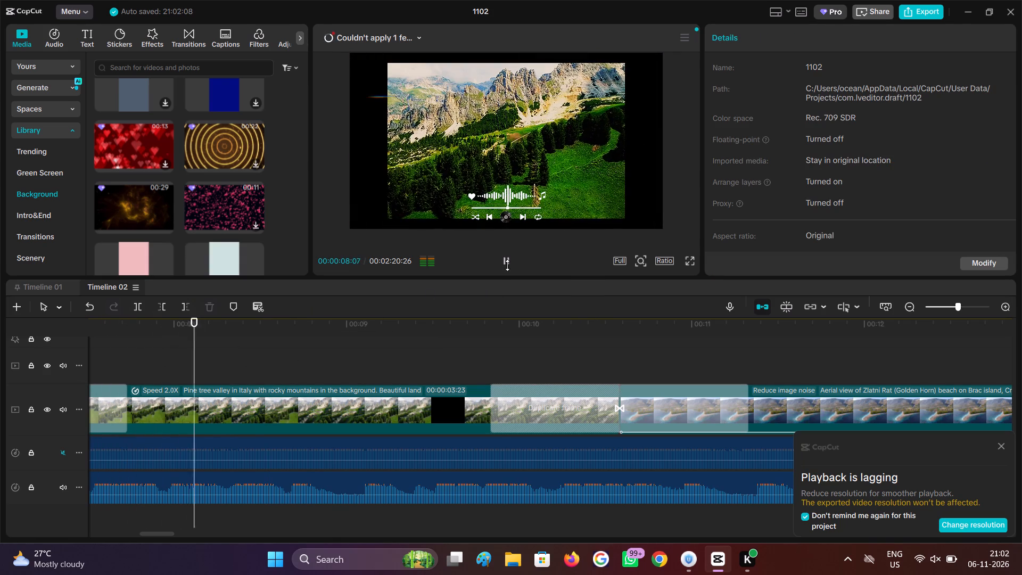
left_click(507, 264)
left_click(326, 428)
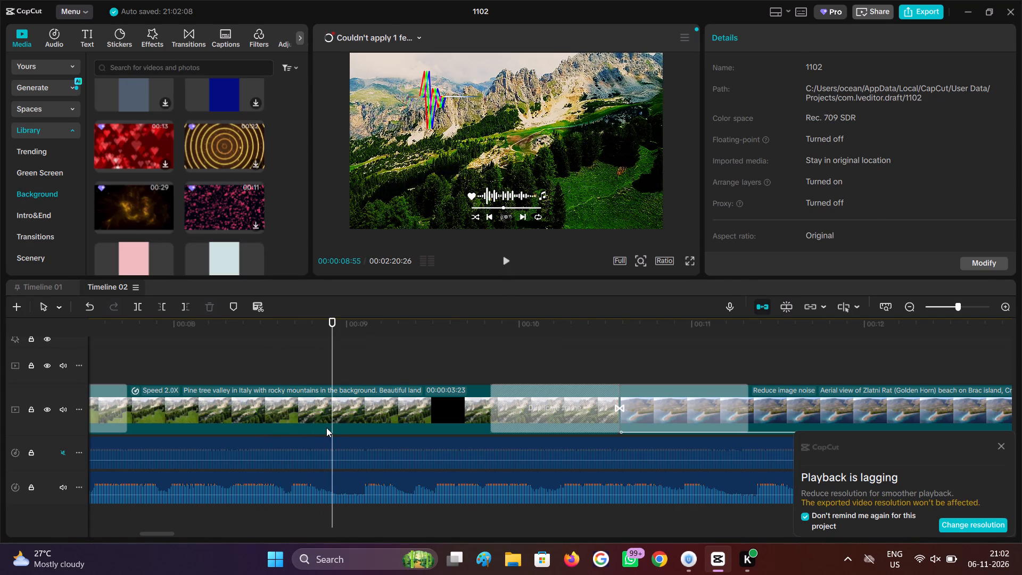
left_click(119, 409)
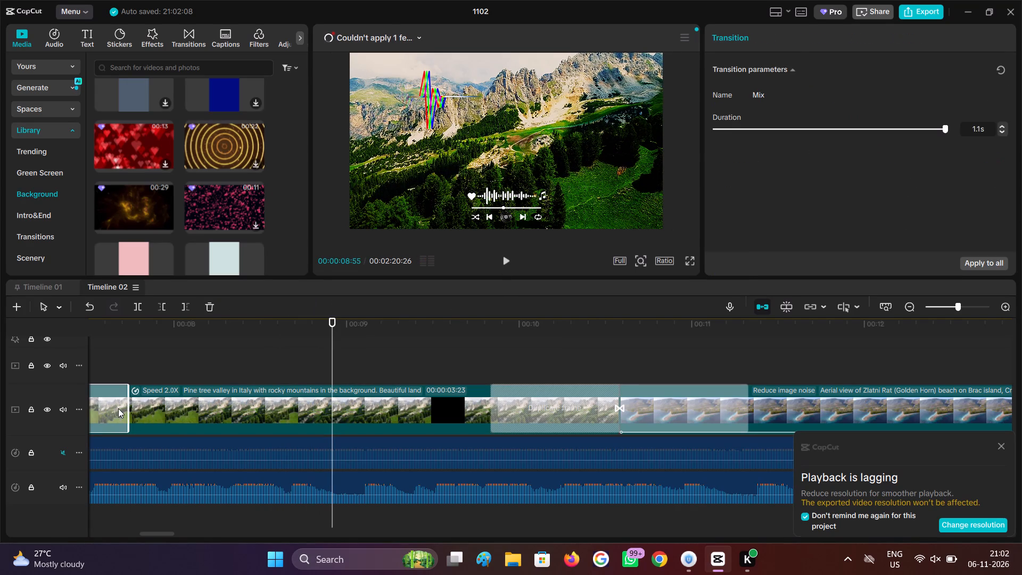
left_click(118, 409)
left_click(117, 412)
left_click(137, 412)
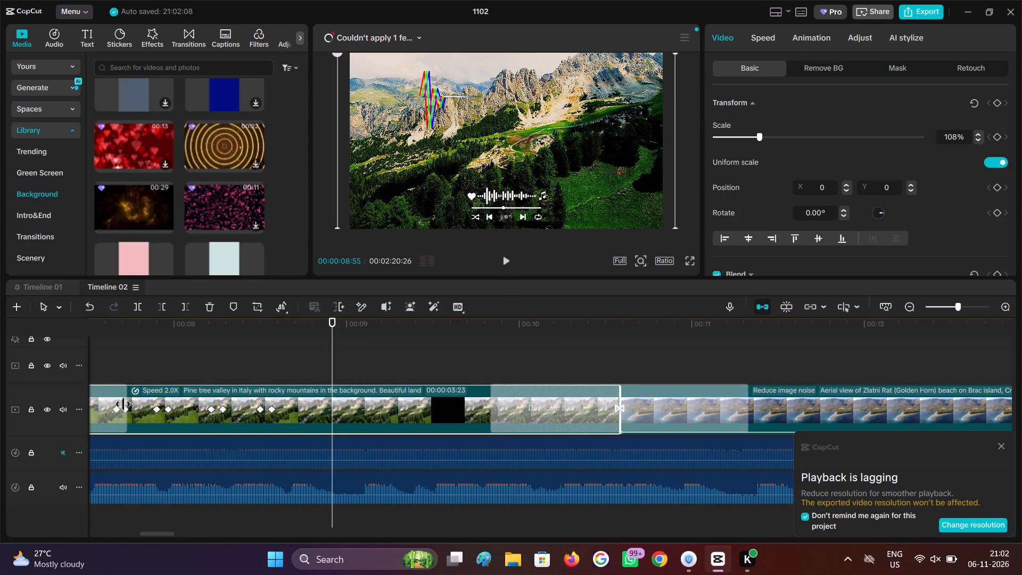
left_click(117, 410)
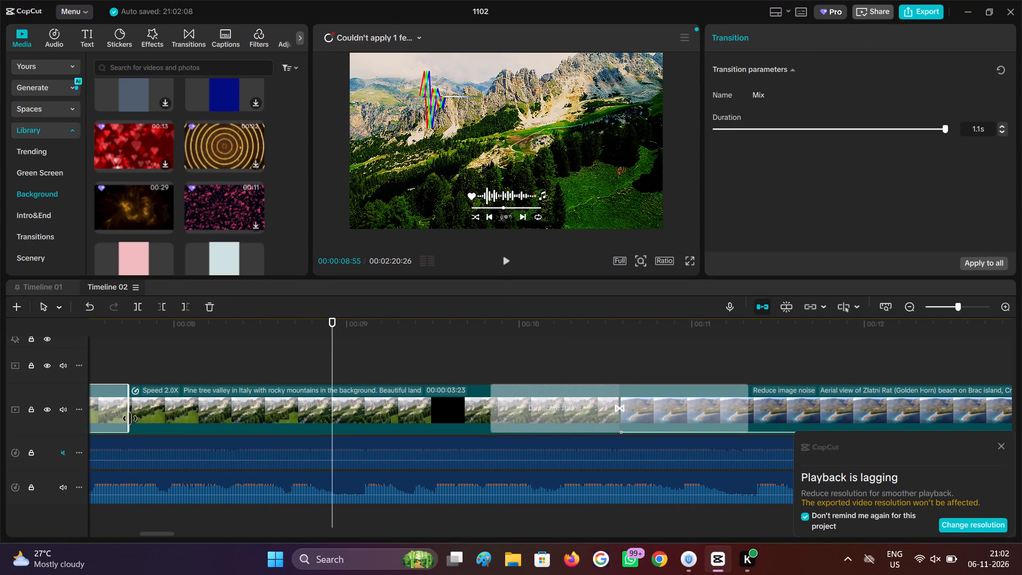
left_click_drag(130, 418, 109, 421)
left_click(113, 418)
left_click(129, 415)
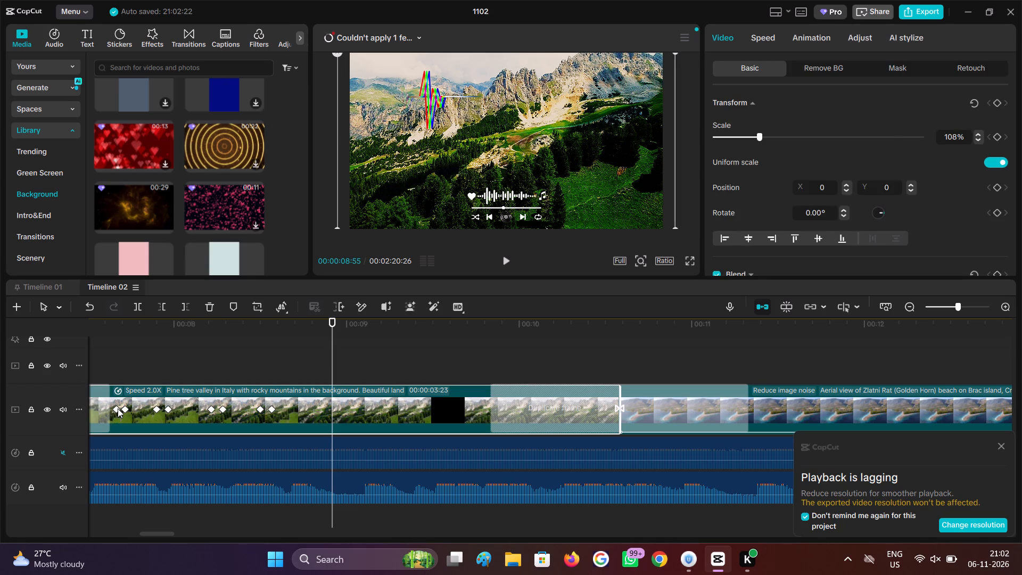
Check the clip's first four mask keyframes and slightly reduce the Rectangle mask's height at the 00:00:07:58 keyframe.
left_click(117, 411)
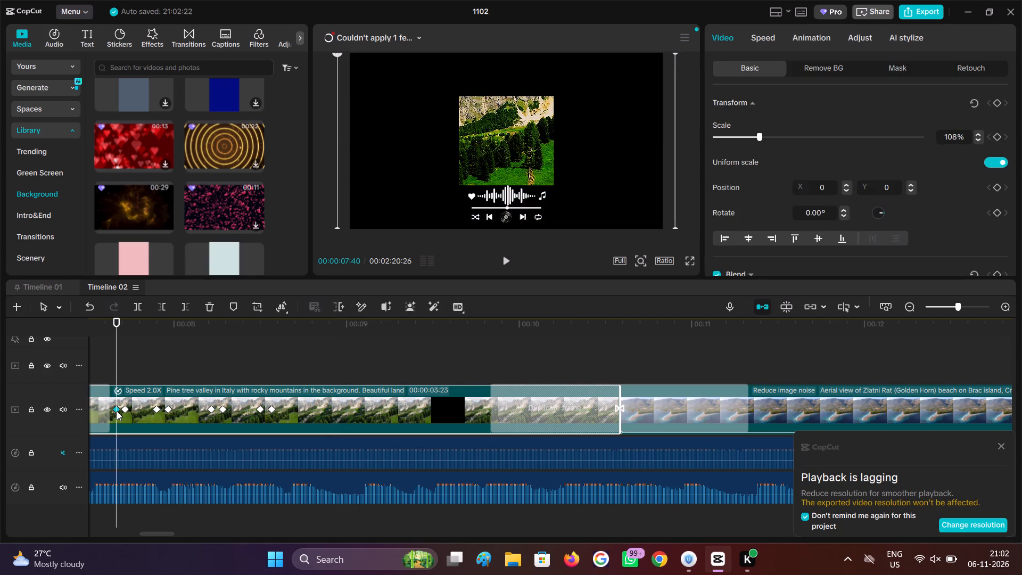
left_click(125, 409)
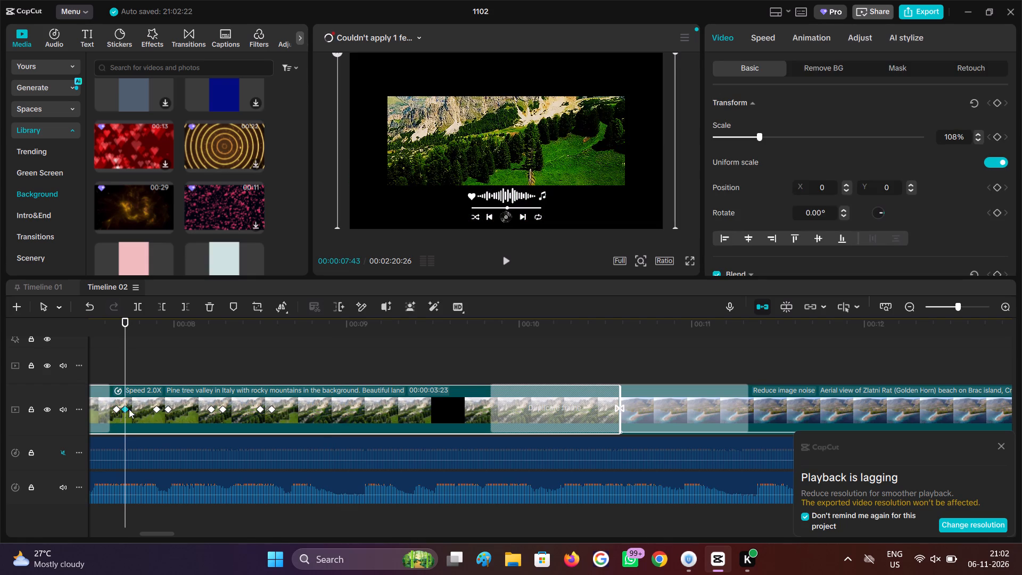
left_click(154, 409)
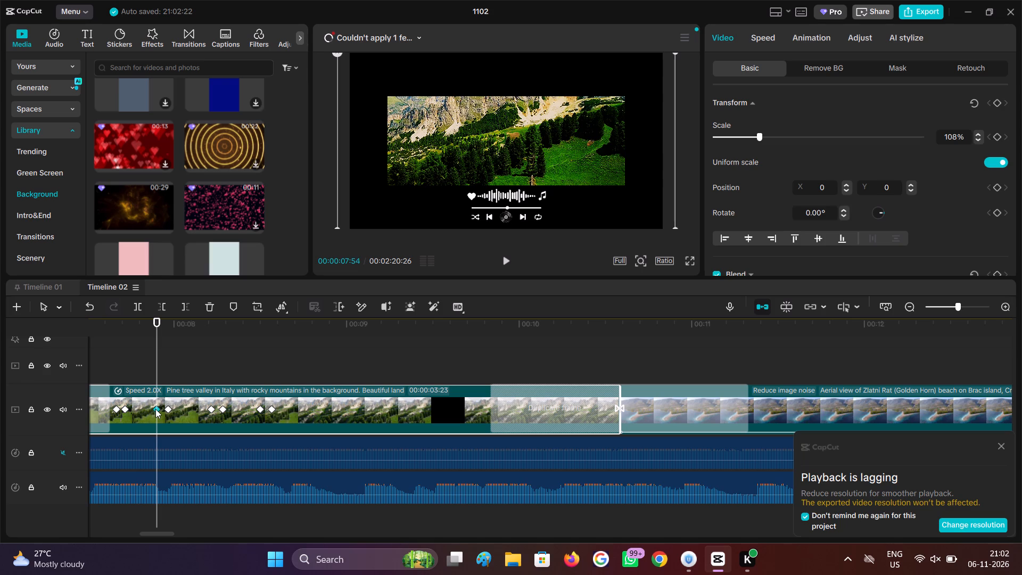
left_click(166, 409)
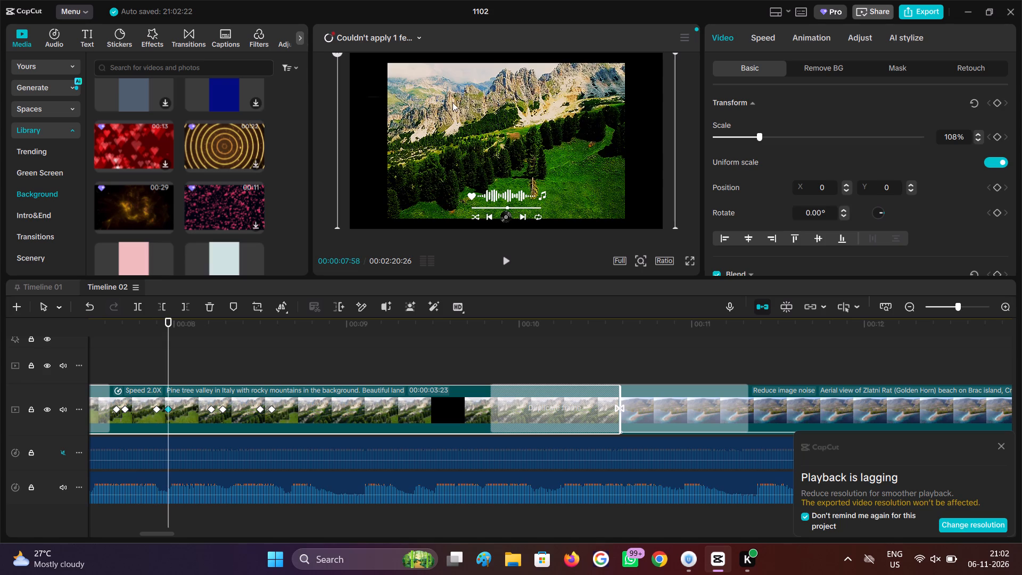
left_click(465, 111)
scroll(532, 113, "up", 2)
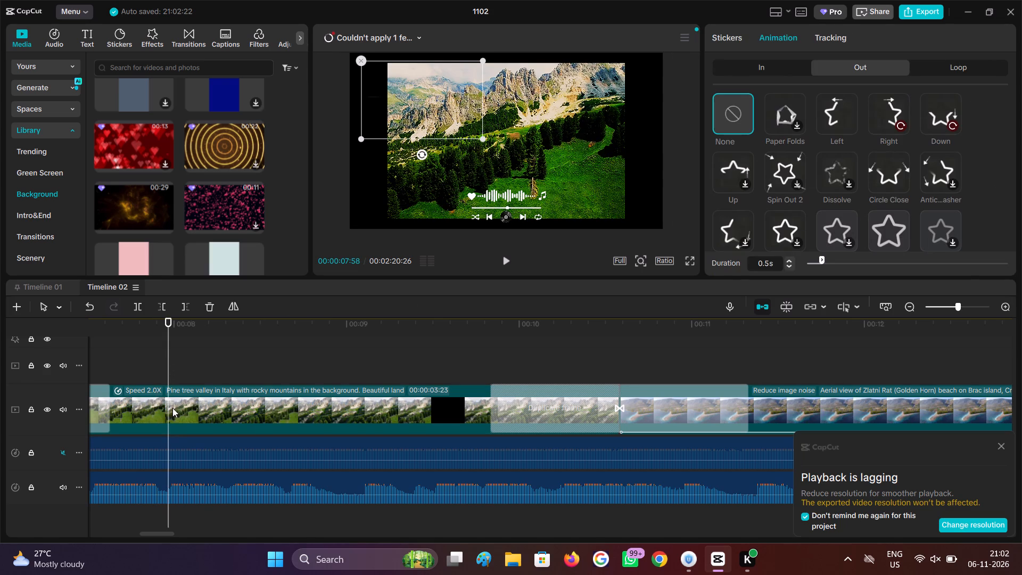
left_click(172, 408)
left_click(168, 411)
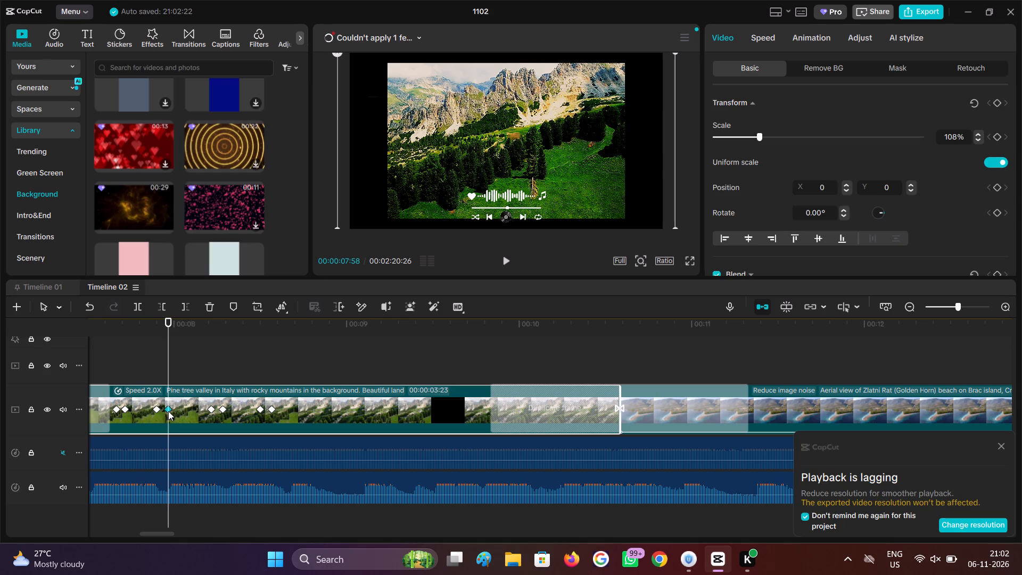
scroll(369, 254, "up", 3)
scroll(447, 189, "down", 2)
scroll(602, 219, "down", 2, "ctrl")
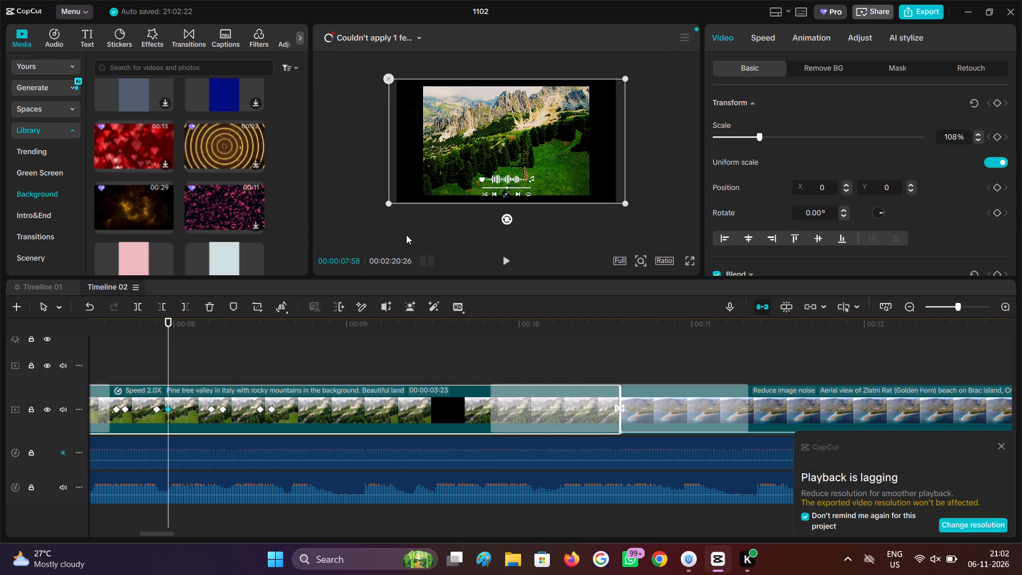
scroll(230, 401, "up", 4, "ctrl")
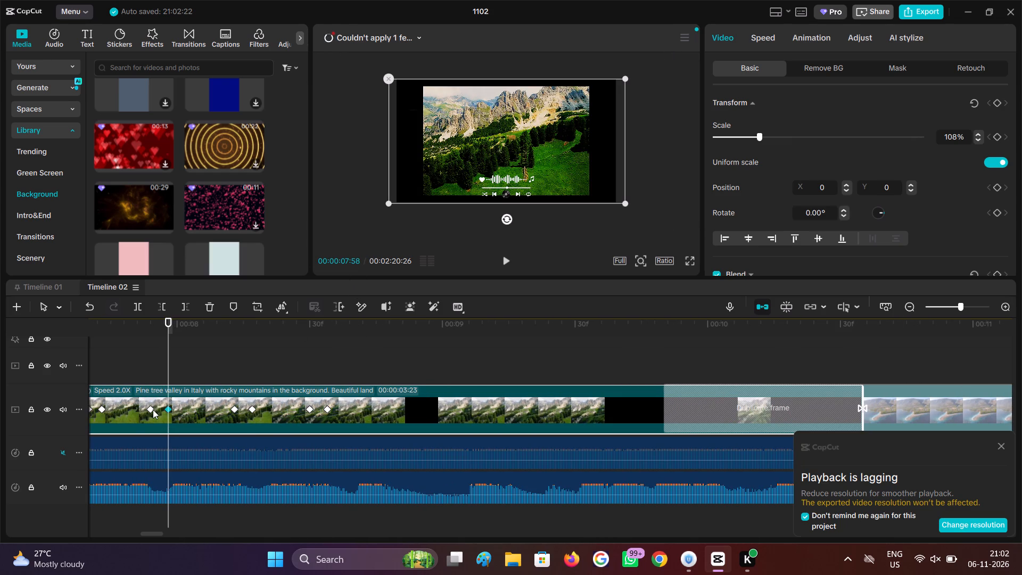
left_click(153, 409)
left_click(170, 410)
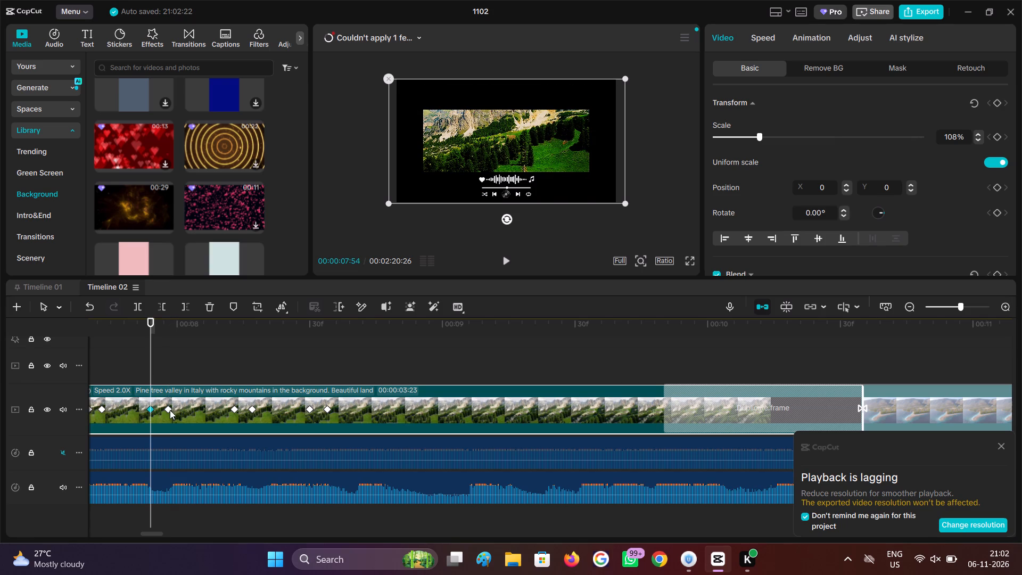
left_click(889, 68)
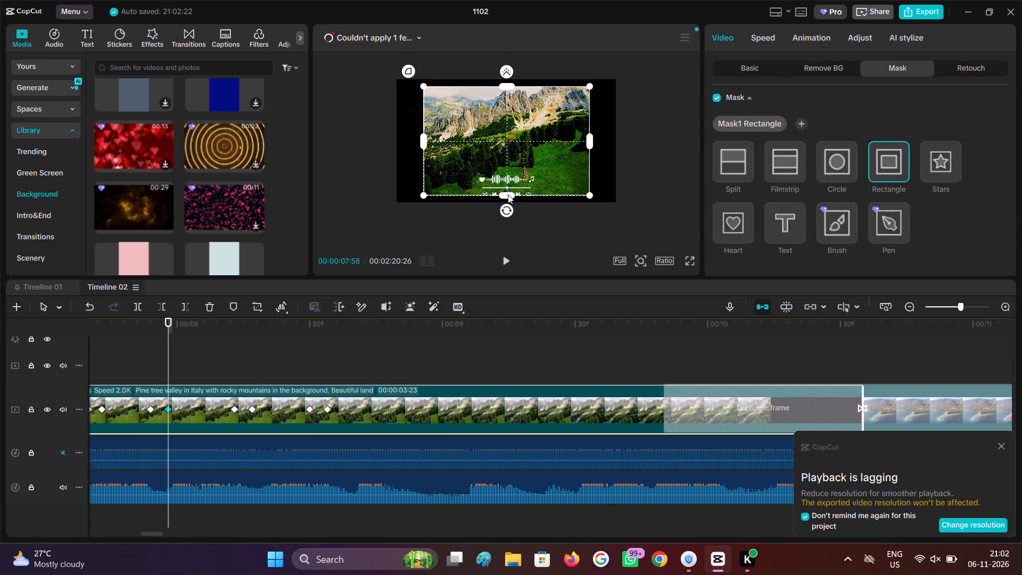
left_click_drag(508, 194, 506, 188)
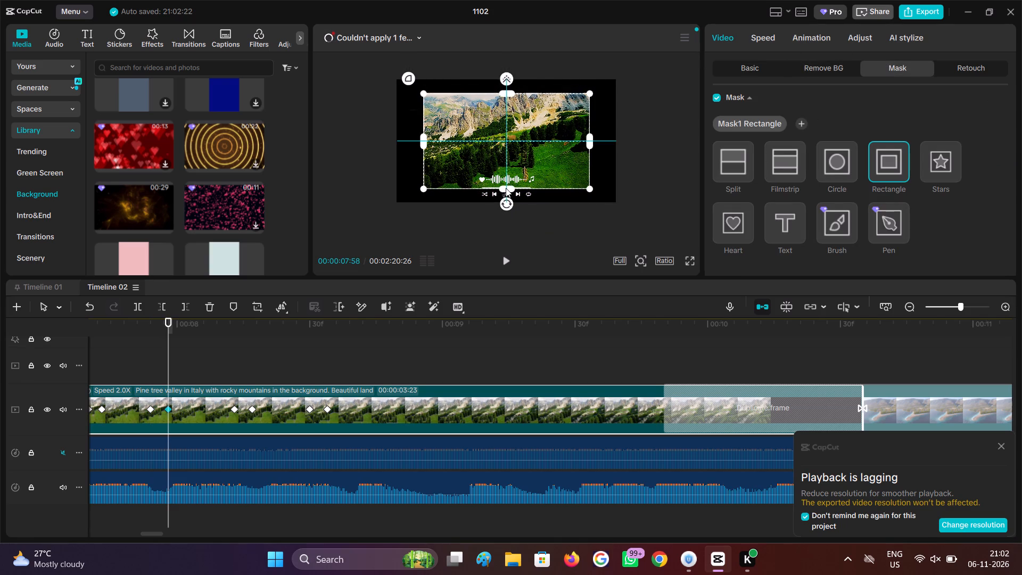
left_click_drag(506, 188, 504, 187)
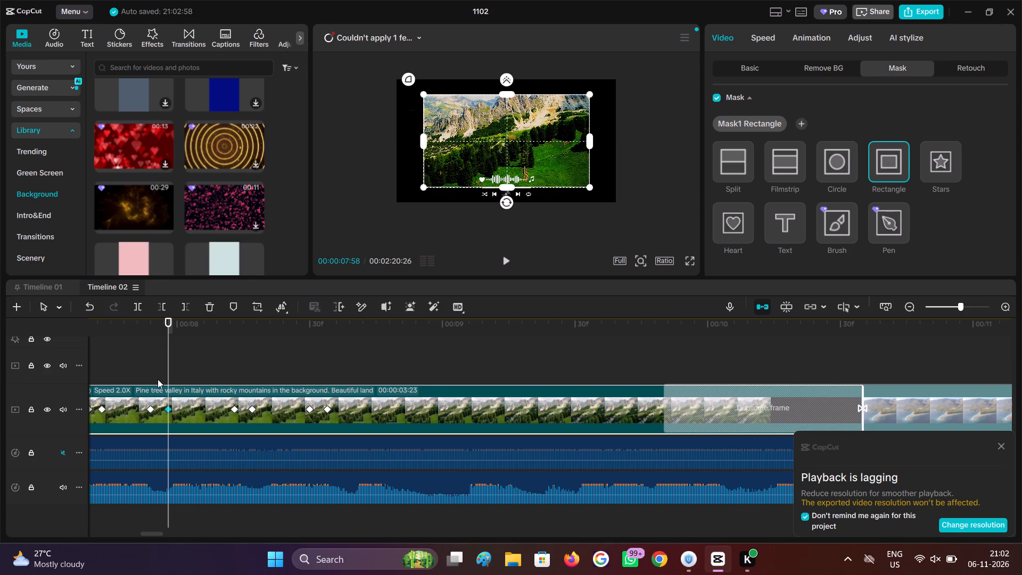
Play back the pine tree valley clip's mask animation from about 00:00:07:31 and inspect its third and fourth mask keyframes.
scroll(158, 379, "down", 3, "ctrl")
left_click(141, 377)
left_click_drag(141, 377, 100, 388)
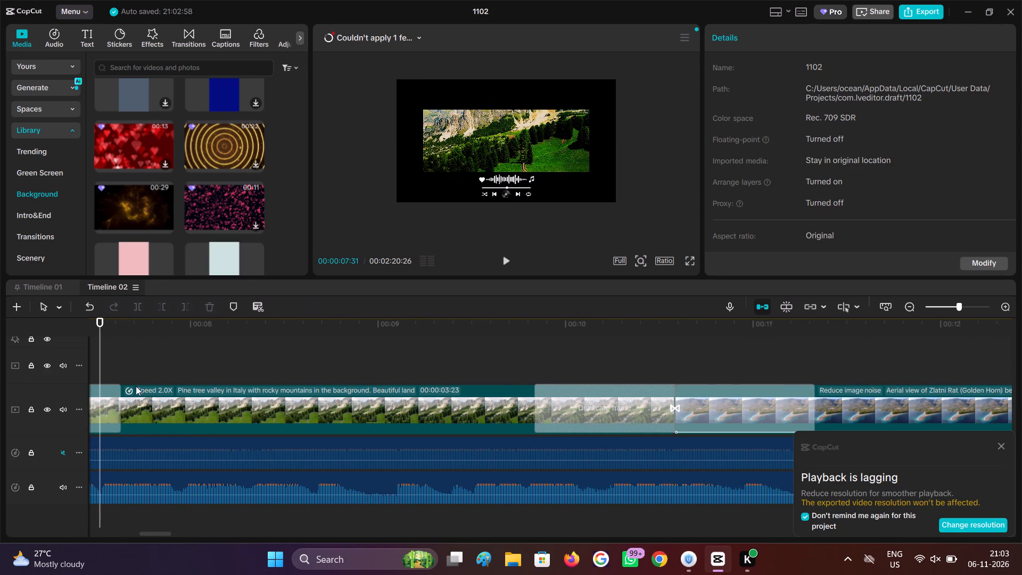
left_click(503, 260)
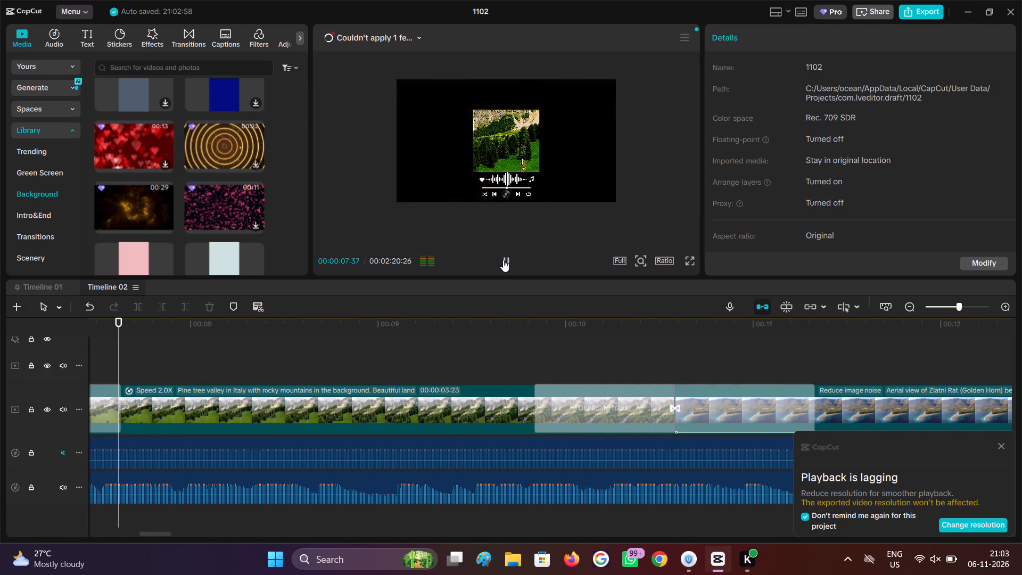
left_click(503, 260)
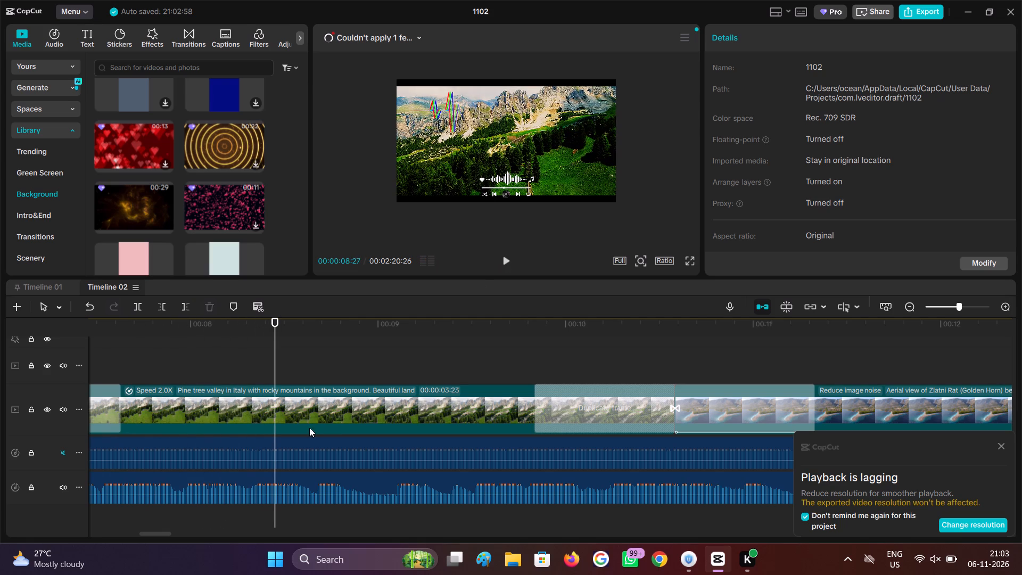
left_click(260, 425)
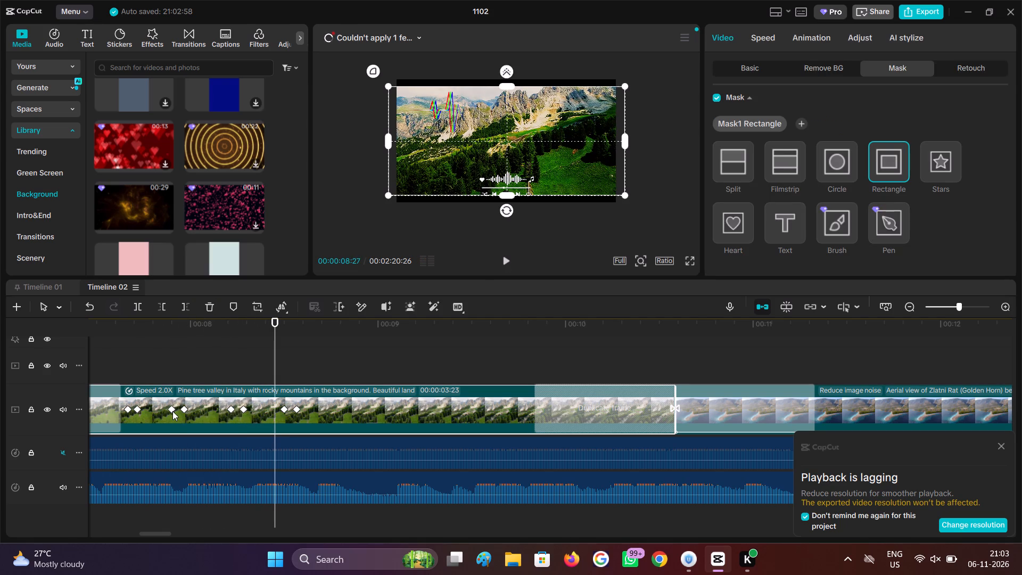
left_click(172, 411)
left_click(184, 409)
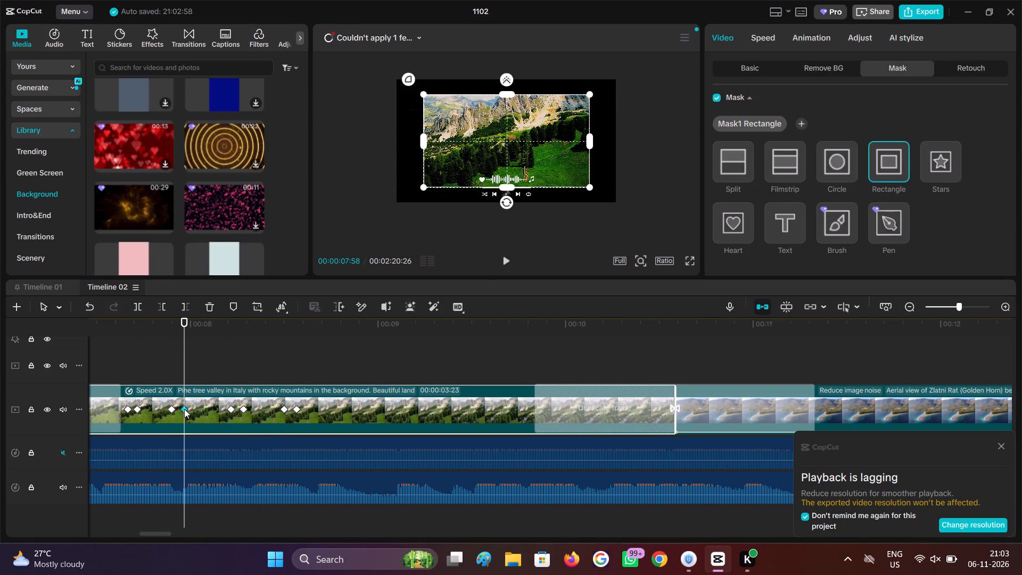
left_click(184, 409)
Replay the mask animation from about 00:00:07:44 and compare the mask shapes at the clip's third to sixth keyframes.
left_click(165, 364)
left_click(139, 369)
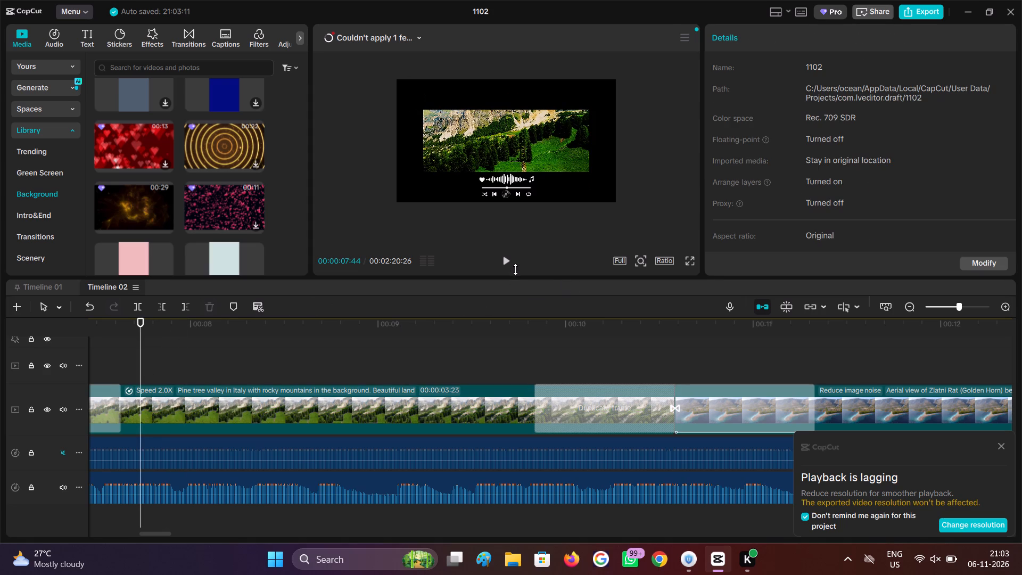
left_click_drag(515, 264, 509, 264)
left_click(495, 265)
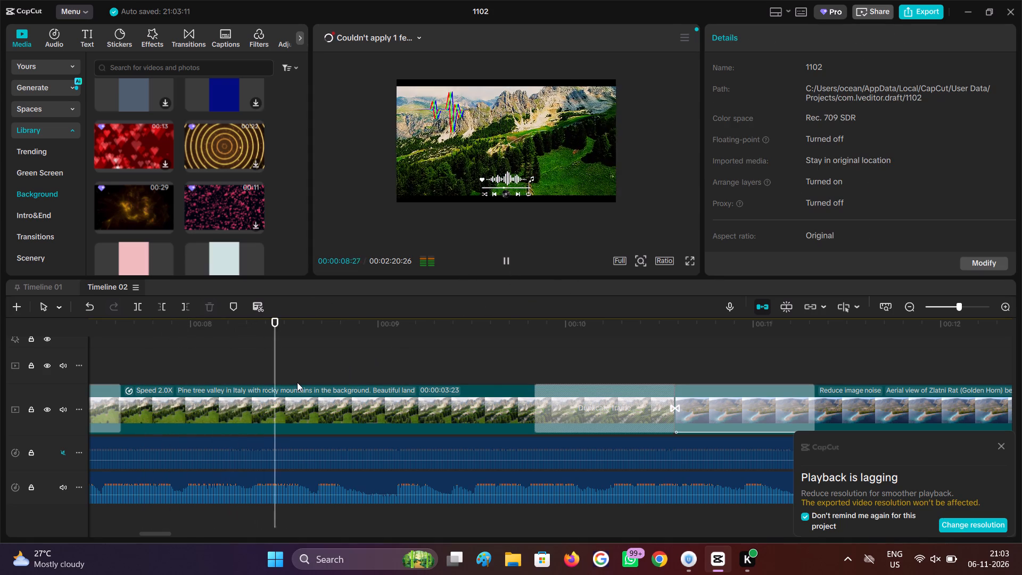
left_click(263, 400)
left_click(187, 366)
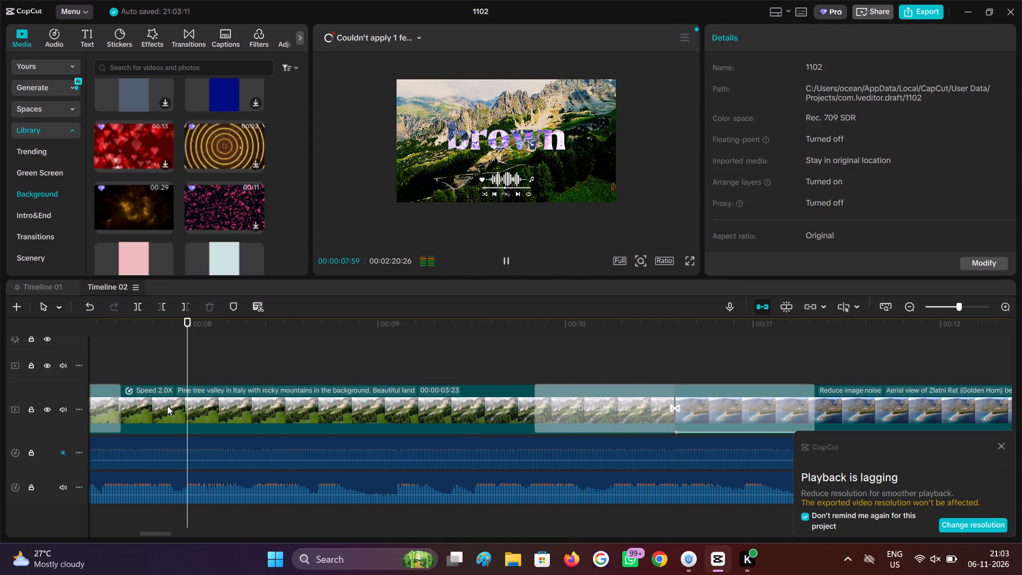
left_click(167, 406)
left_click(175, 408)
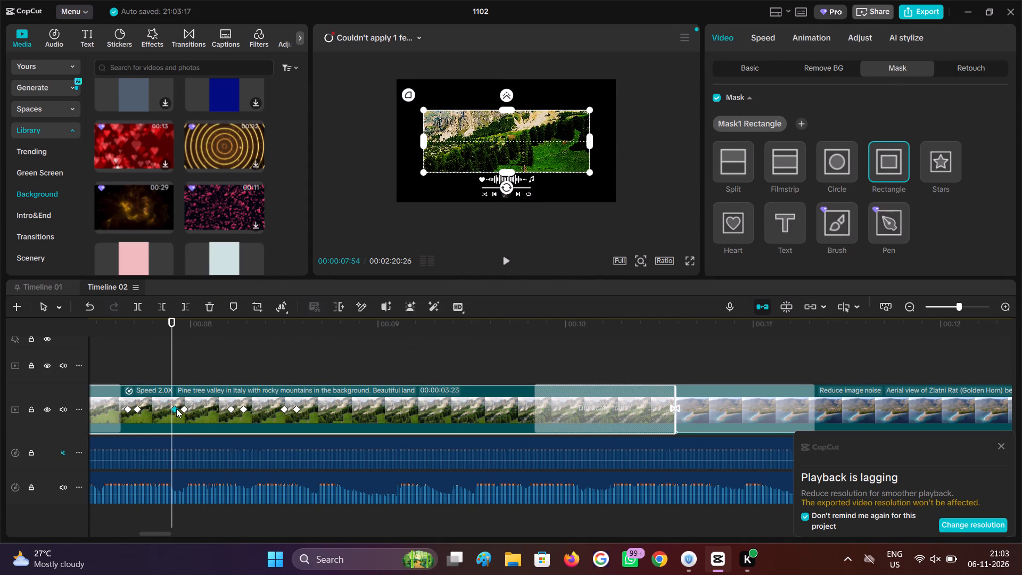
left_click(176, 408)
left_click(171, 408)
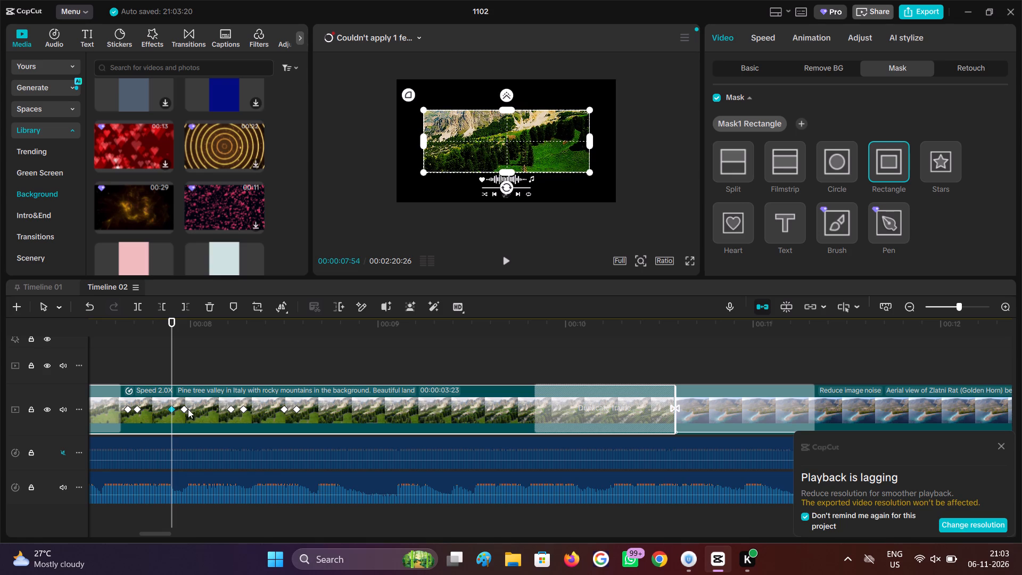
left_click(184, 409)
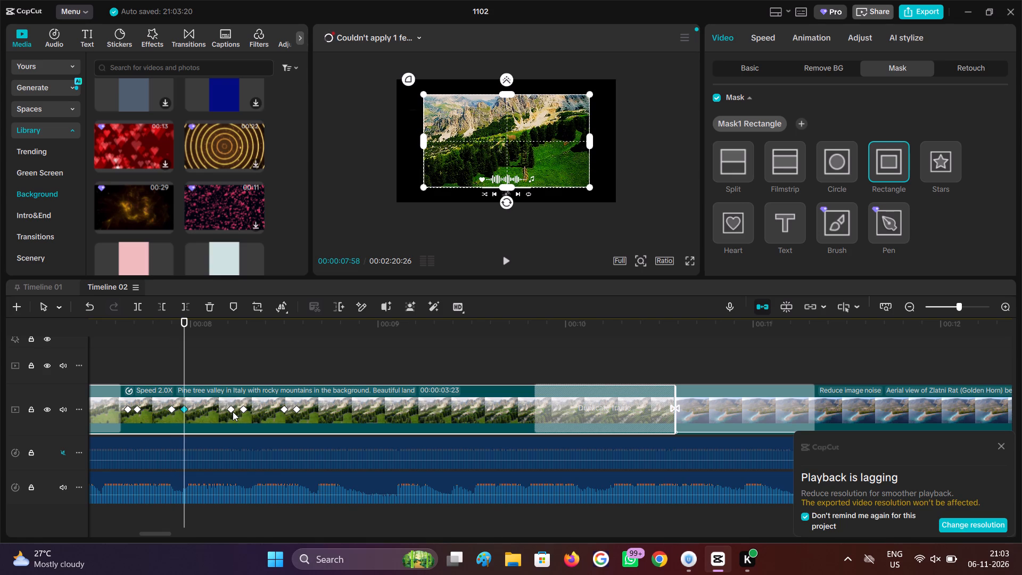
left_click(233, 412)
left_click(244, 410)
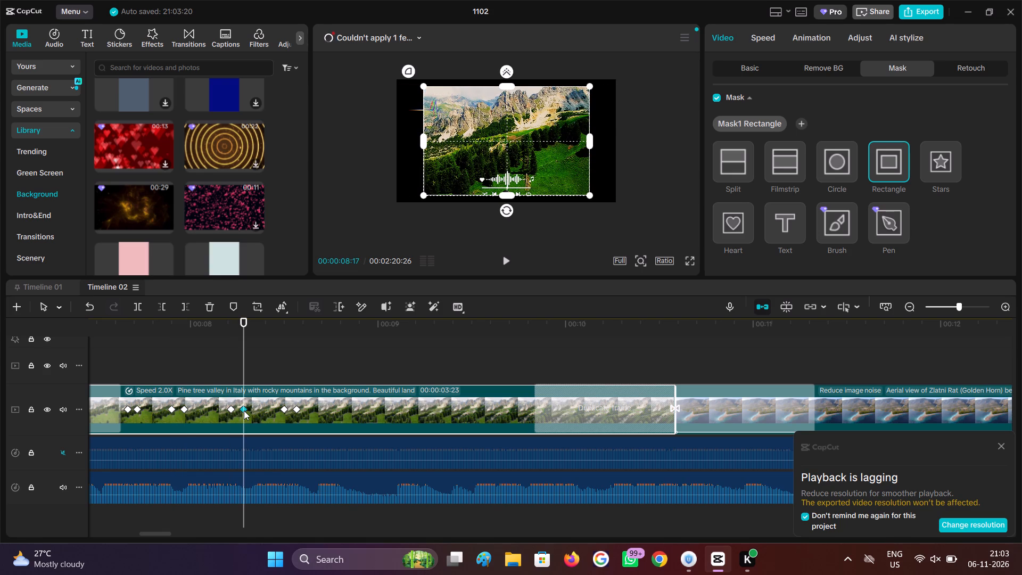
Delete the pine tree valley clip's two mask keyframes at 00:00:08:13 and 00:00:08:17.
left_click(232, 410)
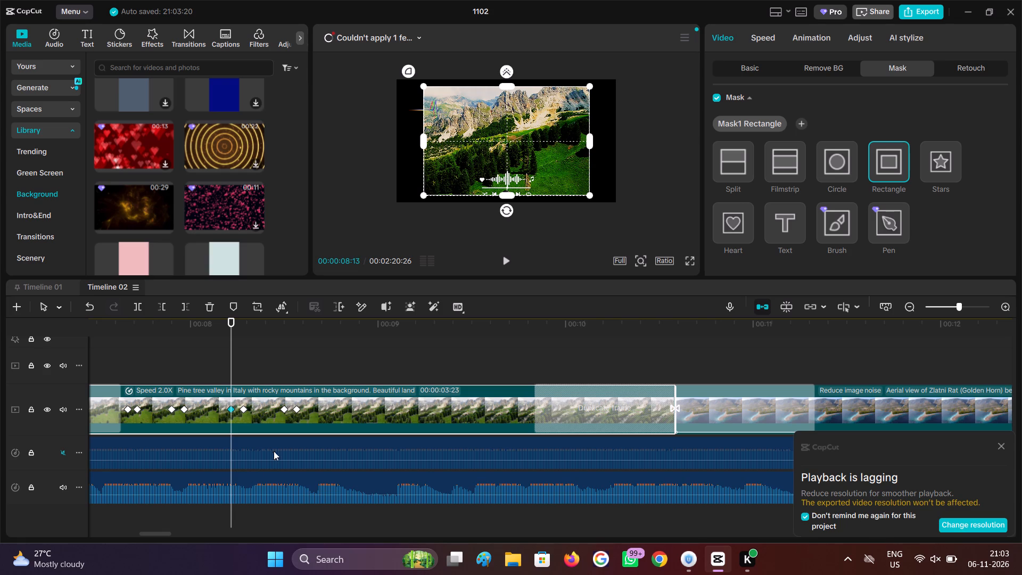
left_click(209, 310)
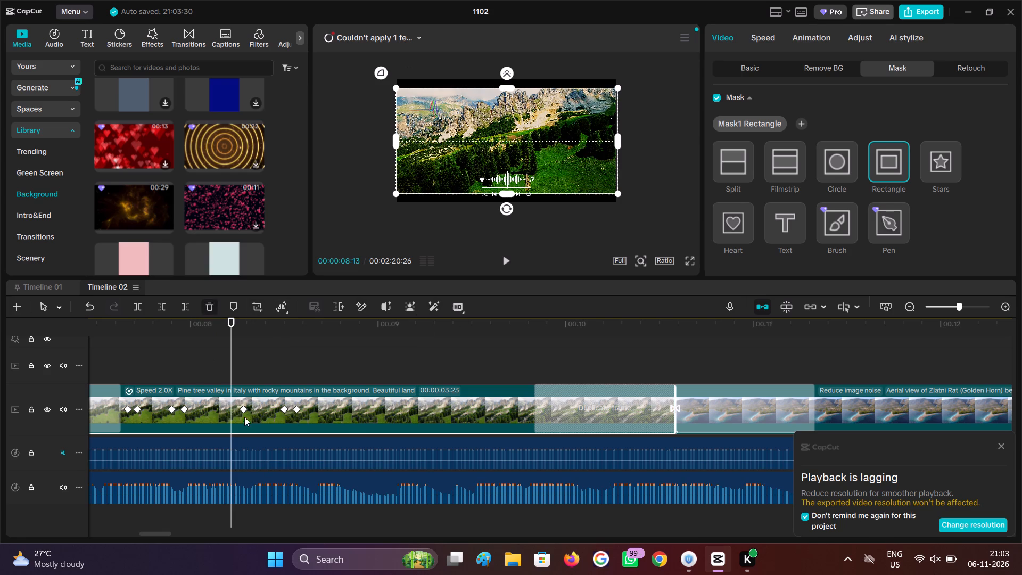
left_click(245, 410)
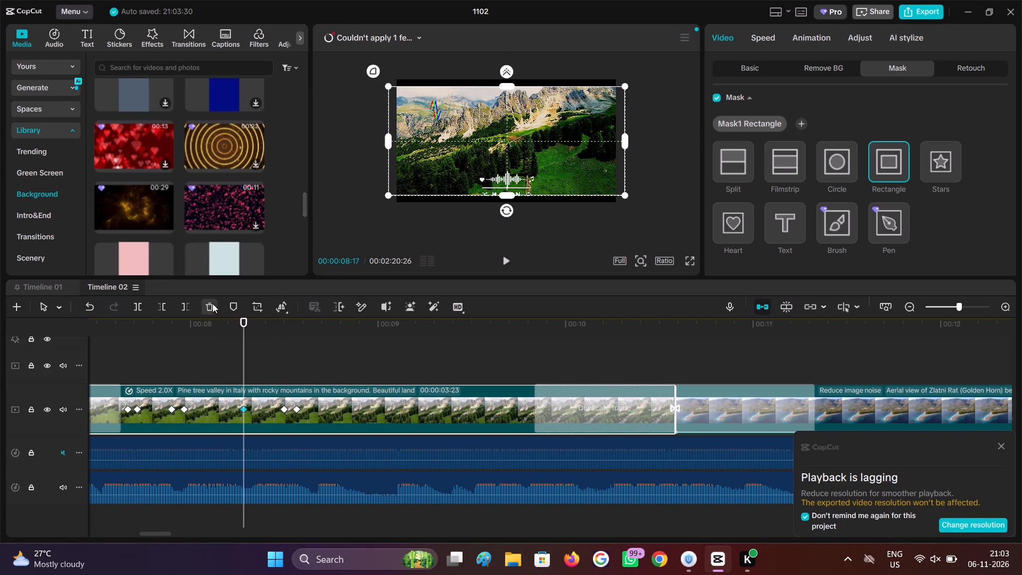
left_click(207, 310)
Check the mask keyframe at 00:00:08:30 and replay the pine tree valley clip's mask animation.
left_click(284, 410)
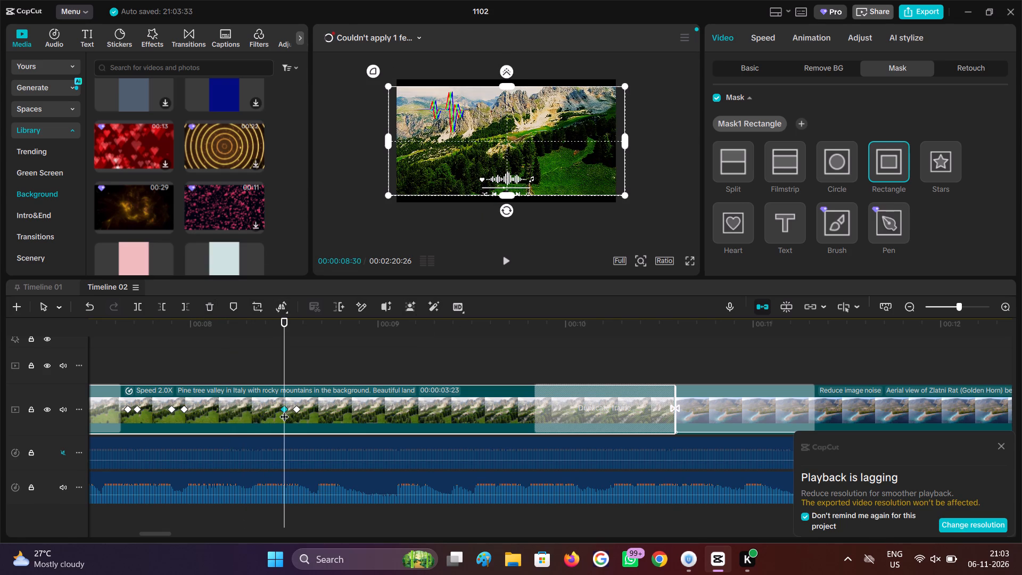
left_click(204, 360)
left_click(163, 365)
key("space")
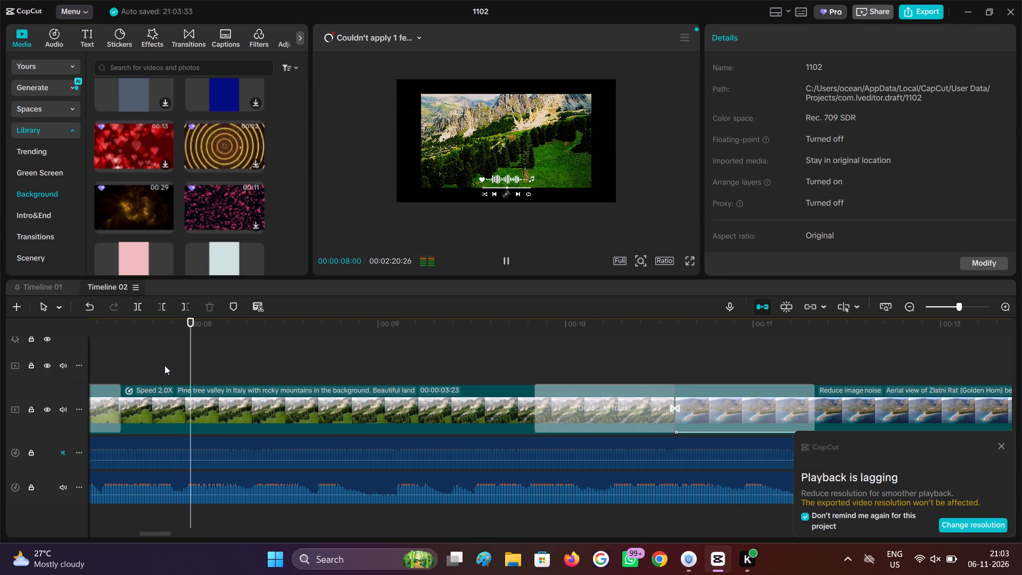
key("space")
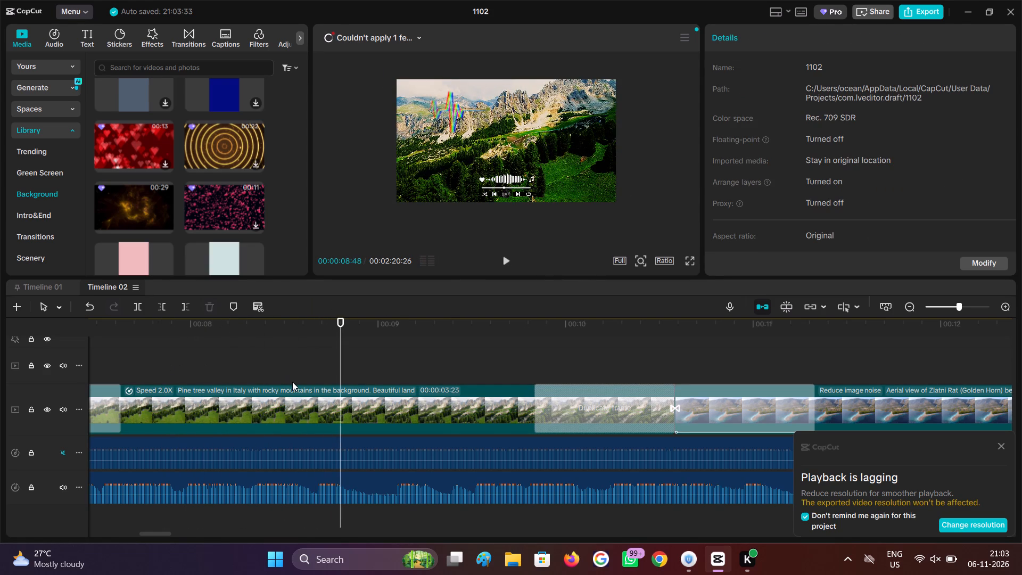
scroll(292, 382, "down", 6, "ctrl")
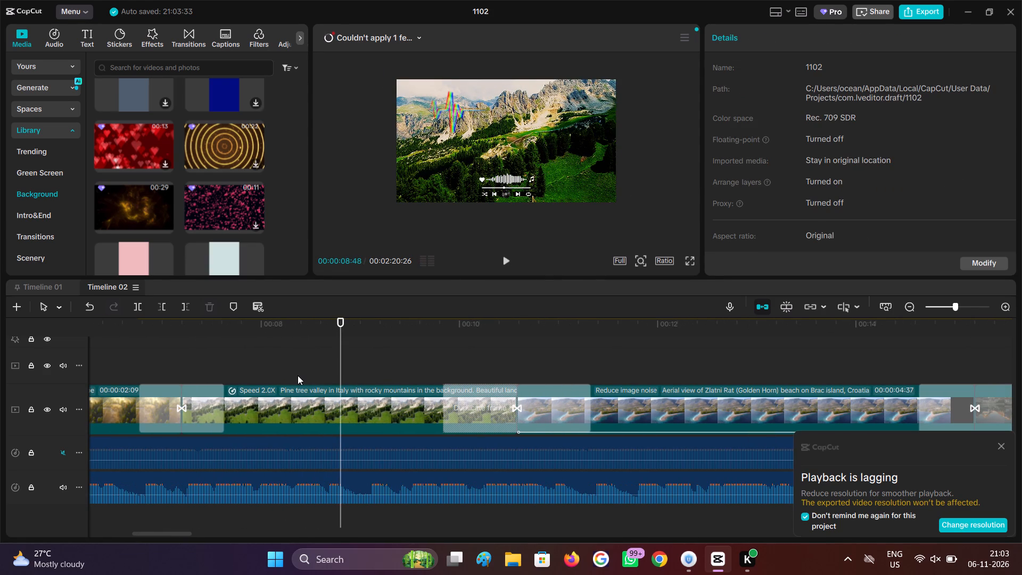
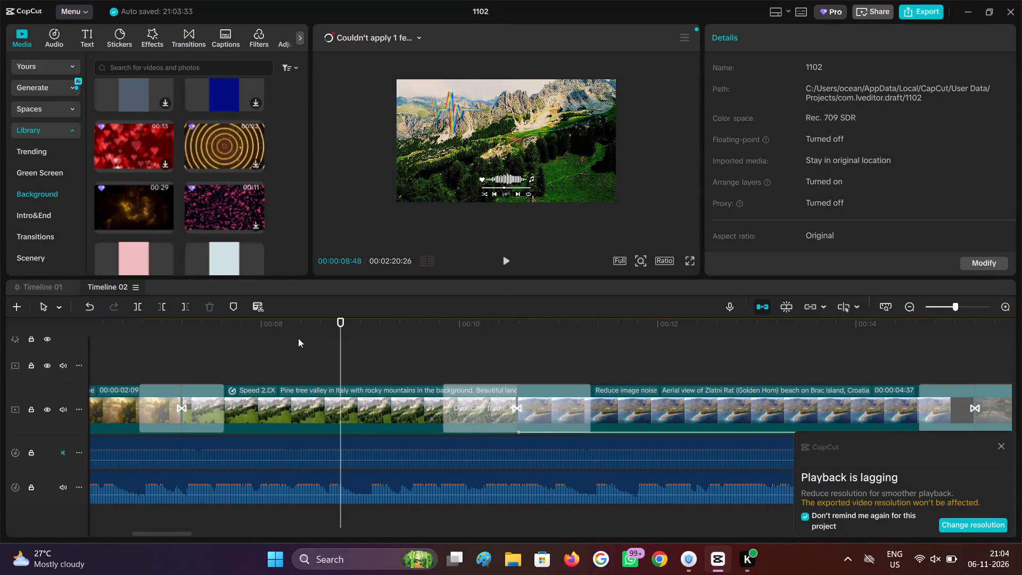
Inspect the pine tree valley clip's mask and the filmstrip mask keyframes on the Zlatni Rat beach clip.
left_click(373, 401)
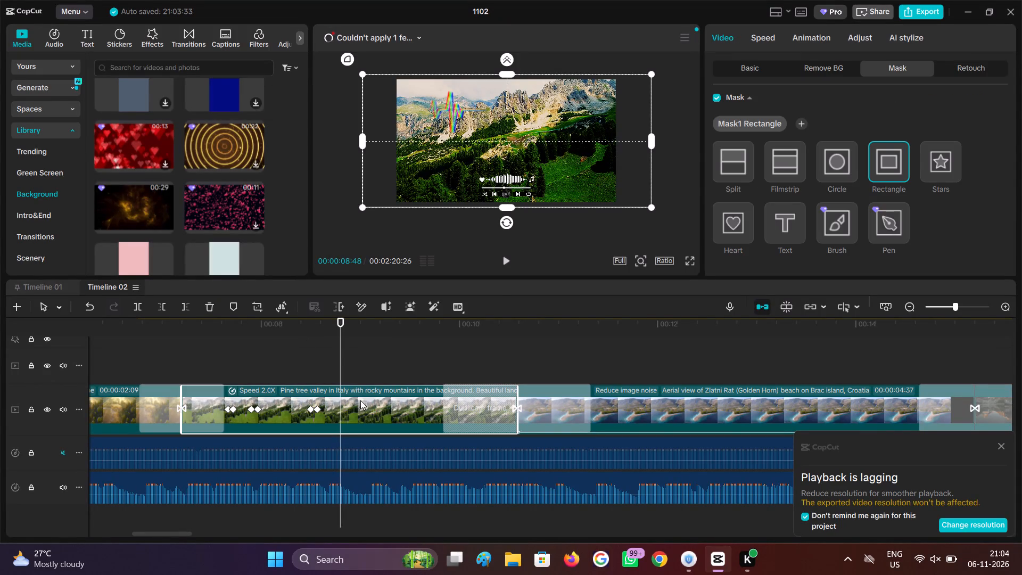
left_click_drag(343, 374, 376, 378)
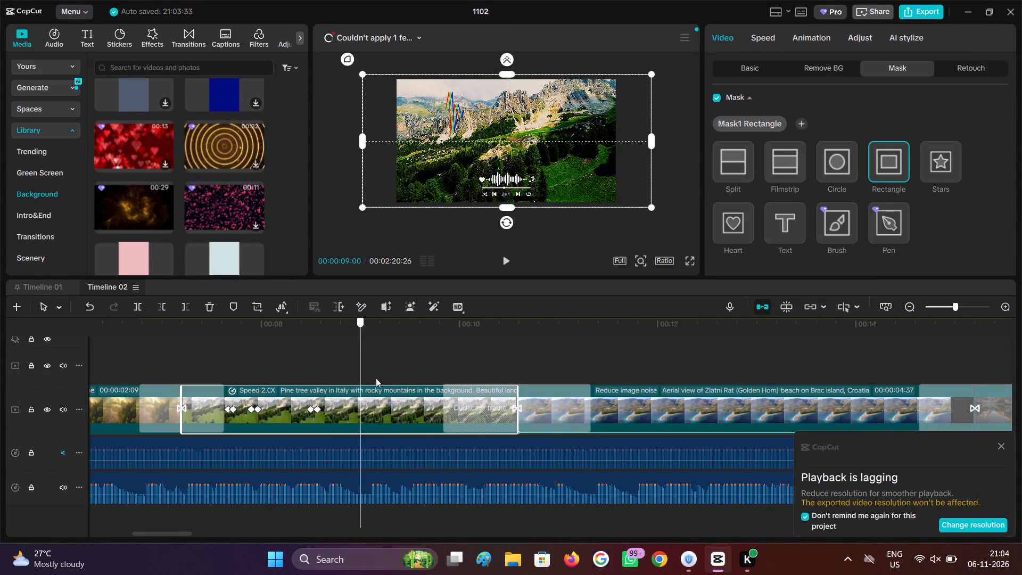
left_click_drag(376, 378, 645, 388)
left_click(654, 410)
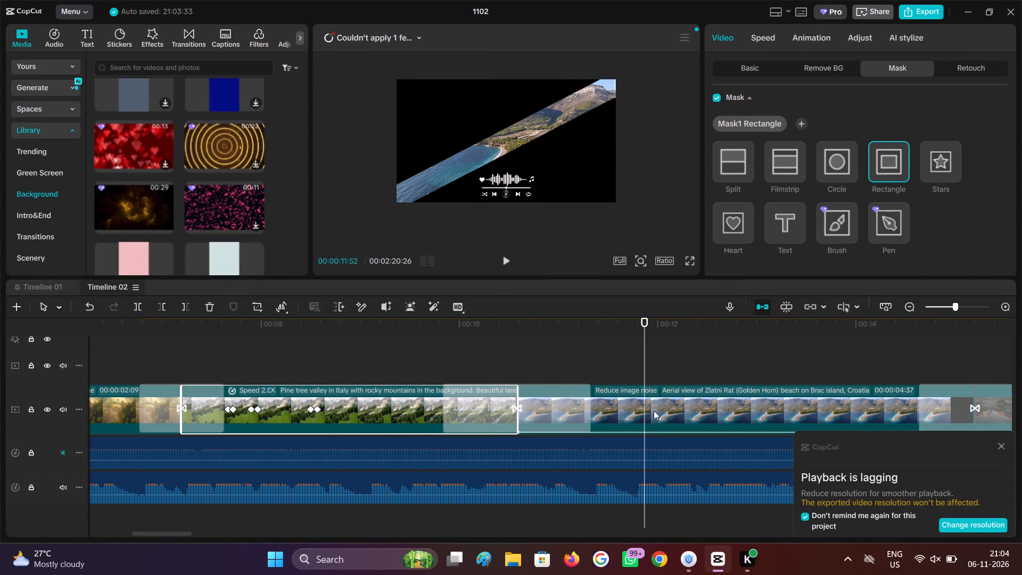
left_click(599, 412)
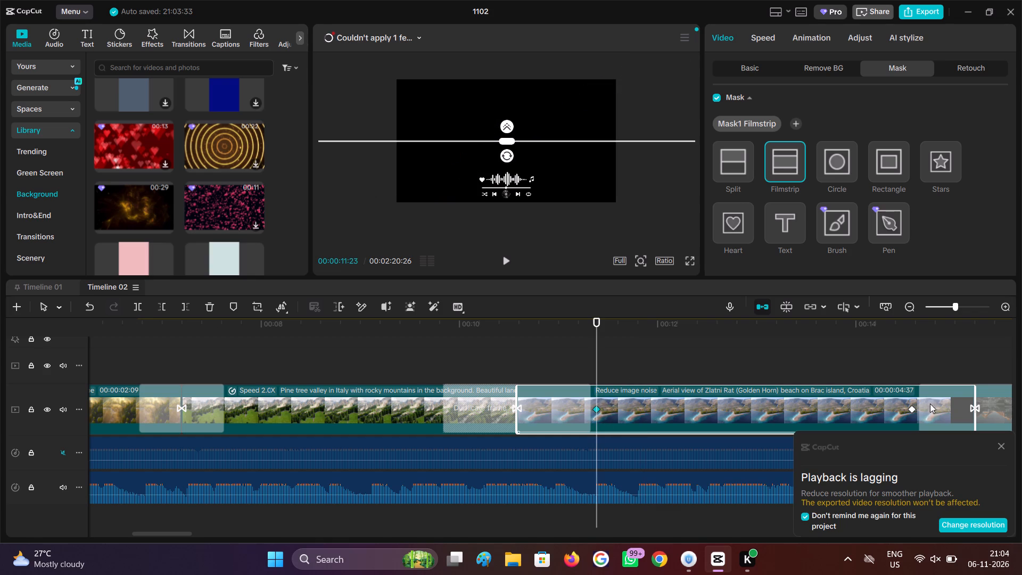
left_click(911, 409)
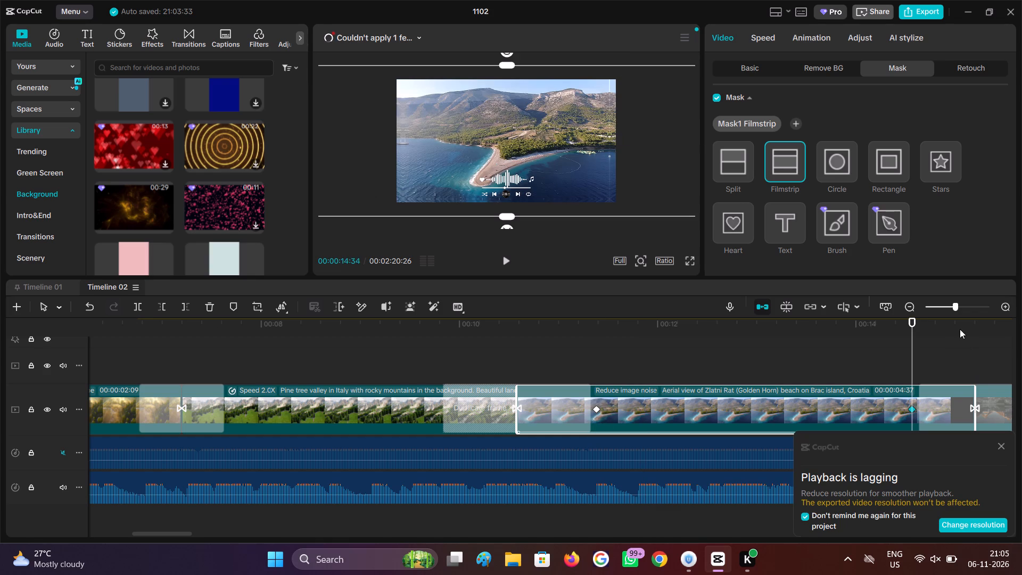
Remove the combo animation from the Mount Assiniboine clip.
double_click(906, 312)
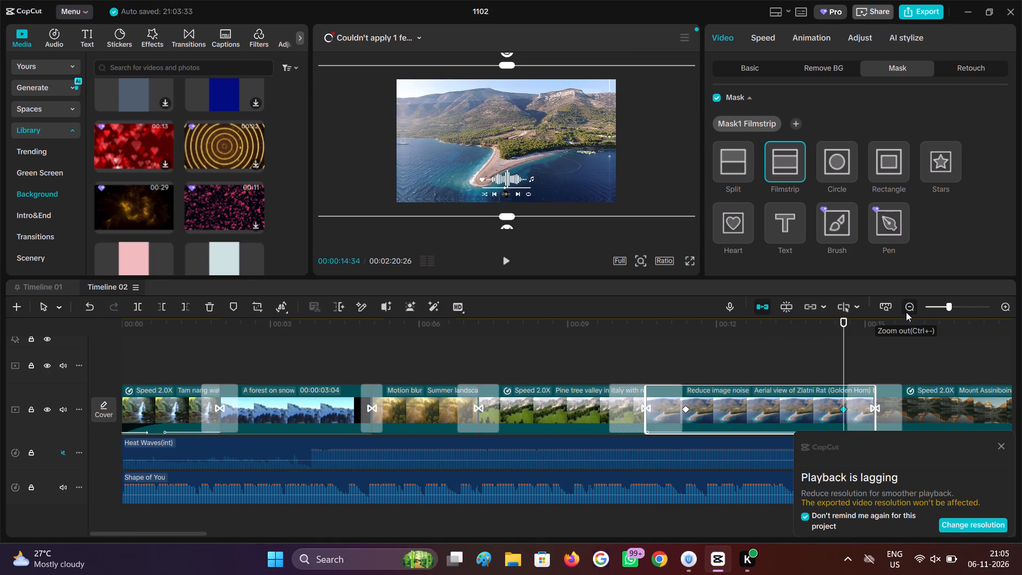
left_click(906, 312)
left_click(906, 312)
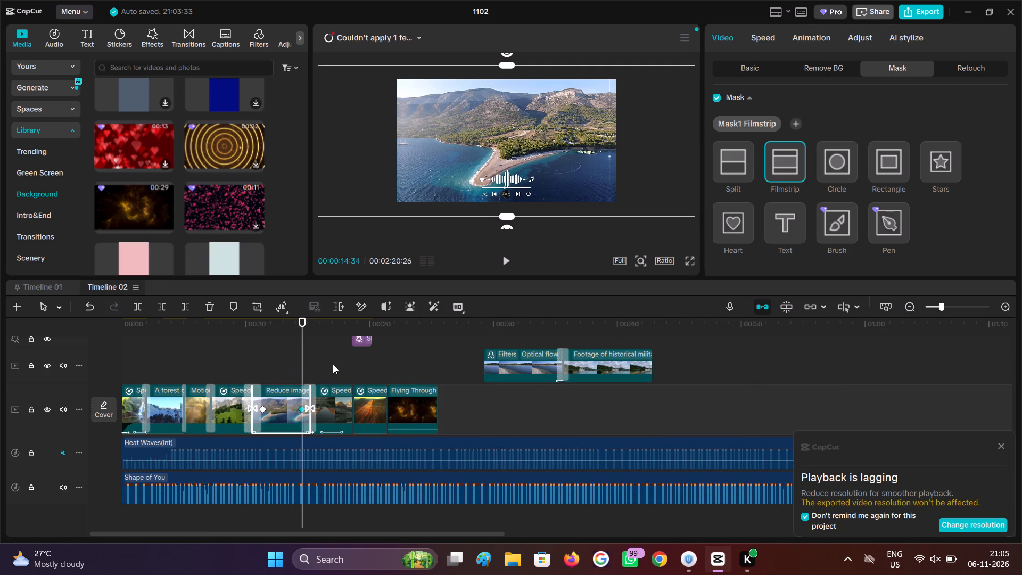
left_click(338, 364)
left_click(334, 388)
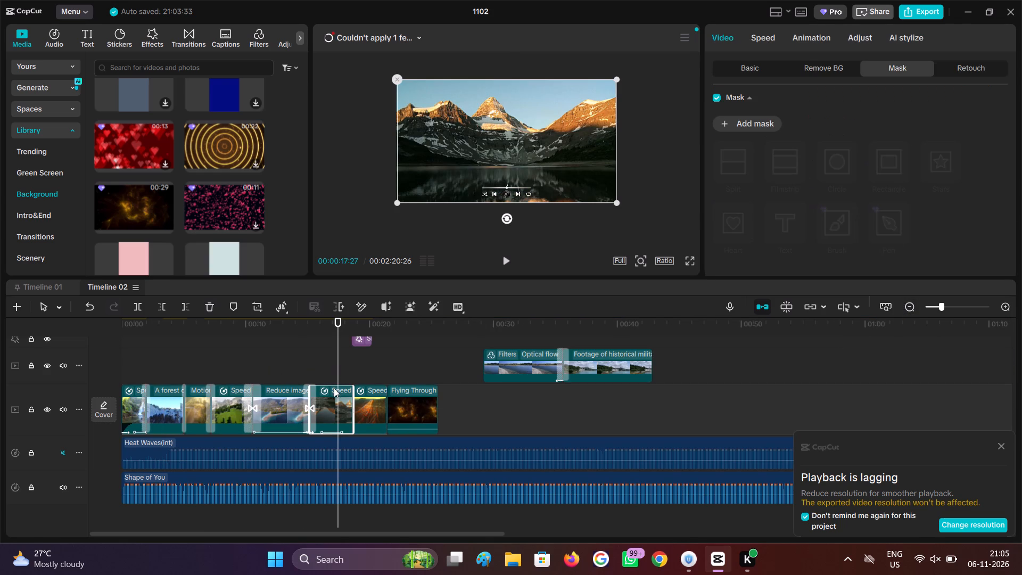
left_click_drag(335, 377, 322, 375)
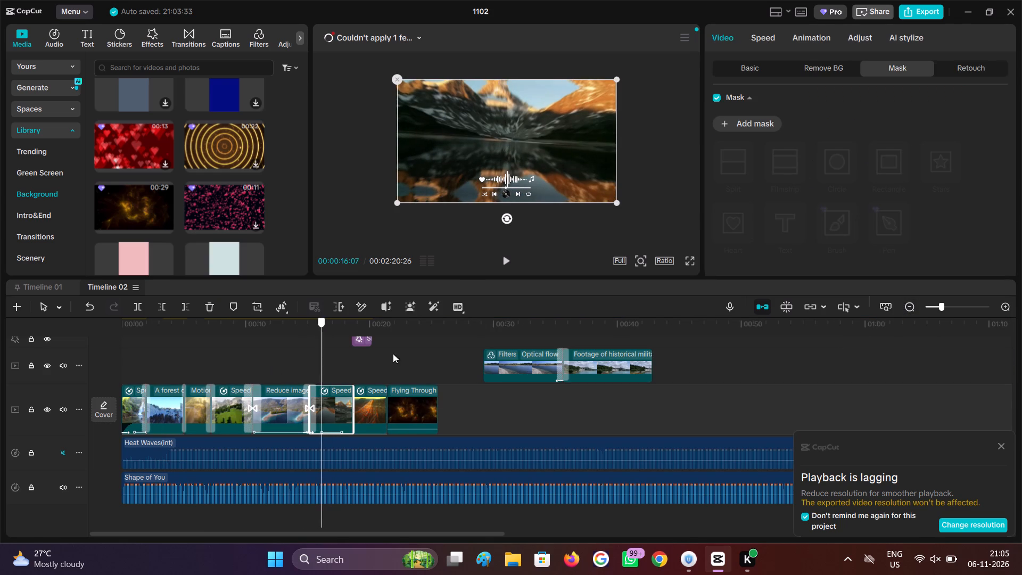
left_click(803, 43)
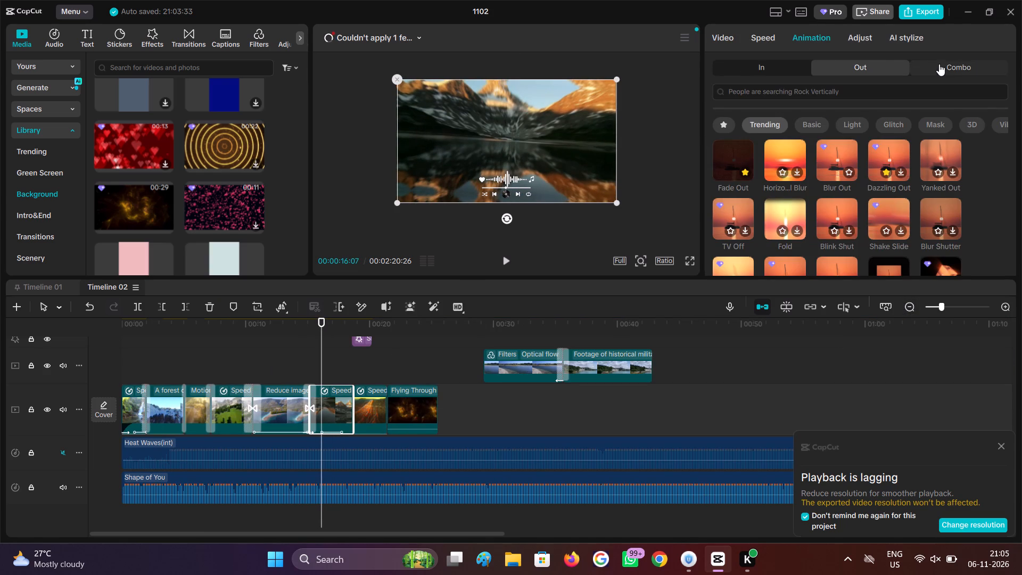
left_click(940, 64)
left_click(732, 160)
Apply the Fade In entrance animation to the Mount Assiniboine clip with a duration of 1.7 s.
left_click(771, 70)
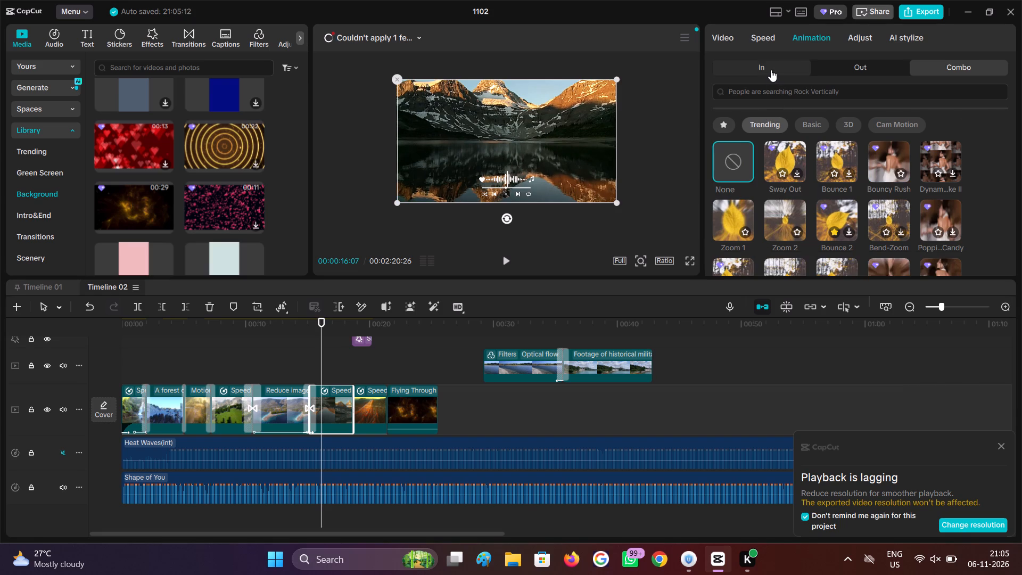
left_click_drag(855, 261, 893, 261)
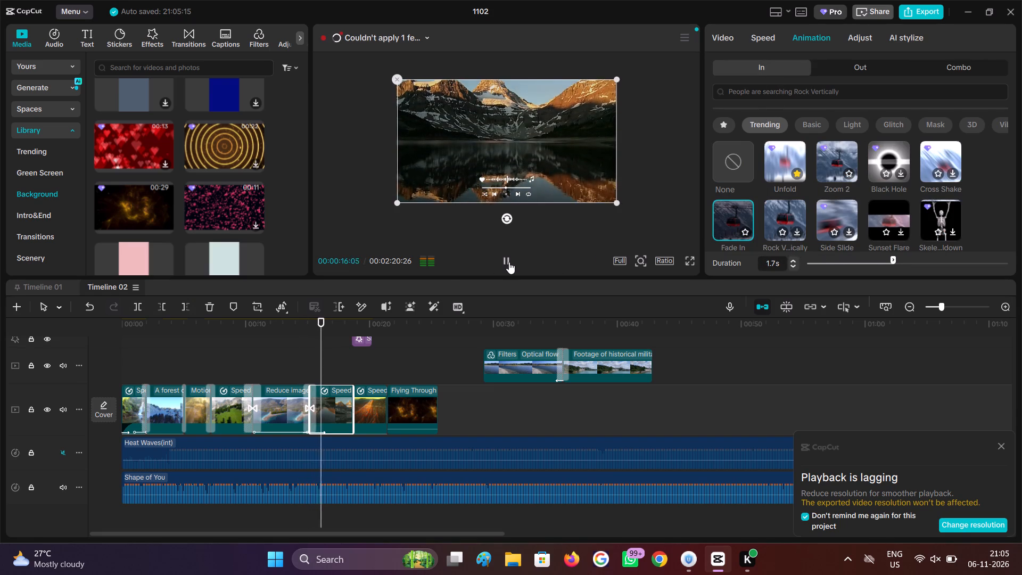
Play back the timeline from about 00:00:16:05 into the Flying Through clip to check the new animation.
left_click(509, 262)
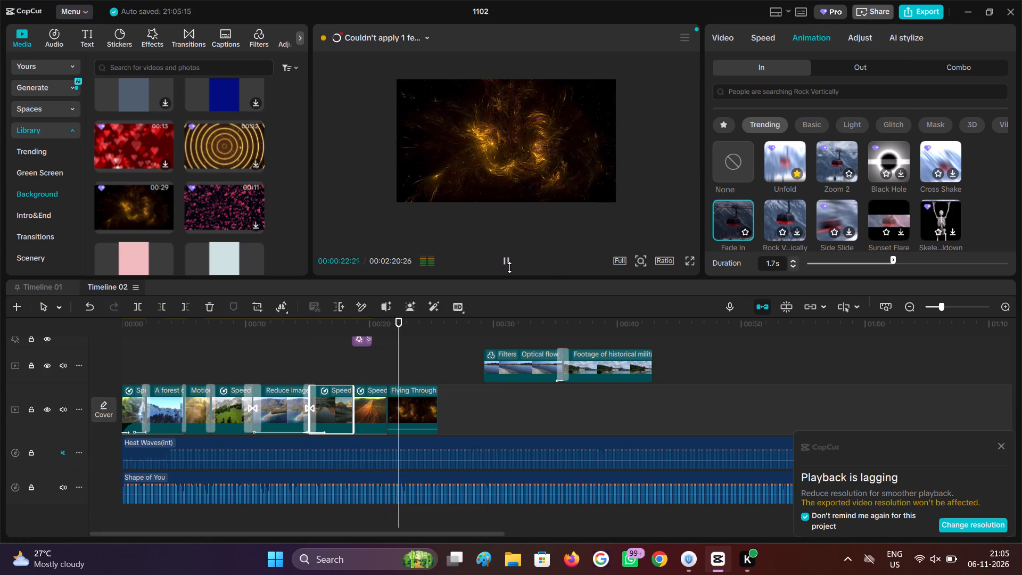
left_click(393, 361)
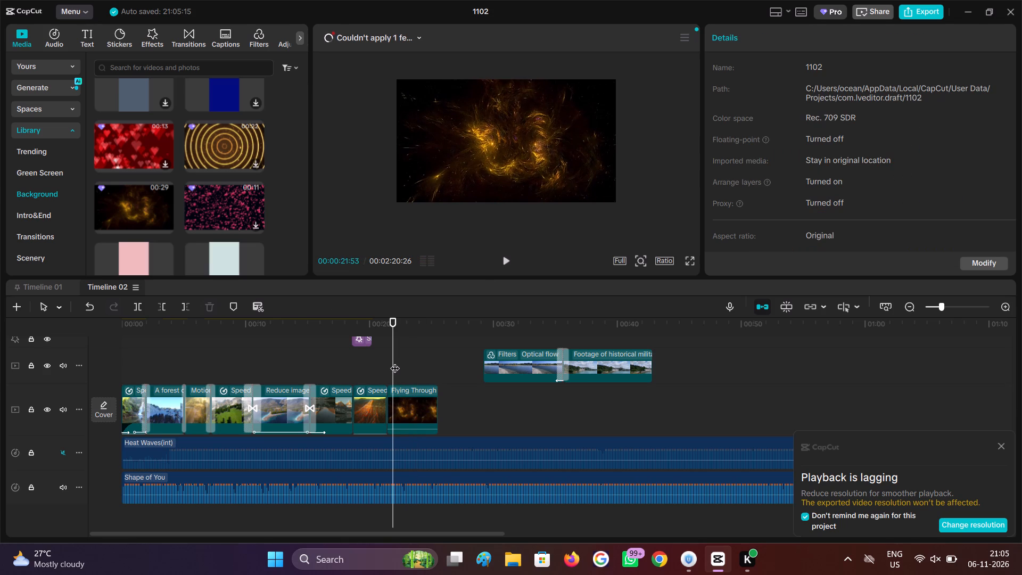
double_click(395, 362)
Select the Flying Through clip and enlarge the preview area by resizing the surrounding workspace areas.
left_click(416, 413)
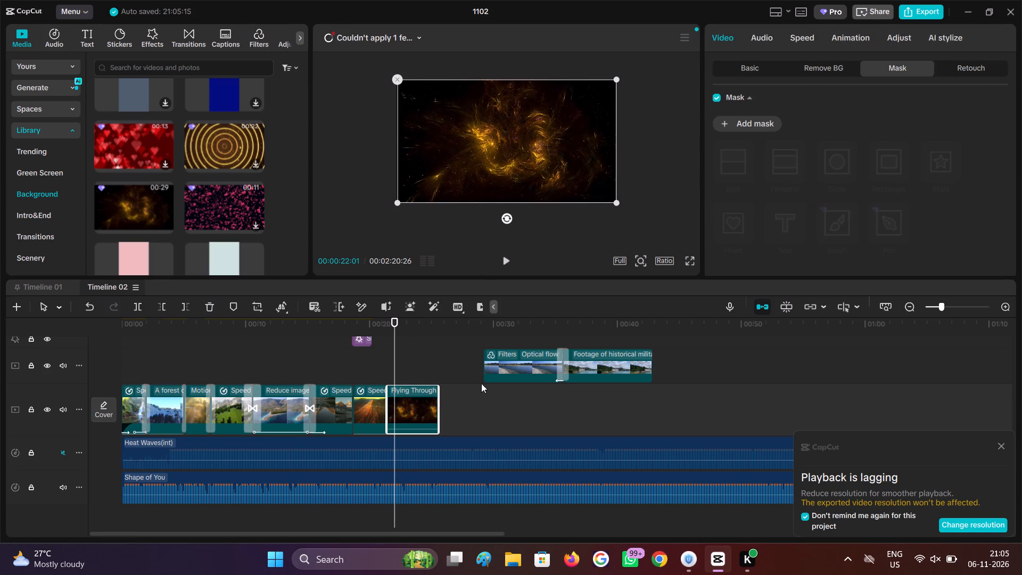
scroll(587, 264, "up", 3, "ctrl")
scroll(547, 215, "up", 2, "ctrl")
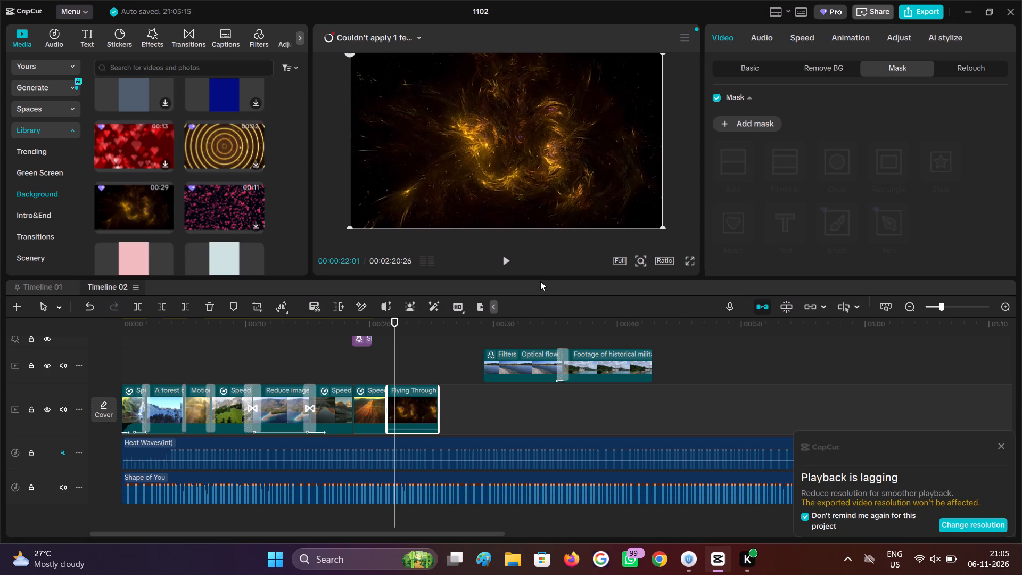
left_click_drag(541, 278, 531, 366)
left_click_drag(312, 321, 245, 327)
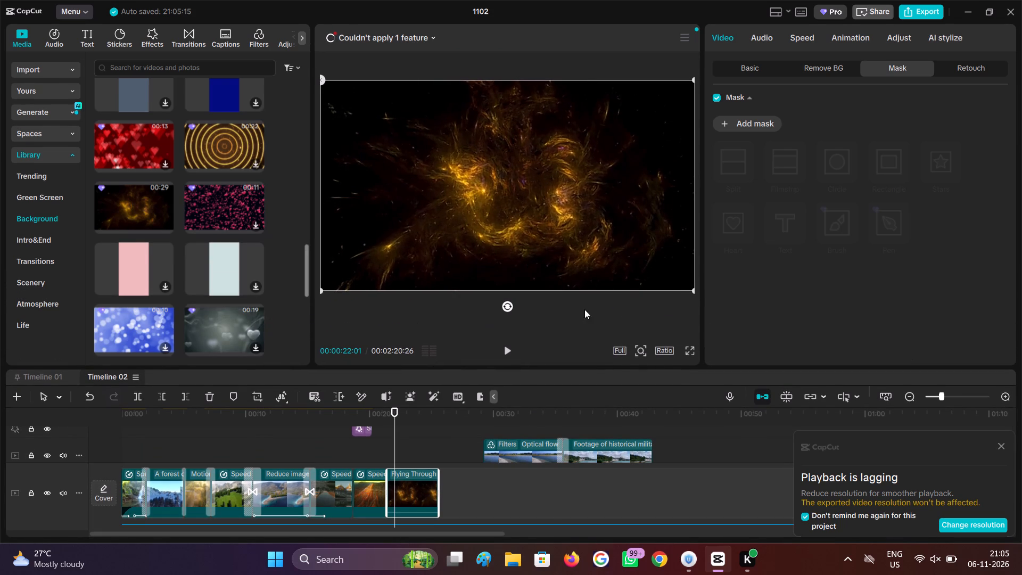
left_click_drag(702, 302, 766, 304)
left_click_drag(766, 304, 795, 299)
left_click_drag(704, 323, 705, 323)
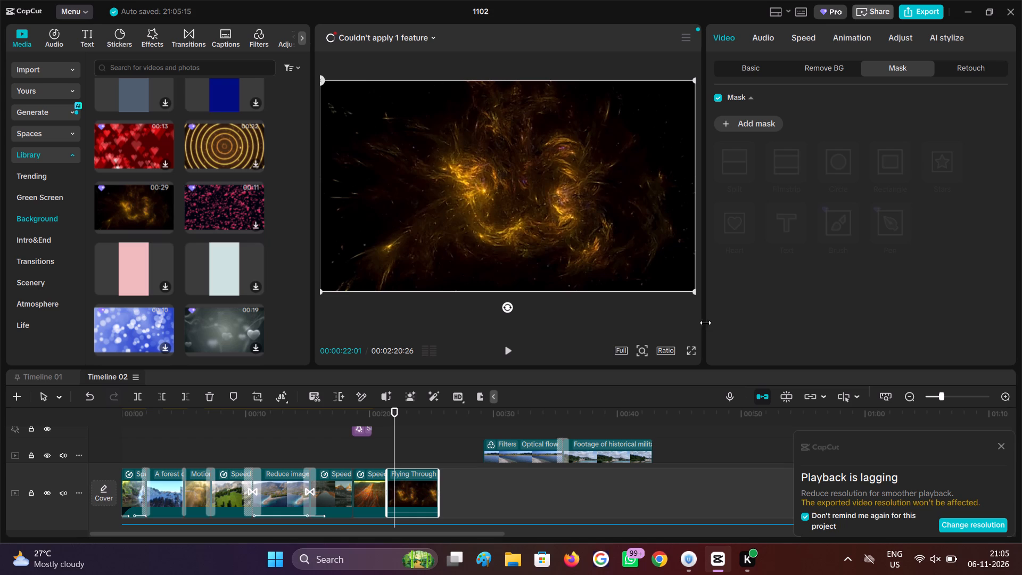
left_click_drag(705, 323, 848, 321)
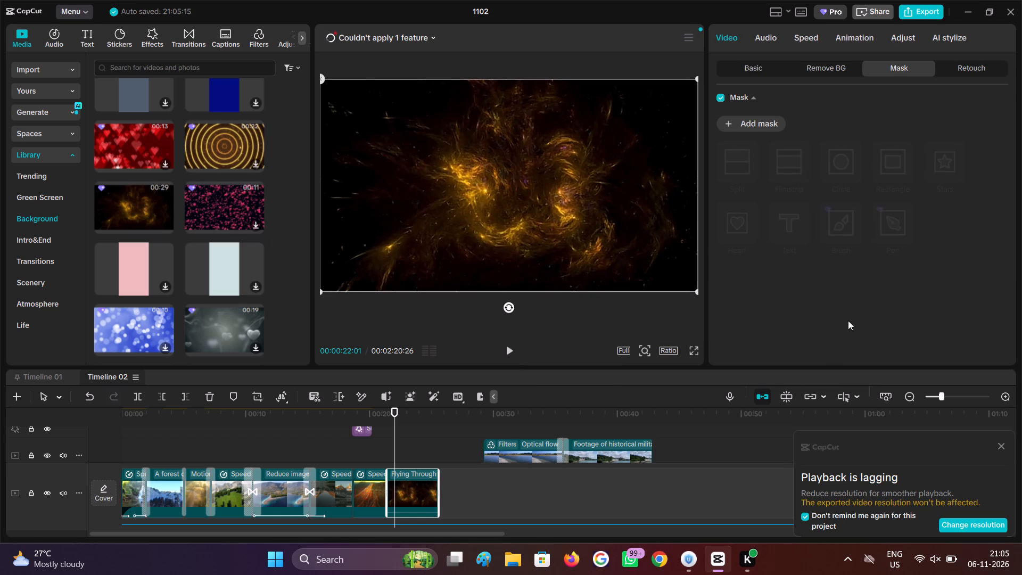
left_click_drag(848, 321, 968, 310)
left_click_drag(707, 316, 653, 316)
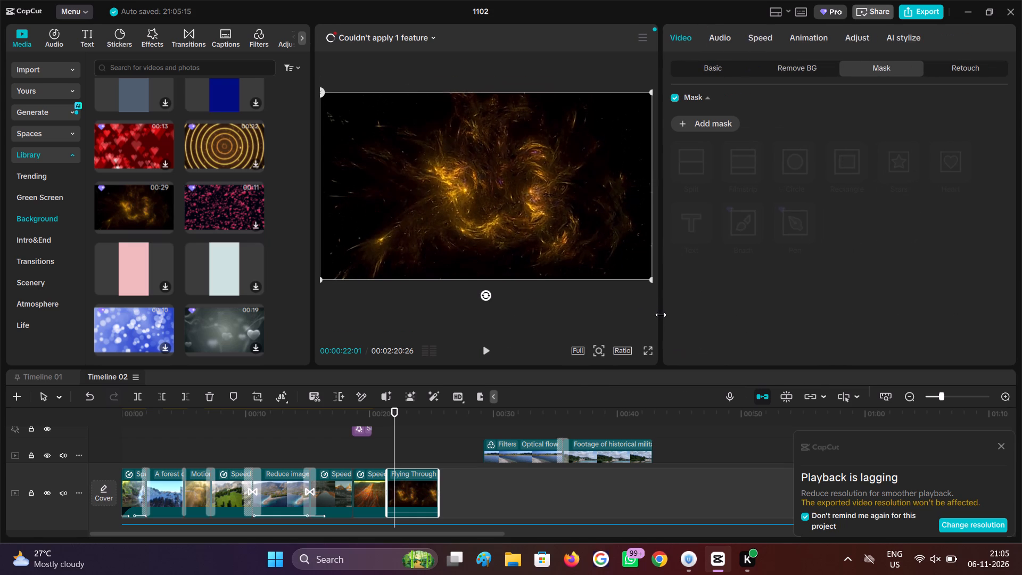
left_click_drag(661, 315, 714, 314)
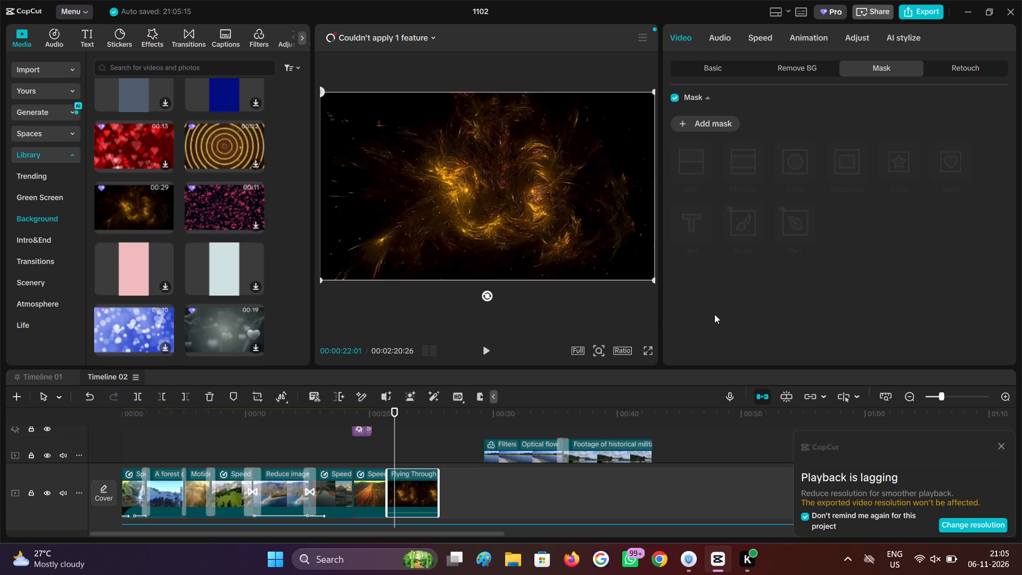
left_click_drag(714, 314, 773, 316)
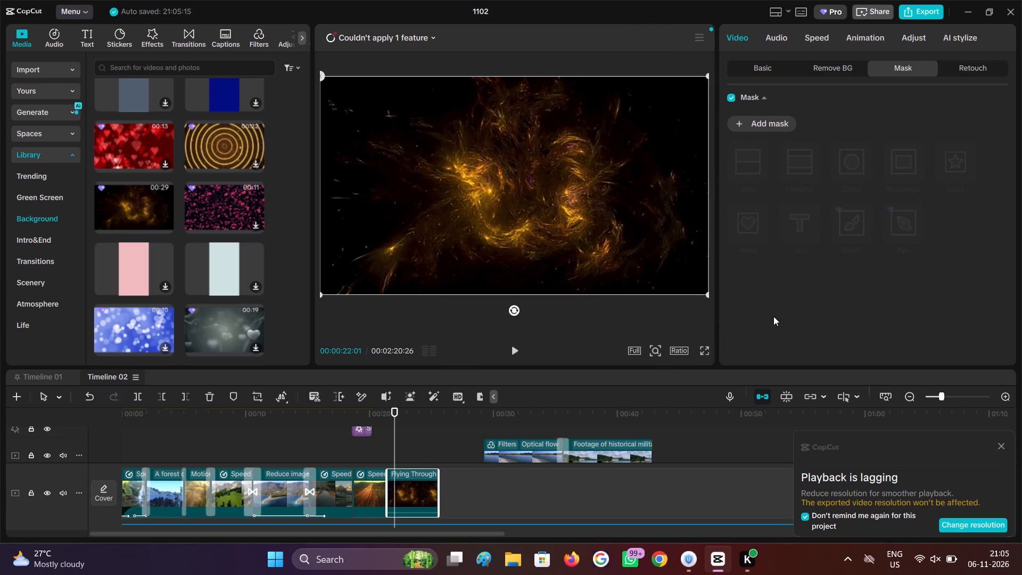
left_click_drag(773, 316, 834, 312)
left_click_drag(715, 316, 738, 316)
scroll(454, 446, "down", 3)
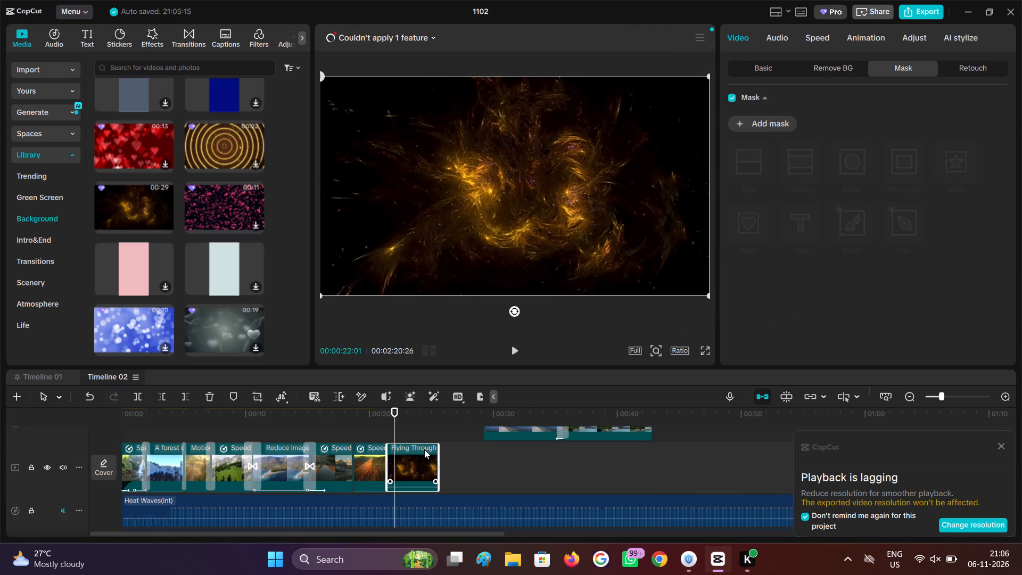
scroll(423, 446, "up", 1)
left_click_drag(468, 368, 474, 326)
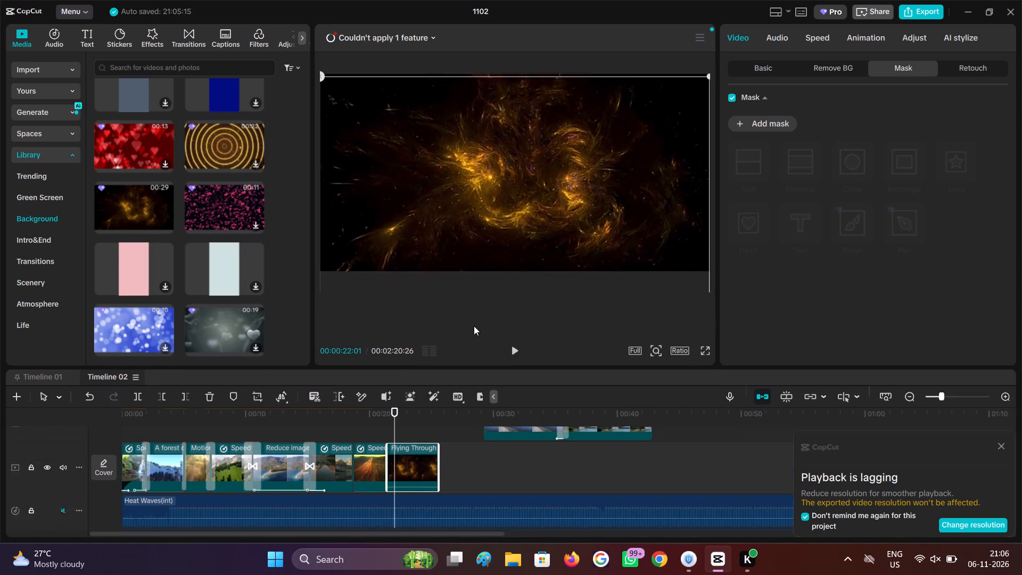
left_click_drag(474, 326, 477, 327)
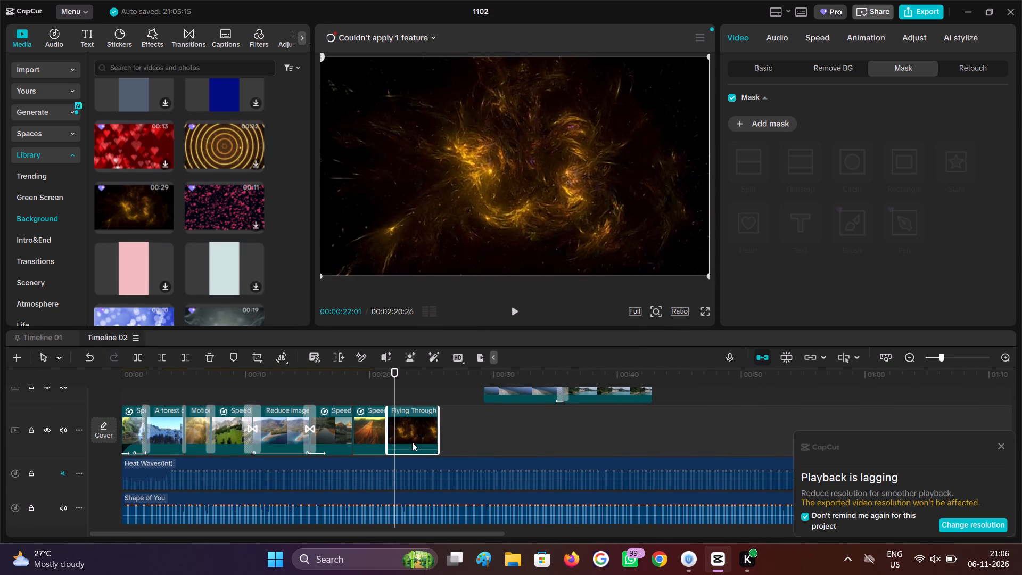
Mute the Flying Through clip by lowering its audio volume to -∞ dB.
left_click(759, 63)
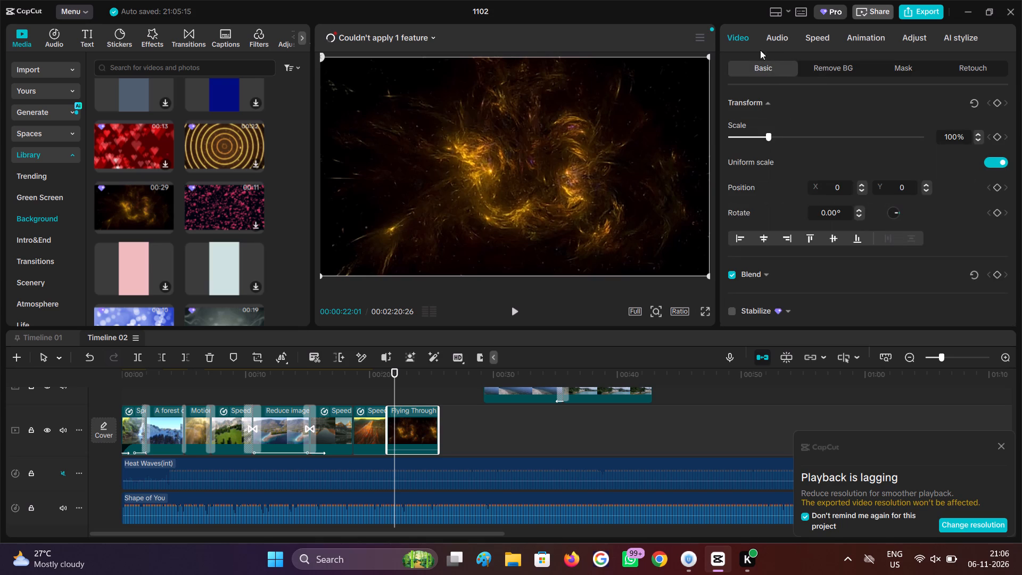
left_click(769, 39)
left_click_drag(811, 135, 750, 149)
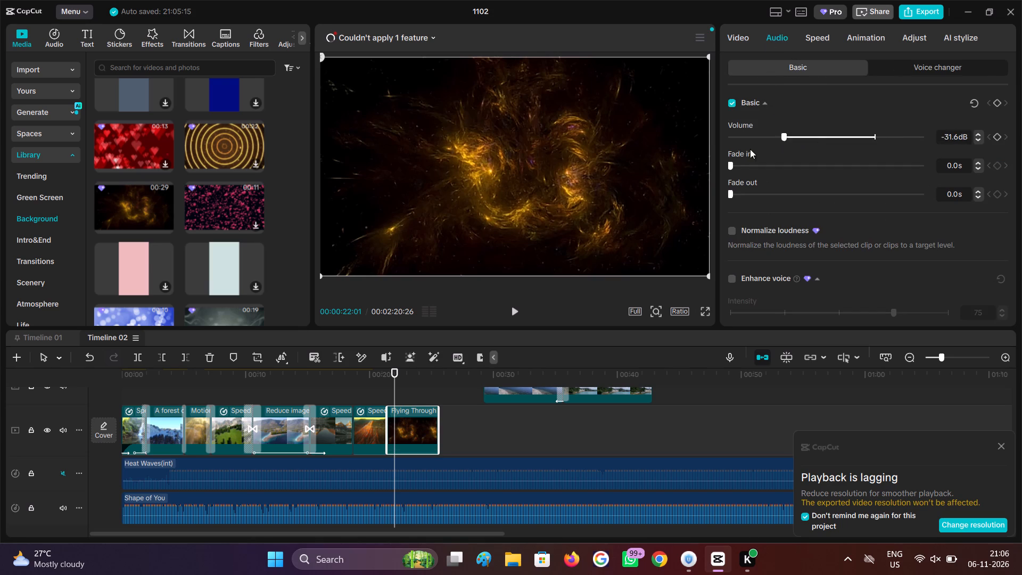
left_click_drag(750, 149, 710, 154)
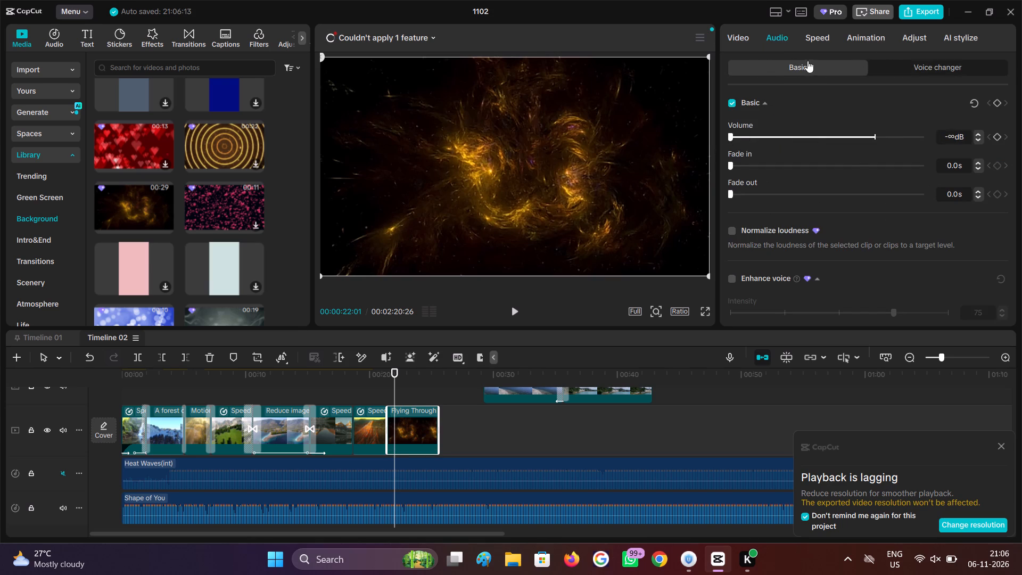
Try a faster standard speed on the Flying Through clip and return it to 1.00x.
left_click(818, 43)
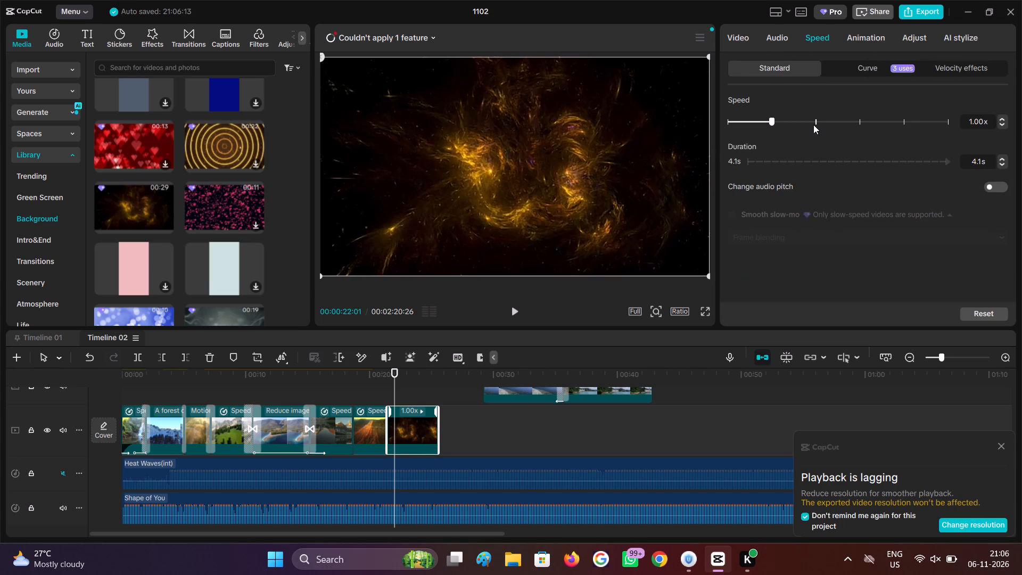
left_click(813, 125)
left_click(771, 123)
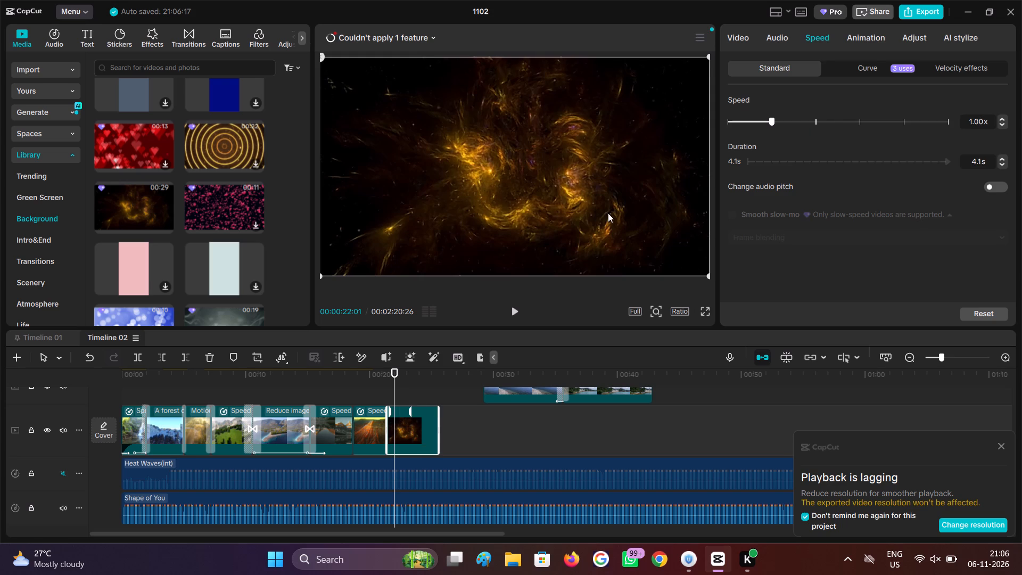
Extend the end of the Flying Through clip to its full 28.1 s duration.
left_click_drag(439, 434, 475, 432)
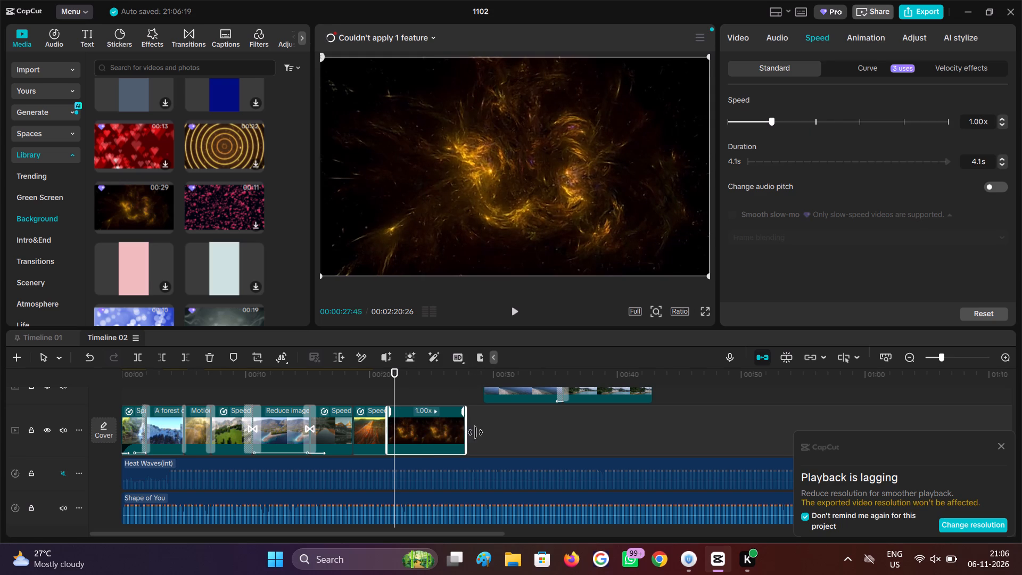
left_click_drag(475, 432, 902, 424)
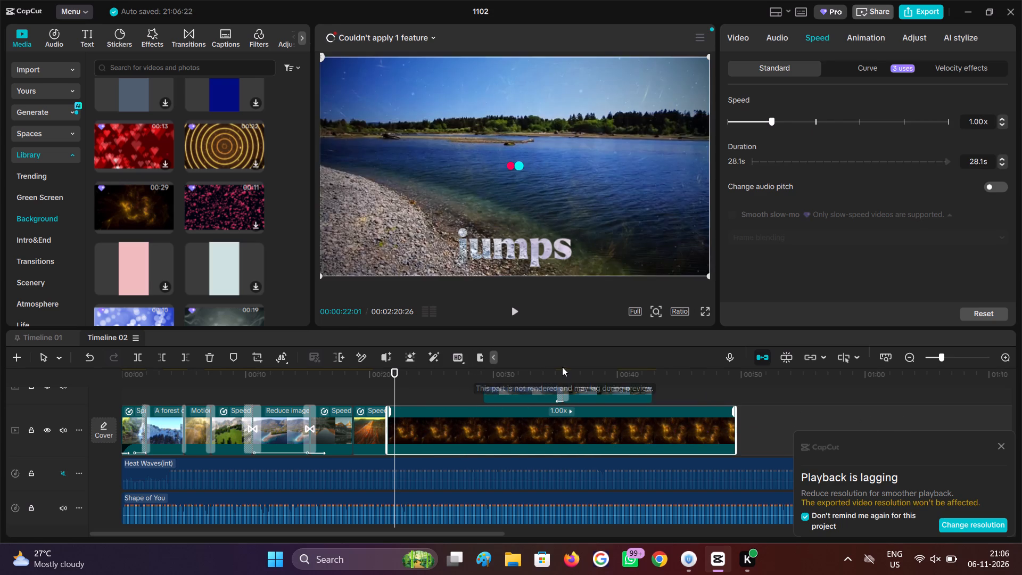
Hide the overlay video track above the main track and scrub through that part of the timeline to check the picture.
scroll(587, 405, "up", 3)
left_click_drag(663, 422, 449, 422)
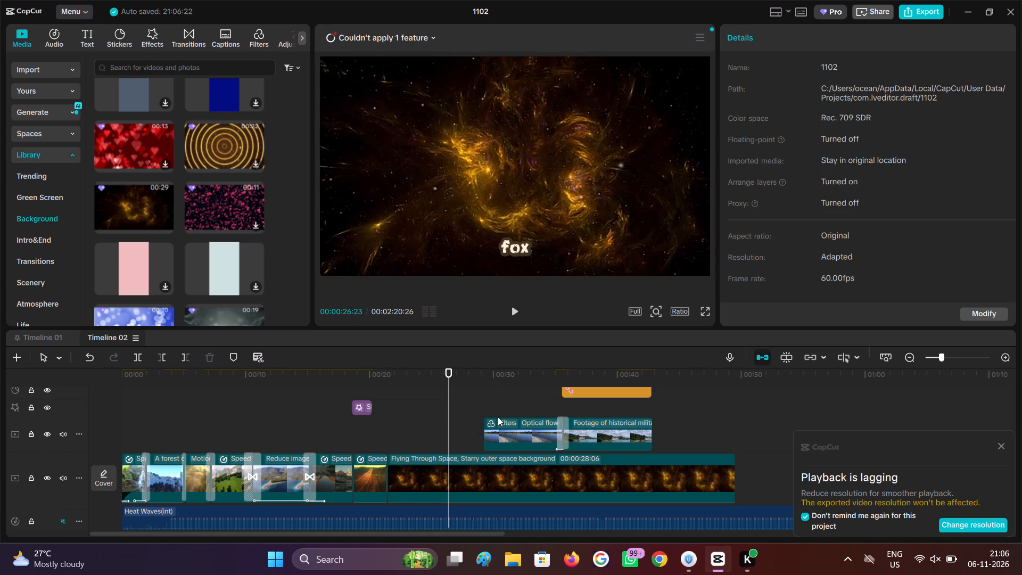
left_click_drag(502, 403, 523, 414)
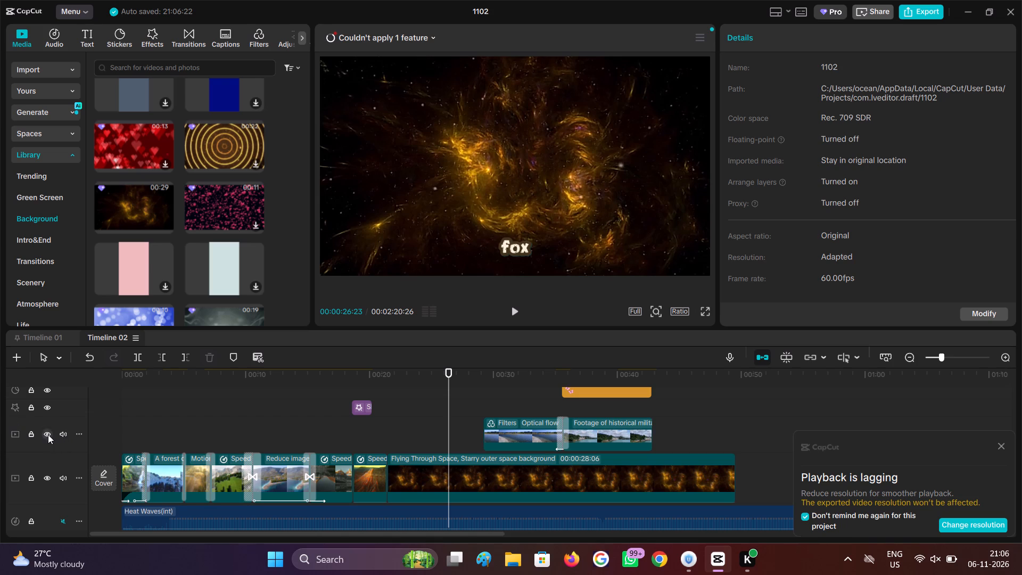
left_click(48, 434)
left_click_drag(446, 399, 586, 409)
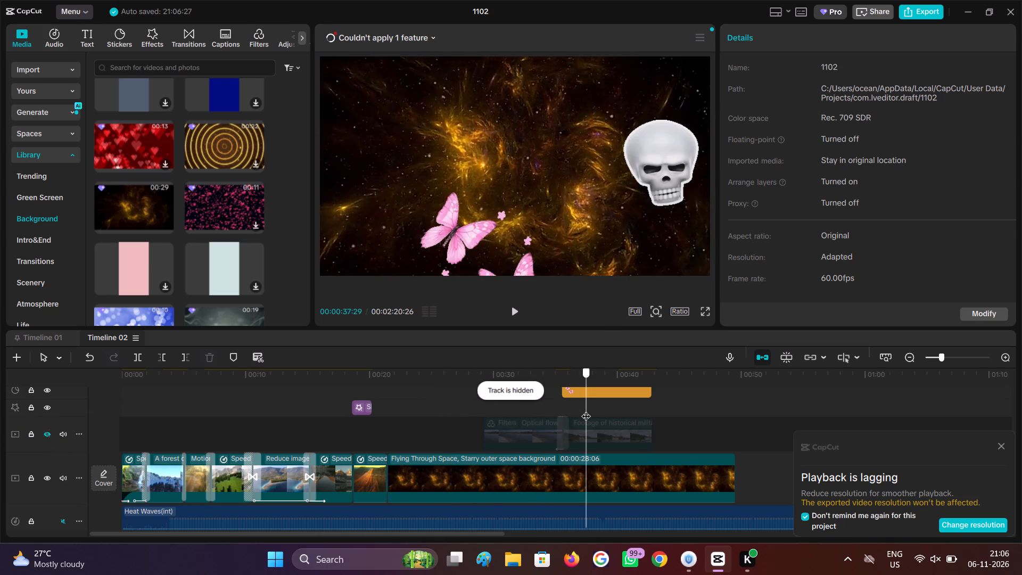
left_click_drag(586, 409, 502, 442)
Apply the Zoom 2 In animation to the Flying Through clip with a duration of 1.7 s.
left_click(502, 465)
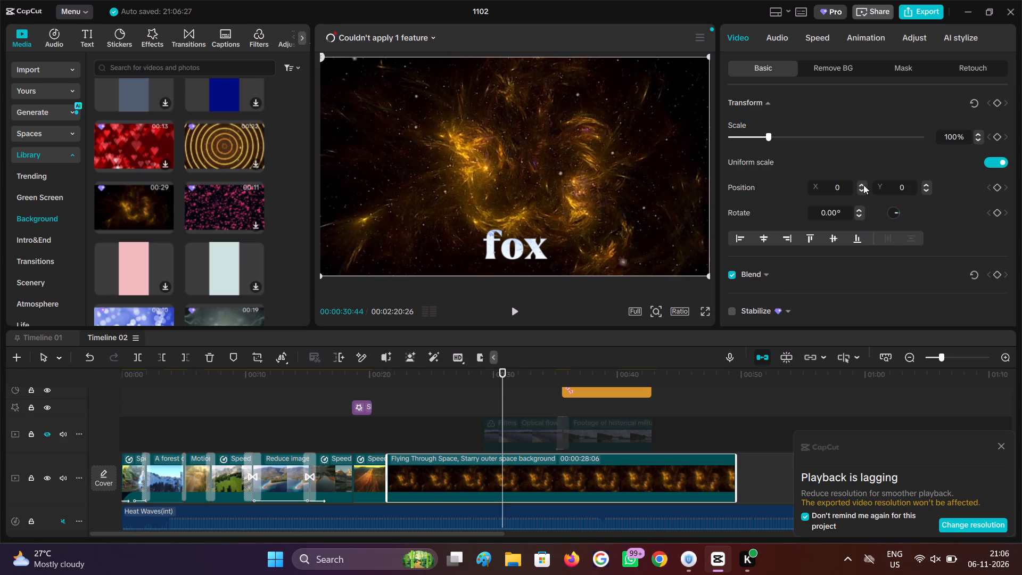
left_click(839, 65)
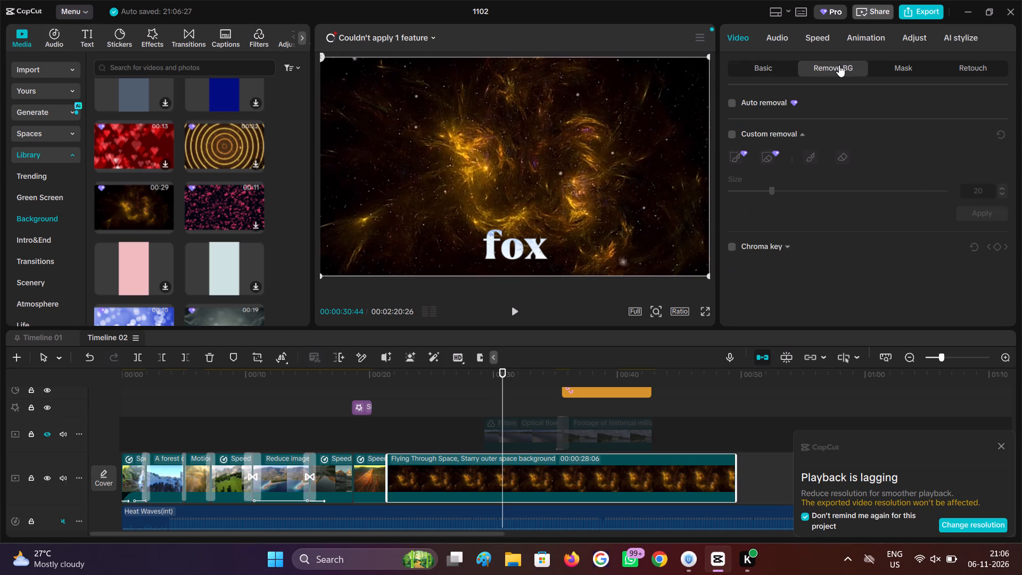
left_click(812, 40)
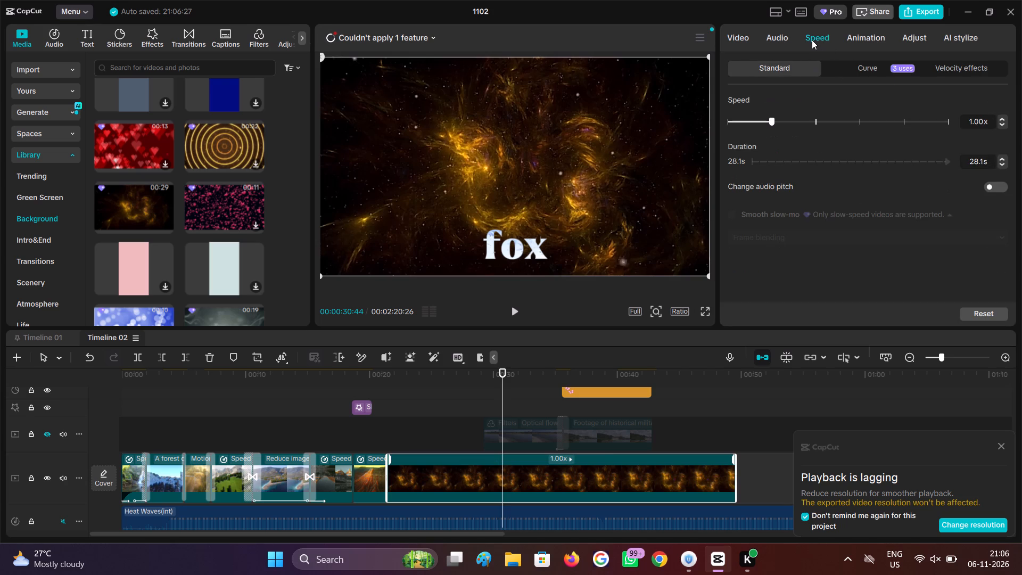
left_click(870, 42)
left_click(830, 153)
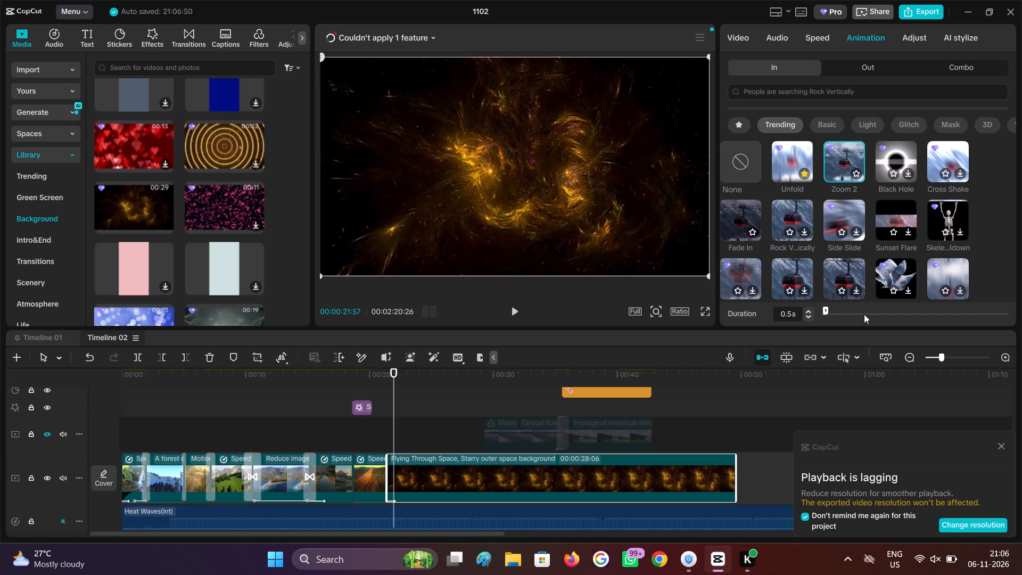
left_click(840, 312)
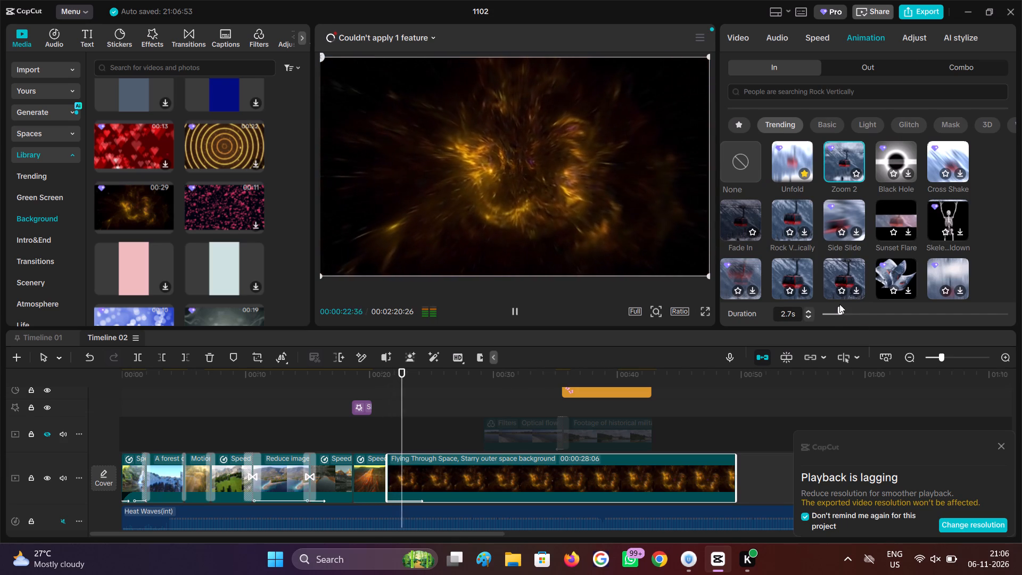
left_click_drag(837, 305, 830, 307)
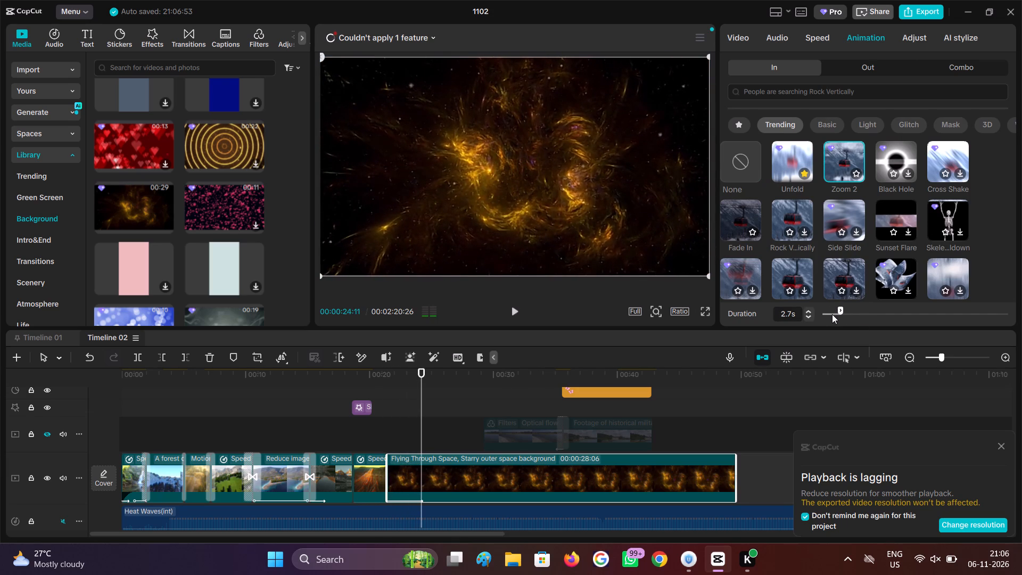
left_click(837, 312)
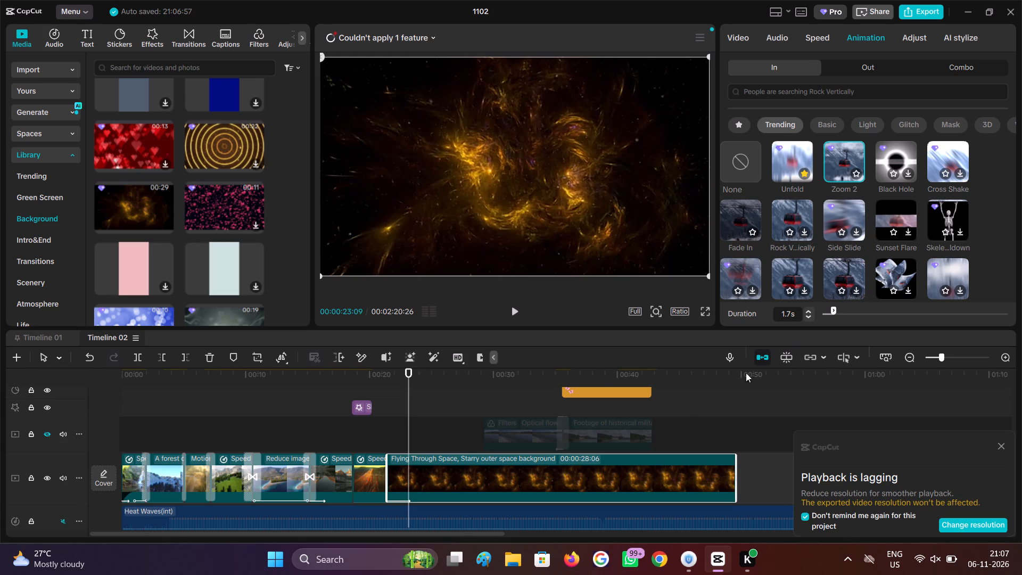
Trim the end of the Flying Through clip so that it lasts about 8.3 s.
left_click_drag(409, 439, 547, 453)
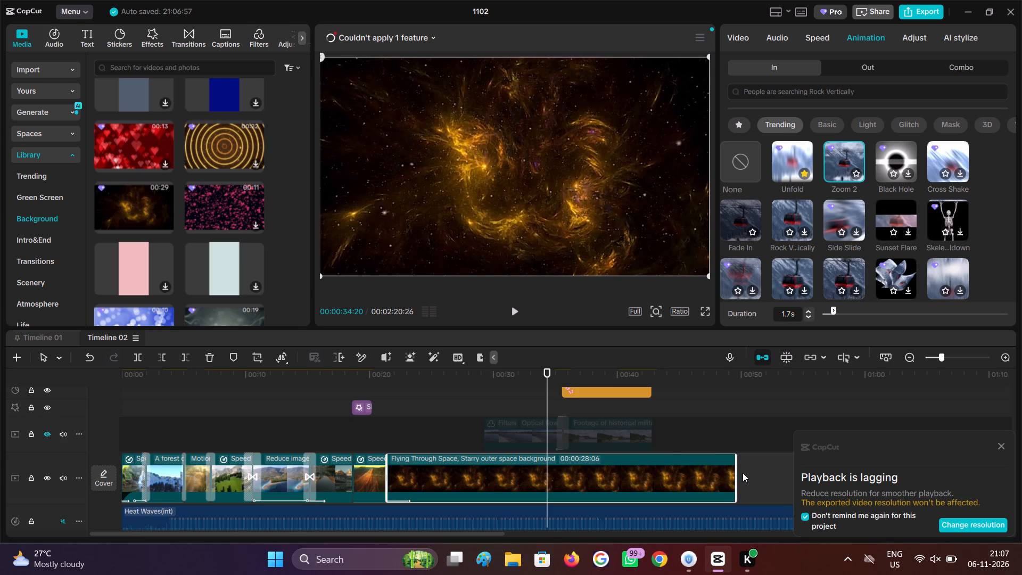
left_click_drag(737, 473, 488, 478)
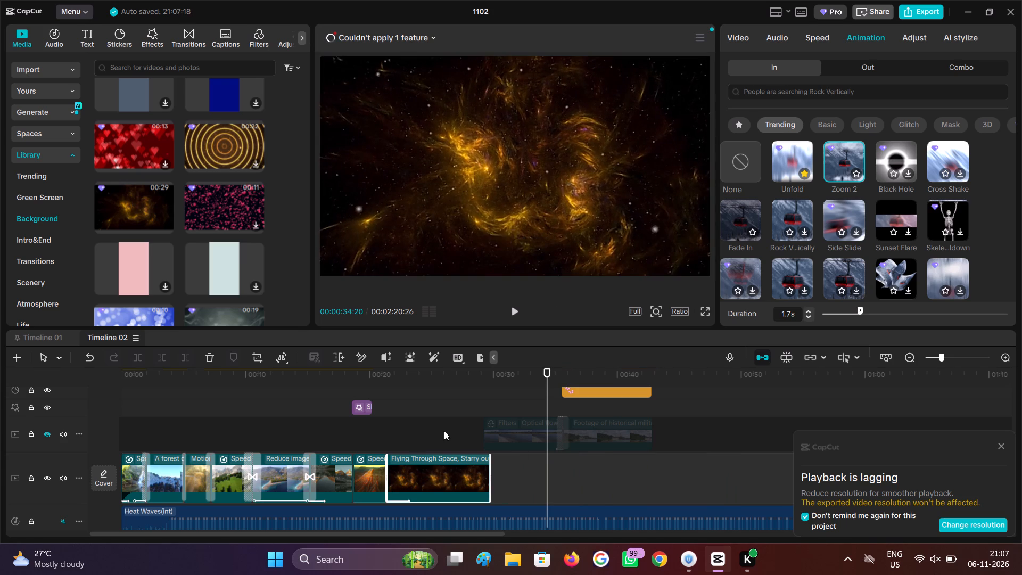
Apply the Fade Out animation to the end of the Flying Through clip with a duration of 1.4 s.
left_click(459, 443)
left_click(458, 489)
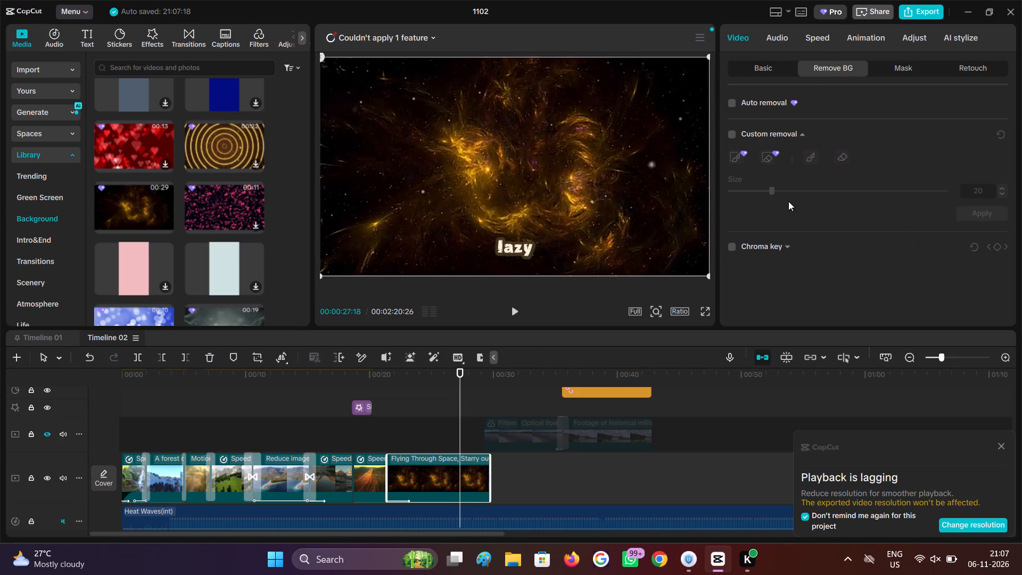
left_click(812, 42)
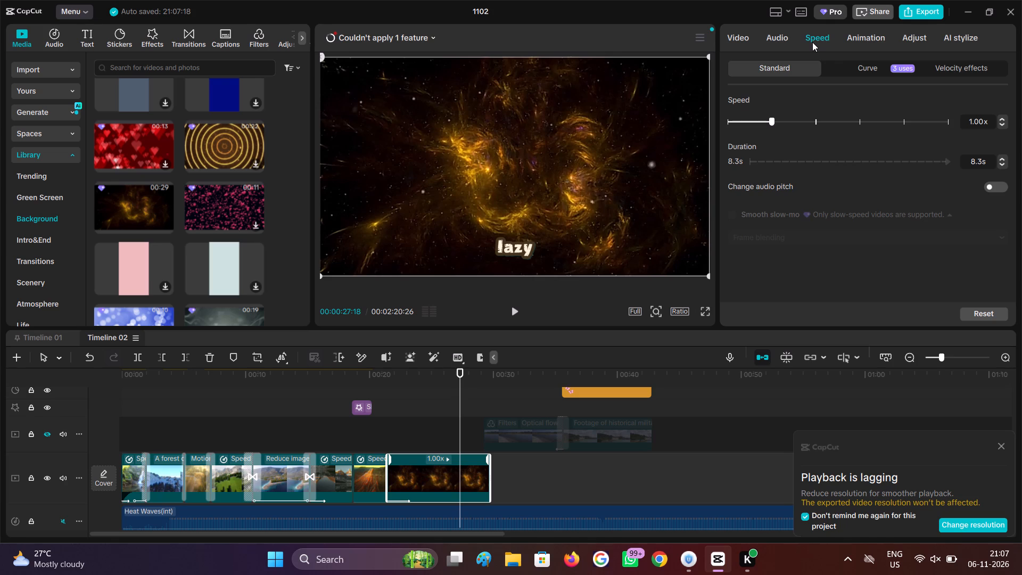
left_click(866, 41)
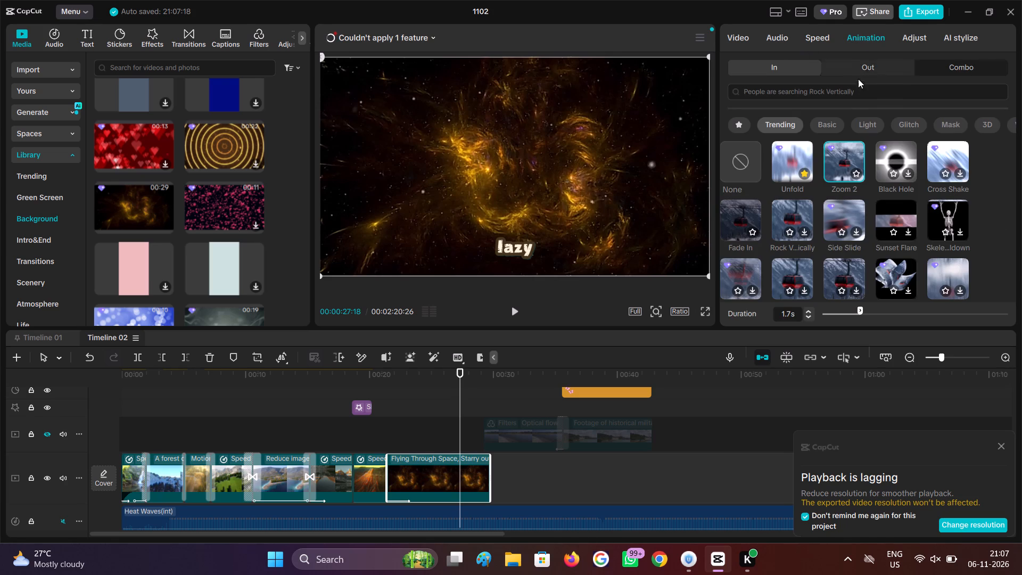
left_click(854, 63)
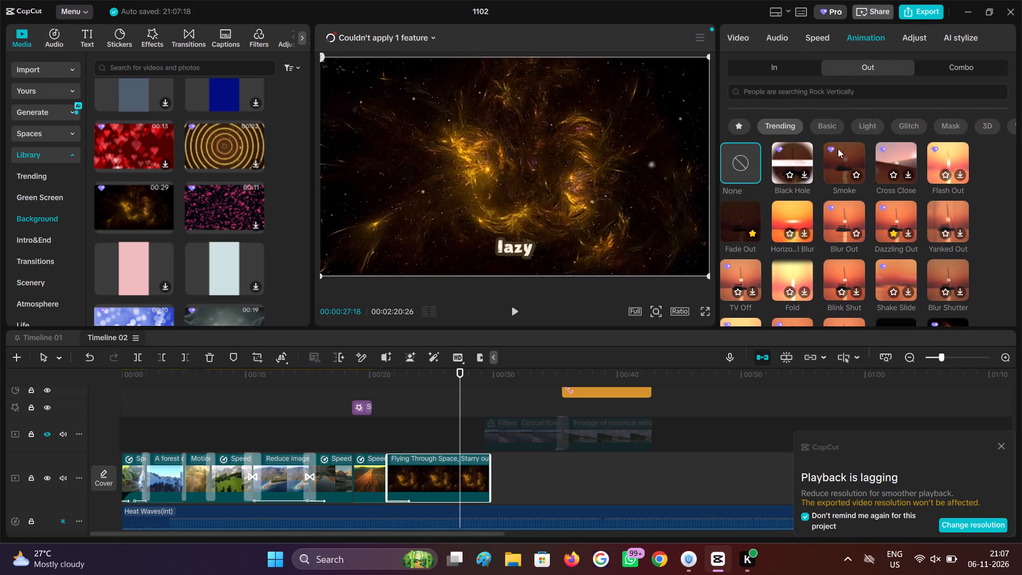
left_click(740, 221)
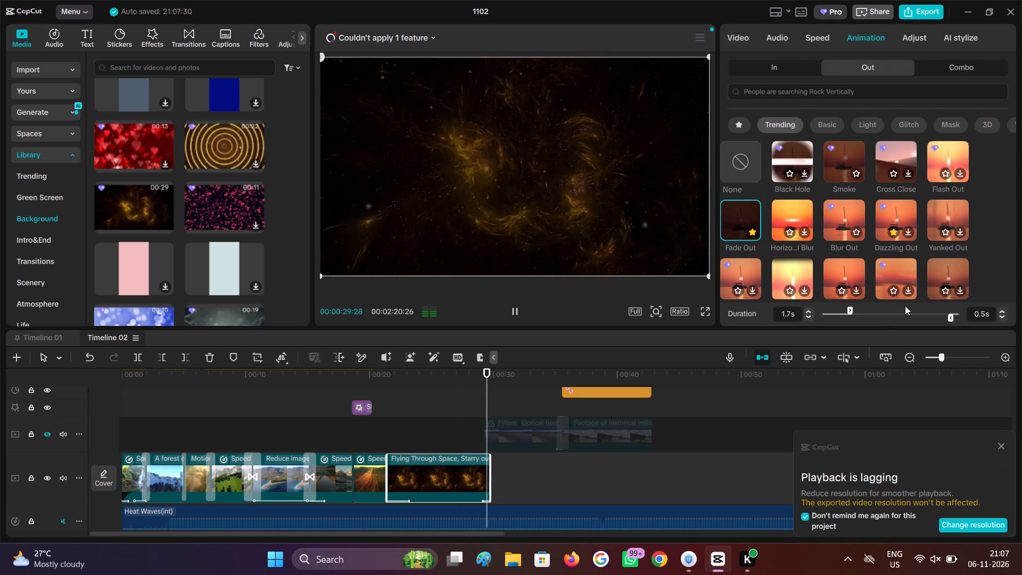
left_click(936, 314)
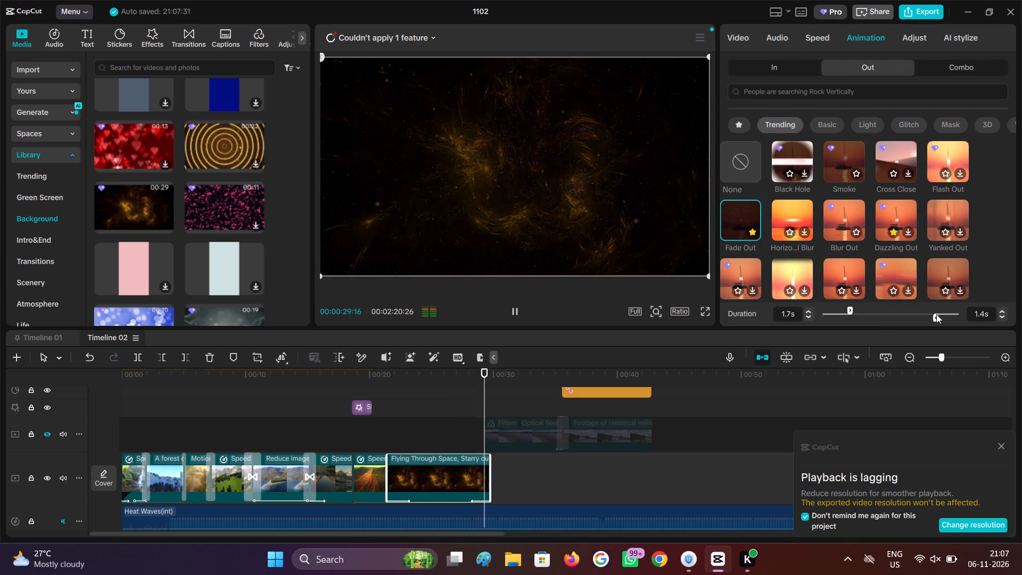
Set the Clear retouch value of the Flying Through clip to 100.
left_click(459, 450)
left_click(432, 475)
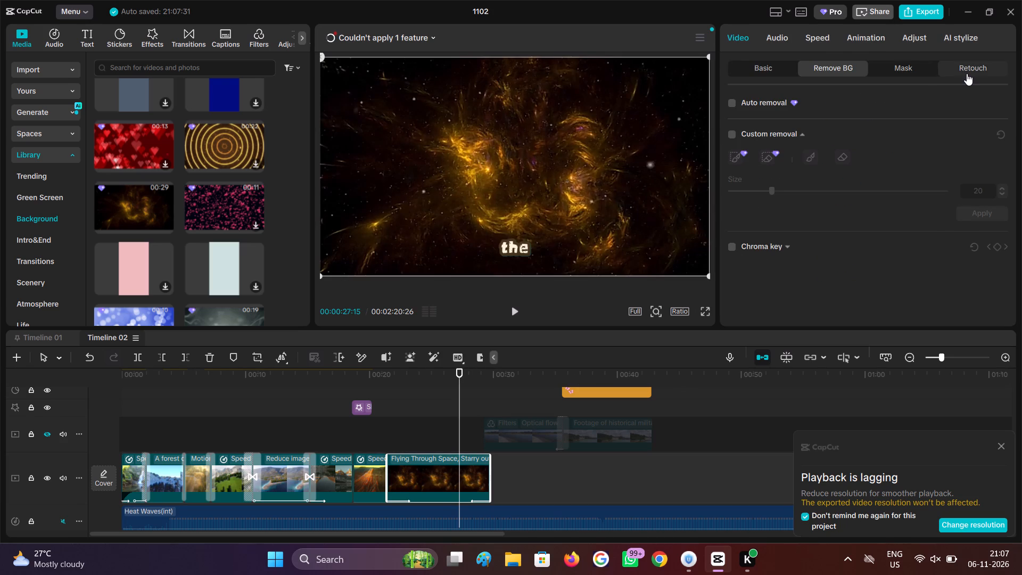
left_click(967, 73)
scroll(792, 238, "down", 6)
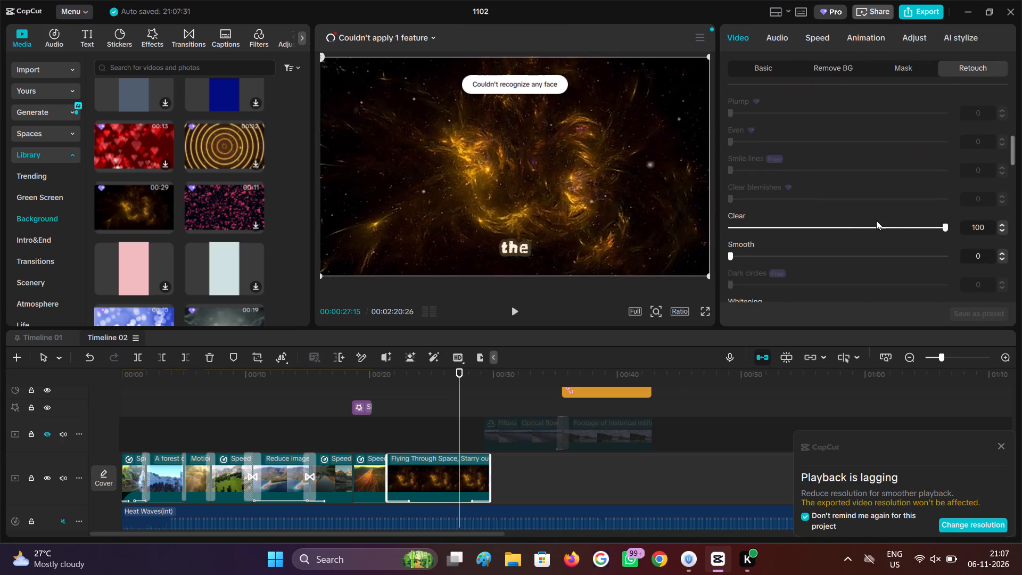
left_click_drag(931, 225, 1021, 219)
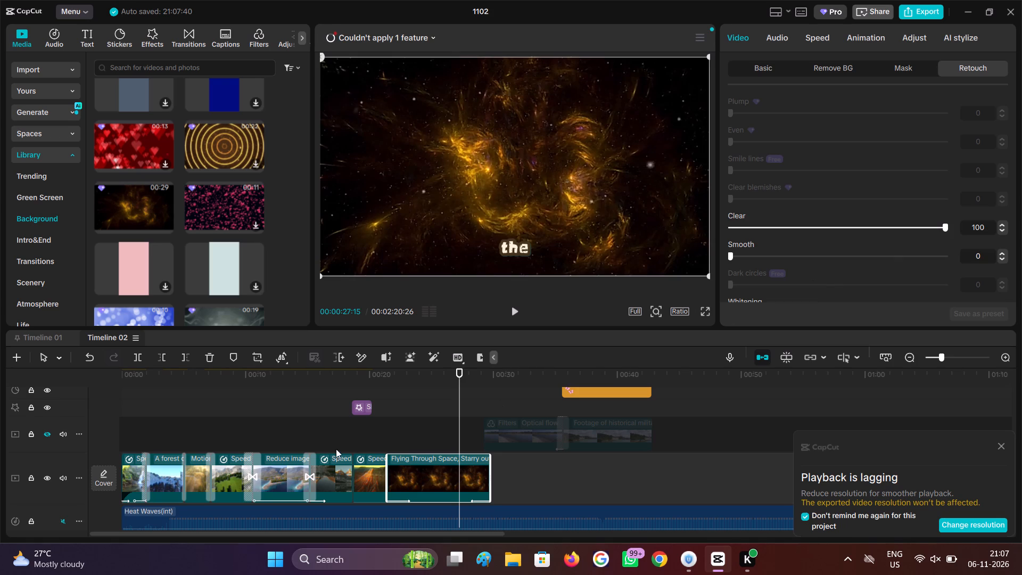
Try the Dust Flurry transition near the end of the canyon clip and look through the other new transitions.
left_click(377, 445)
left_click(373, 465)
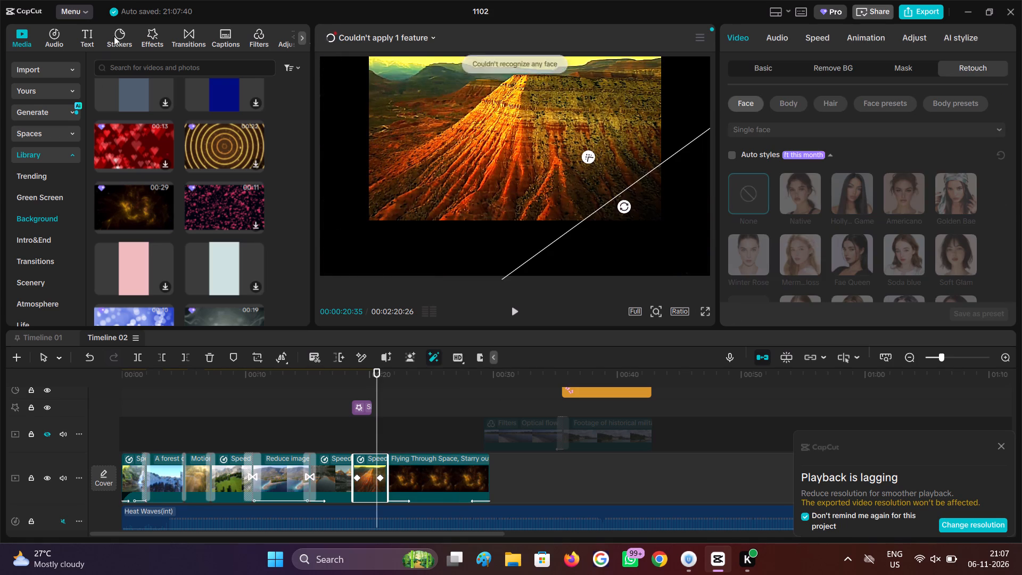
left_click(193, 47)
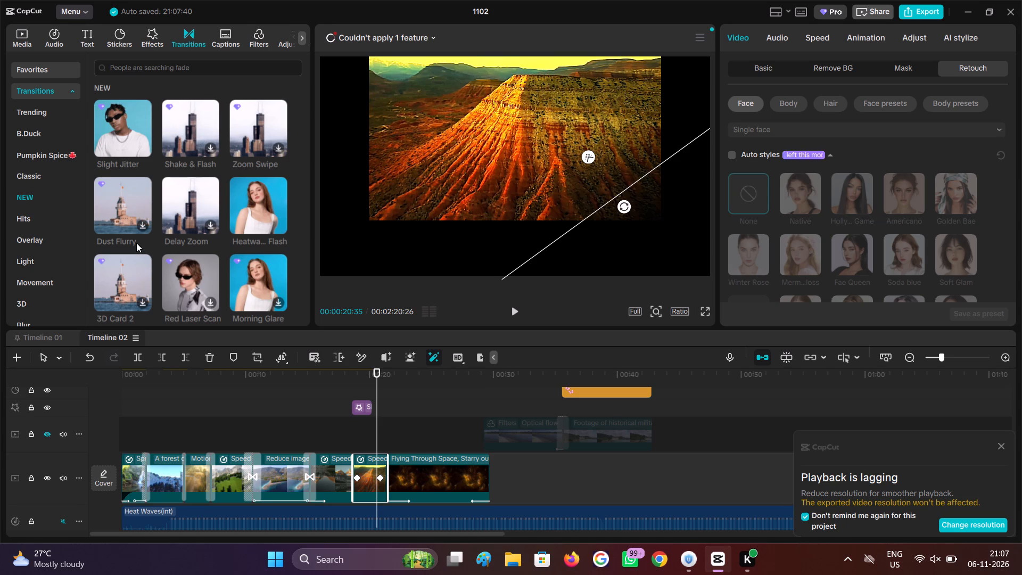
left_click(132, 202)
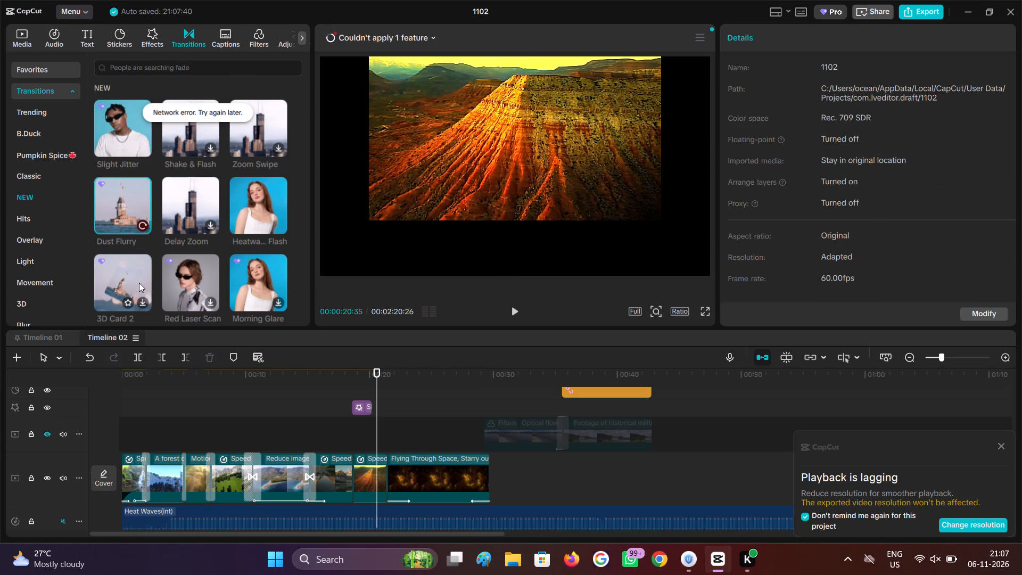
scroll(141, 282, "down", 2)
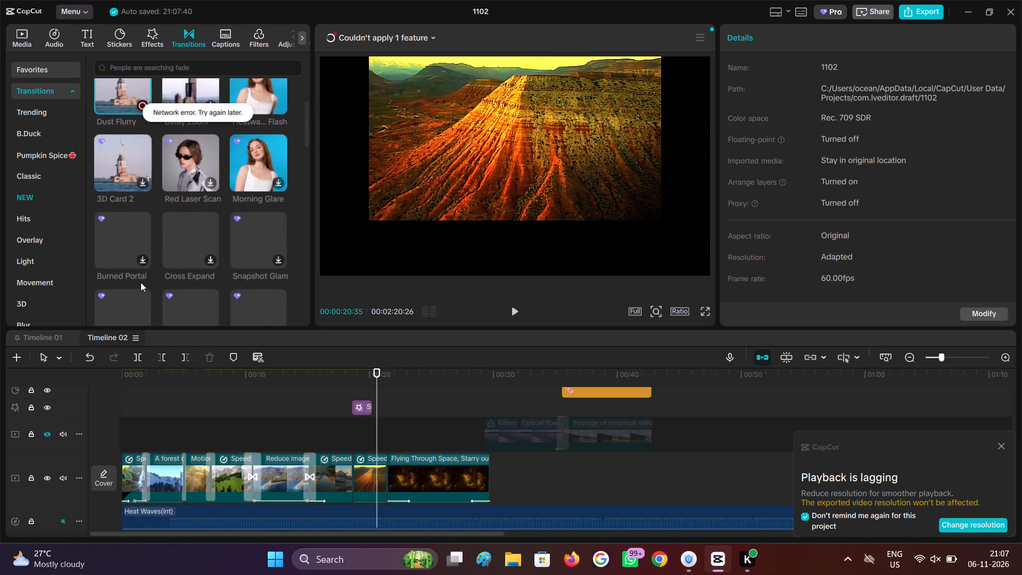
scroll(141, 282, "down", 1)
Add the classic Black Fade transition between the canyon clip and the Flying Through clip, lasting 1.4 s.
left_click(32, 178)
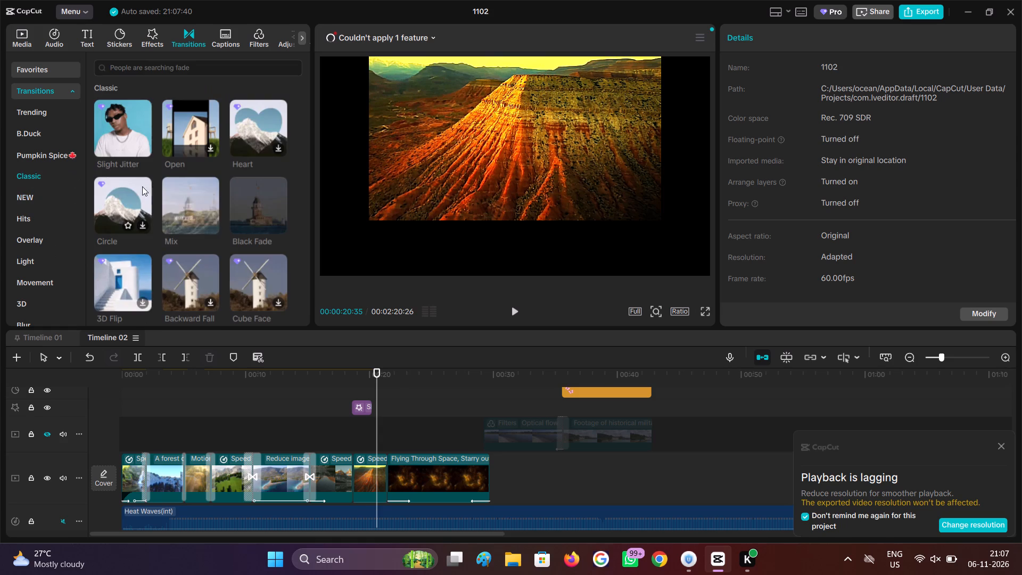
left_click(238, 194)
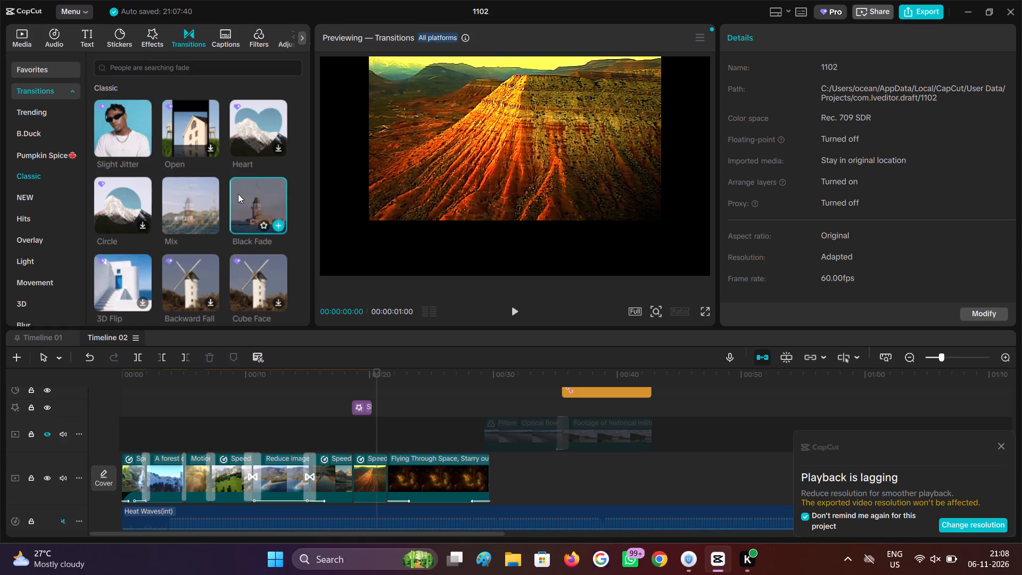
left_click_drag(238, 194, 377, 475)
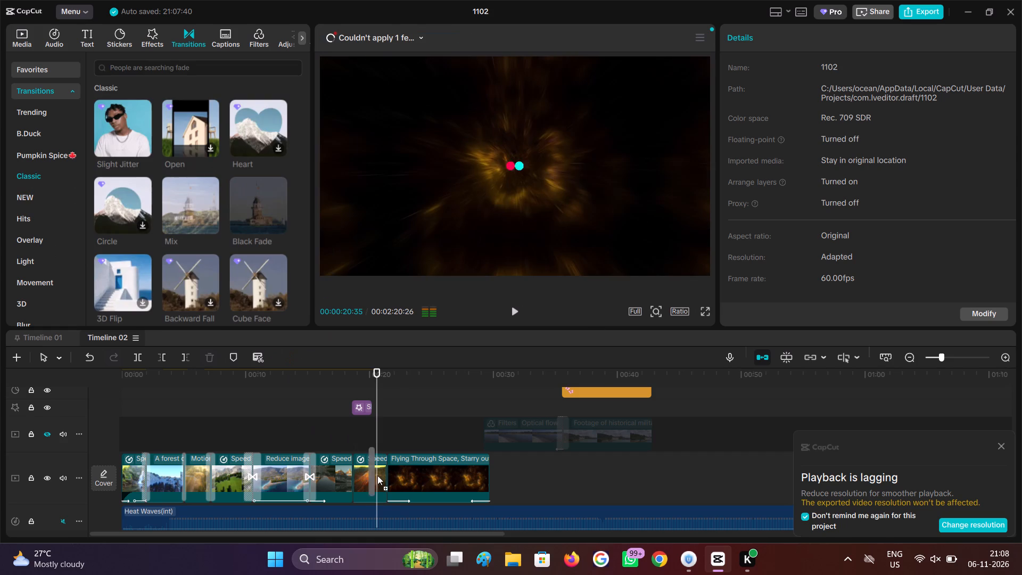
left_click_drag(377, 475, 386, 475)
left_click_drag(389, 473, 392, 474)
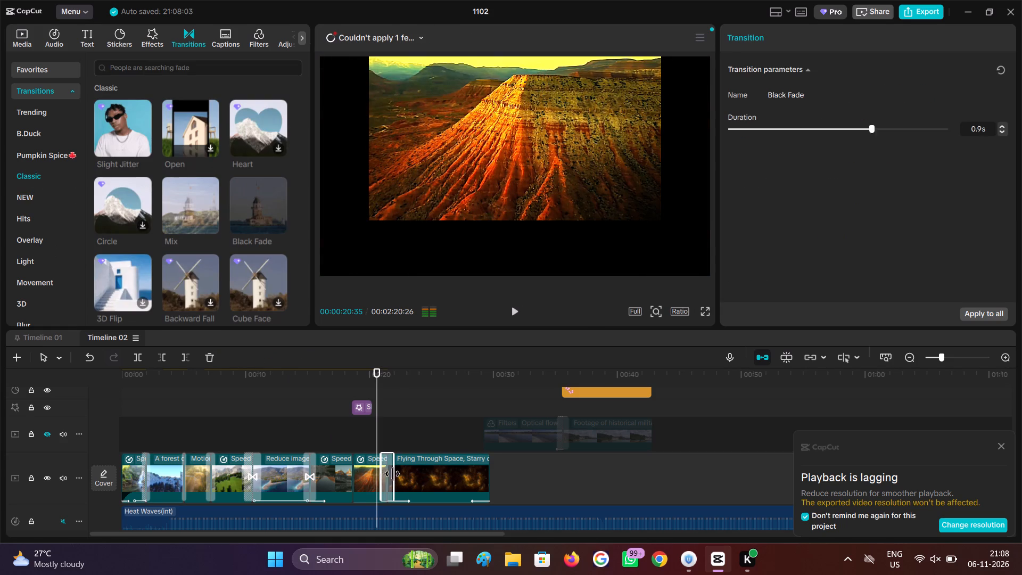
left_click_drag(392, 474, 405, 475)
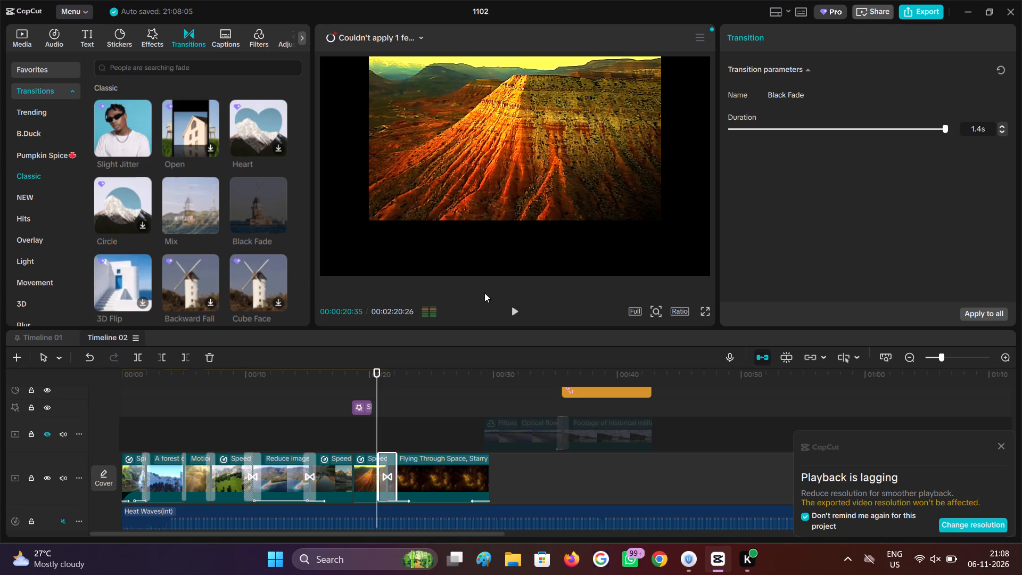
left_click(481, 206)
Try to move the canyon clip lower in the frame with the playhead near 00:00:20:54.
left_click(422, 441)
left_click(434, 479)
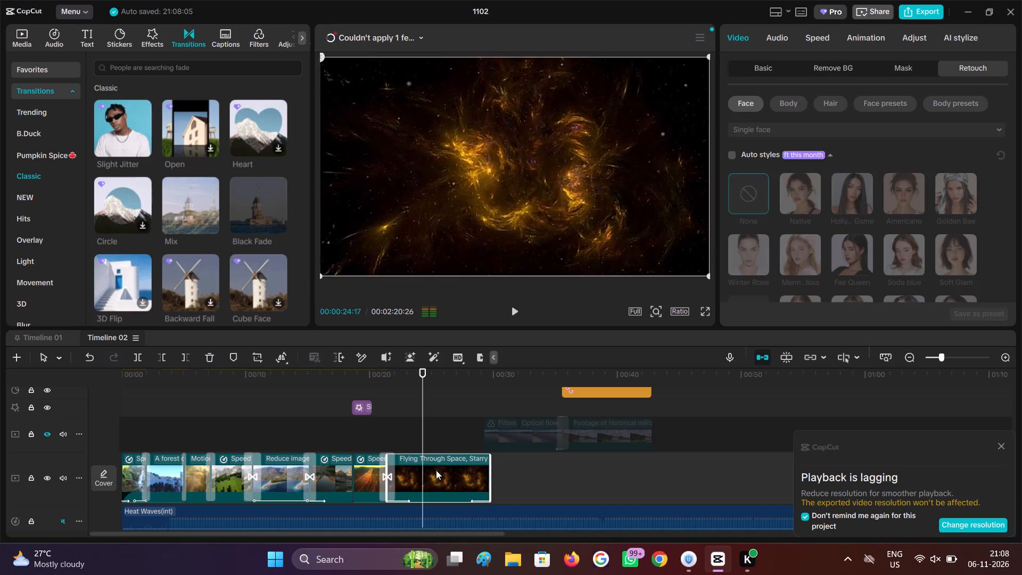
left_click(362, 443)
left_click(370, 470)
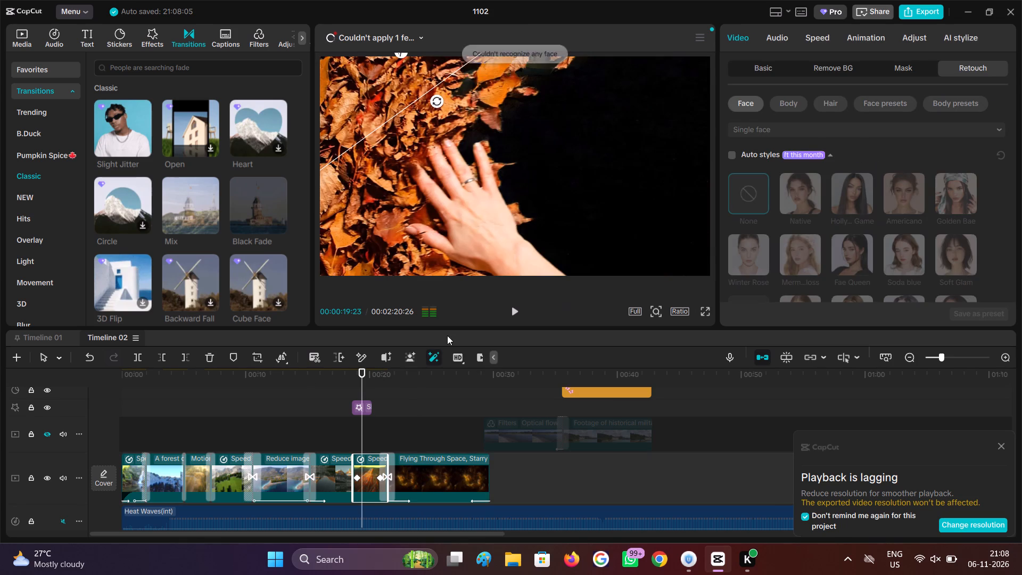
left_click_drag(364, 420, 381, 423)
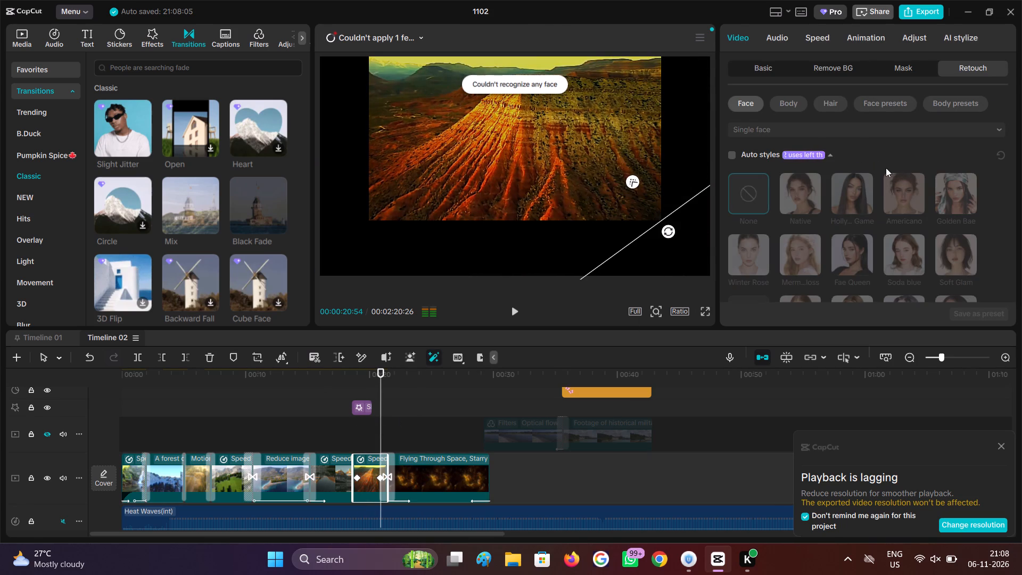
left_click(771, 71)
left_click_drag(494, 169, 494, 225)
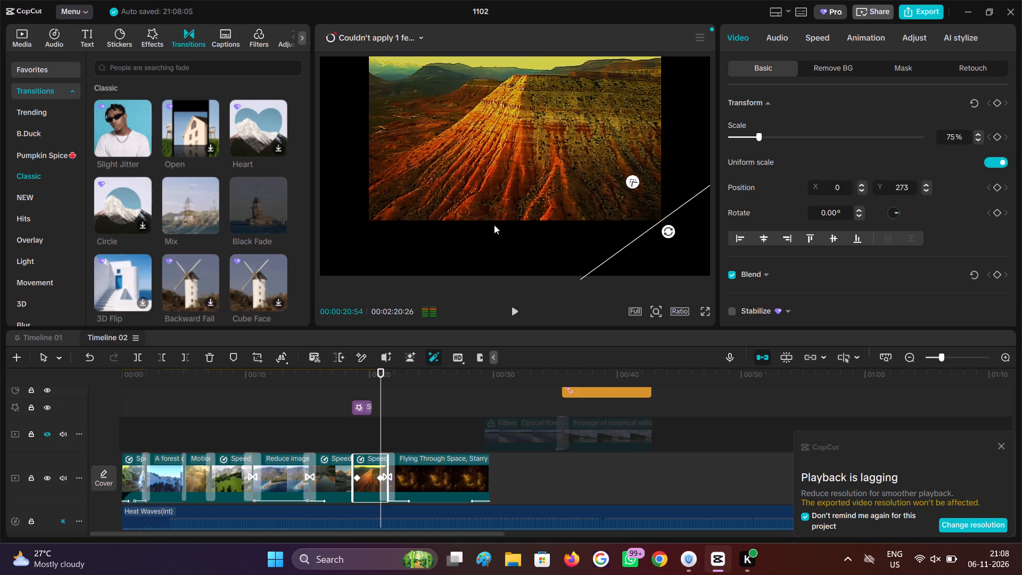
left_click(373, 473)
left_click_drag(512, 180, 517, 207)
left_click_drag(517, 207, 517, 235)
Set the scale of the canyon clip to 100%.
left_click(797, 142)
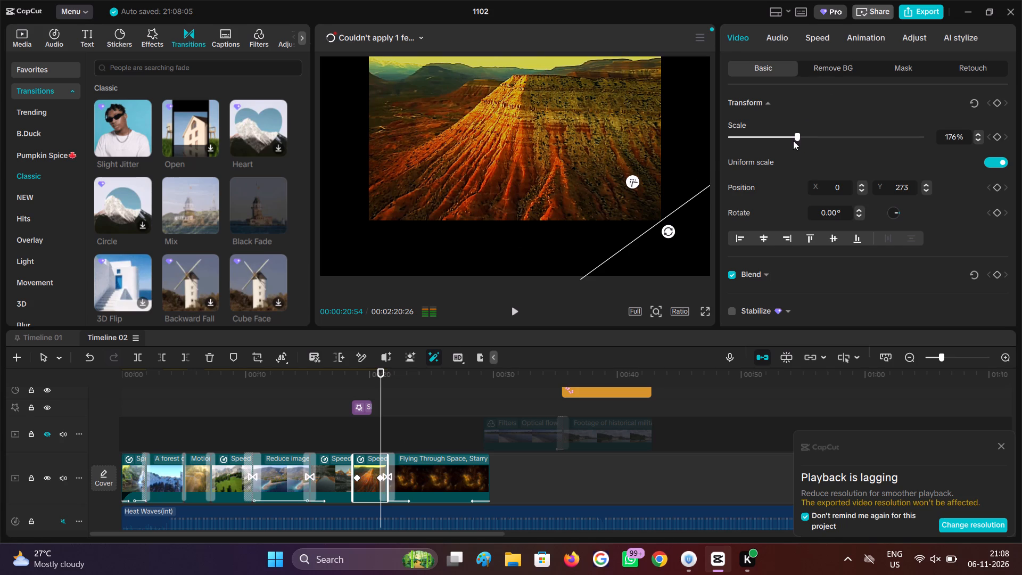
left_click(790, 140)
left_click(765, 138)
left_click(762, 137)
left_click_drag(762, 137, 769, 138)
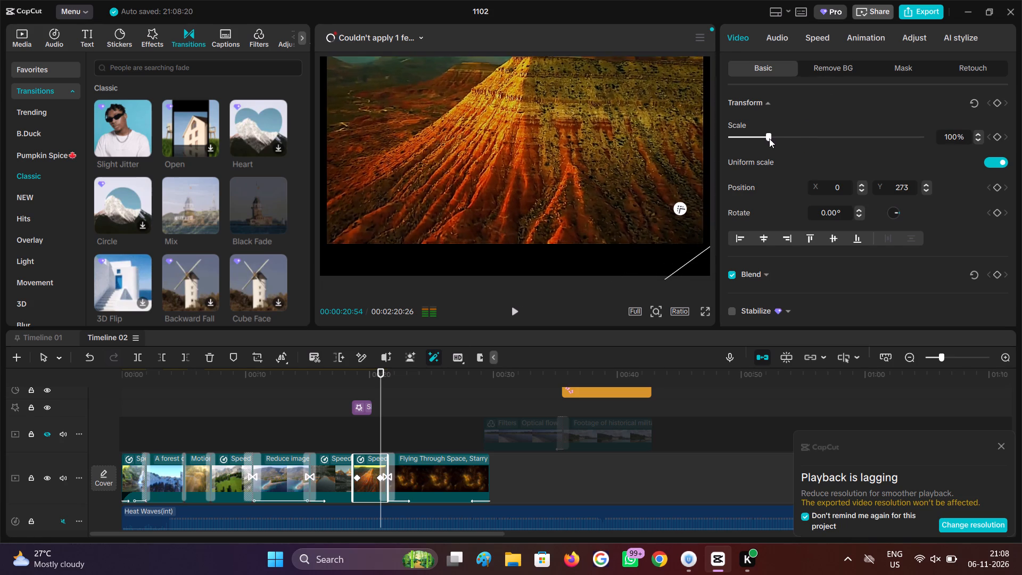
left_click_drag(769, 138, 769, 139)
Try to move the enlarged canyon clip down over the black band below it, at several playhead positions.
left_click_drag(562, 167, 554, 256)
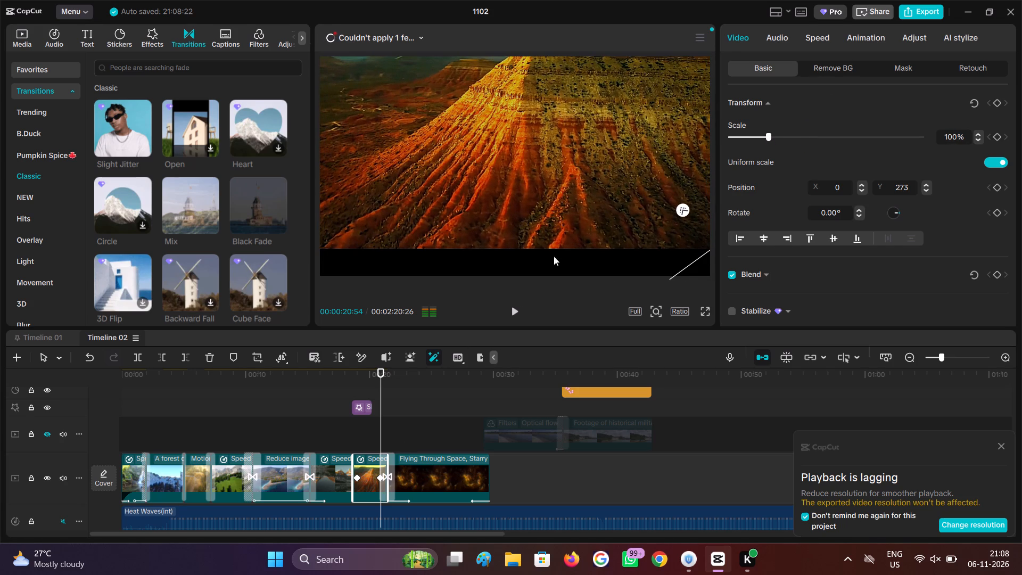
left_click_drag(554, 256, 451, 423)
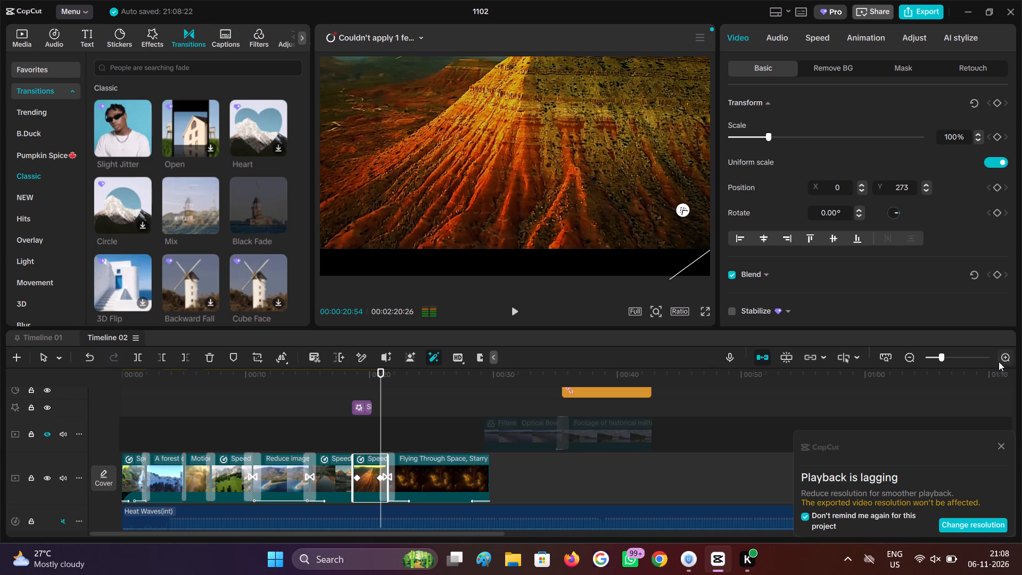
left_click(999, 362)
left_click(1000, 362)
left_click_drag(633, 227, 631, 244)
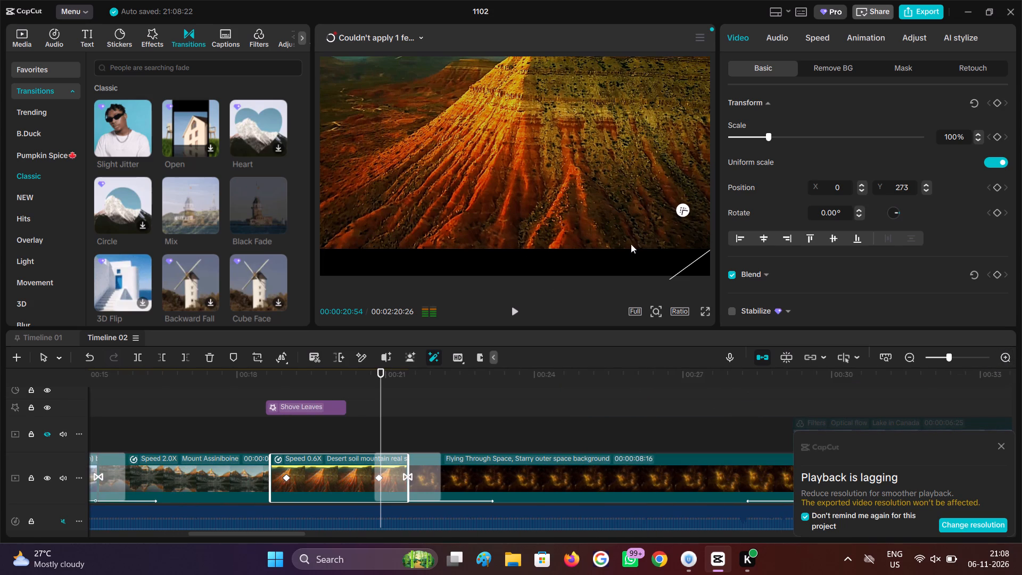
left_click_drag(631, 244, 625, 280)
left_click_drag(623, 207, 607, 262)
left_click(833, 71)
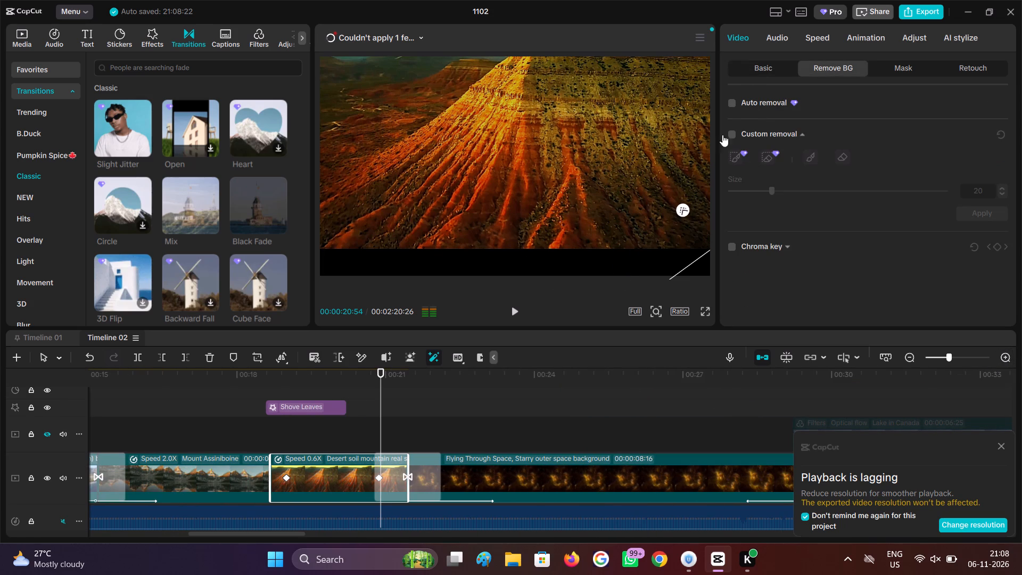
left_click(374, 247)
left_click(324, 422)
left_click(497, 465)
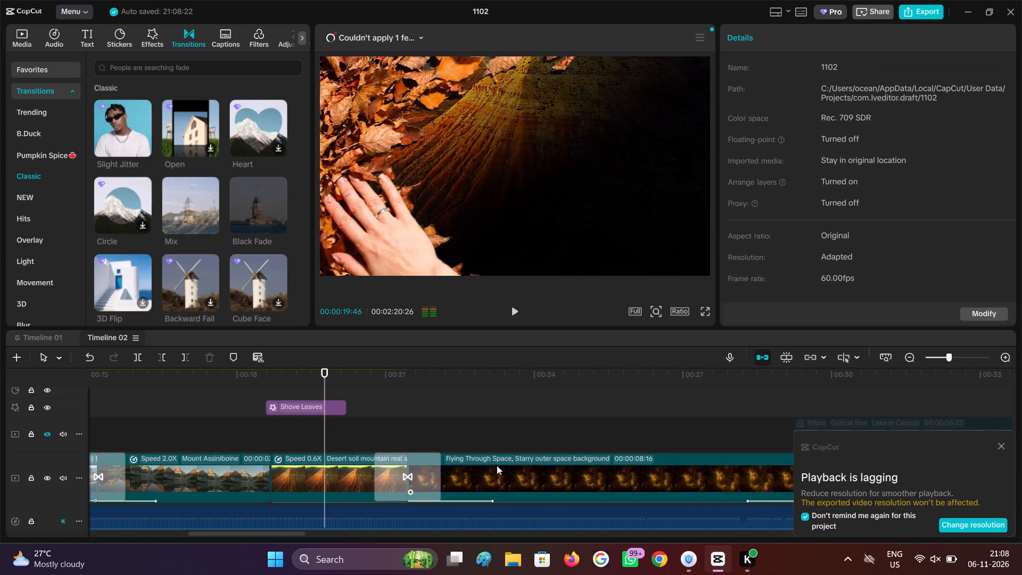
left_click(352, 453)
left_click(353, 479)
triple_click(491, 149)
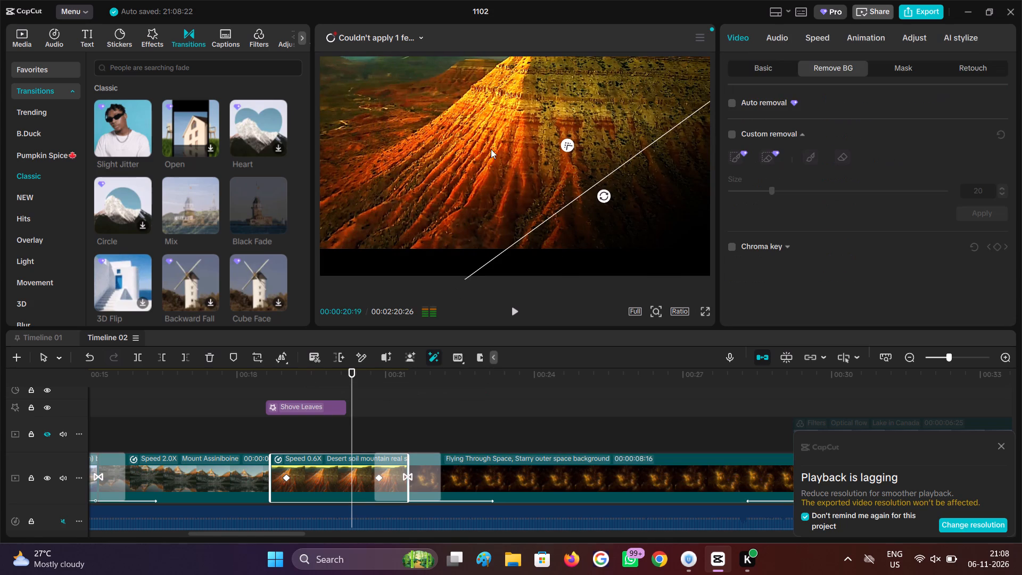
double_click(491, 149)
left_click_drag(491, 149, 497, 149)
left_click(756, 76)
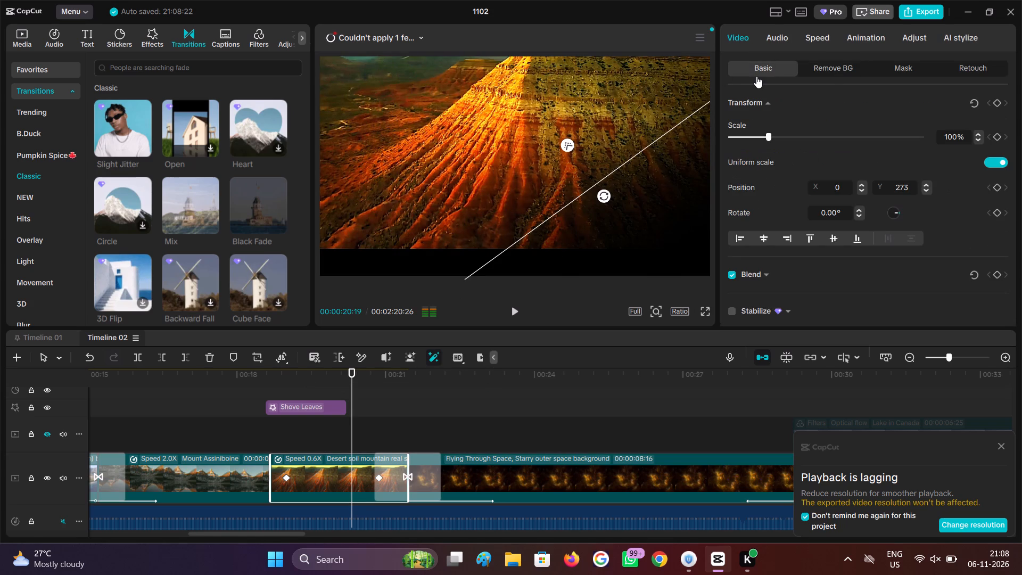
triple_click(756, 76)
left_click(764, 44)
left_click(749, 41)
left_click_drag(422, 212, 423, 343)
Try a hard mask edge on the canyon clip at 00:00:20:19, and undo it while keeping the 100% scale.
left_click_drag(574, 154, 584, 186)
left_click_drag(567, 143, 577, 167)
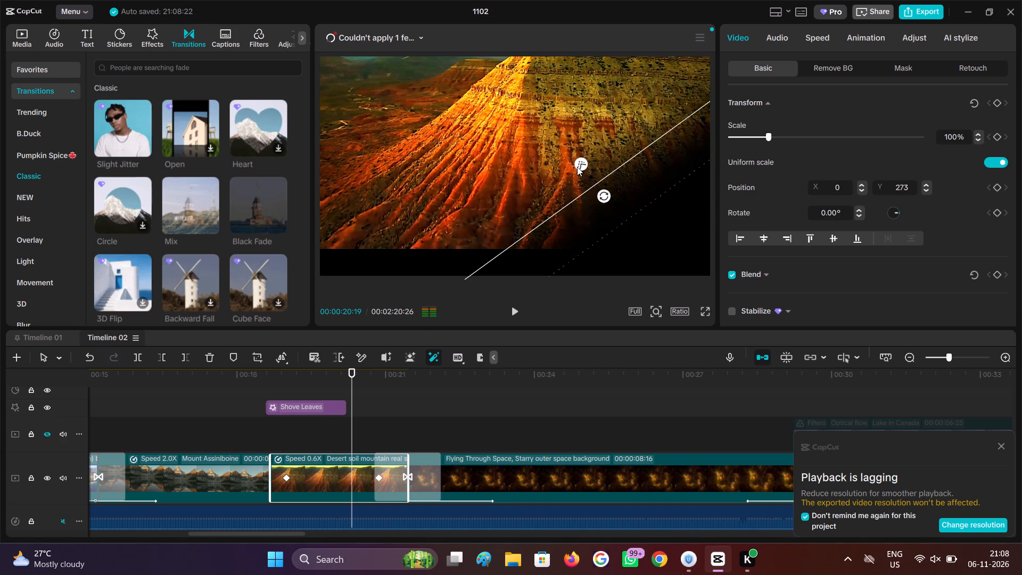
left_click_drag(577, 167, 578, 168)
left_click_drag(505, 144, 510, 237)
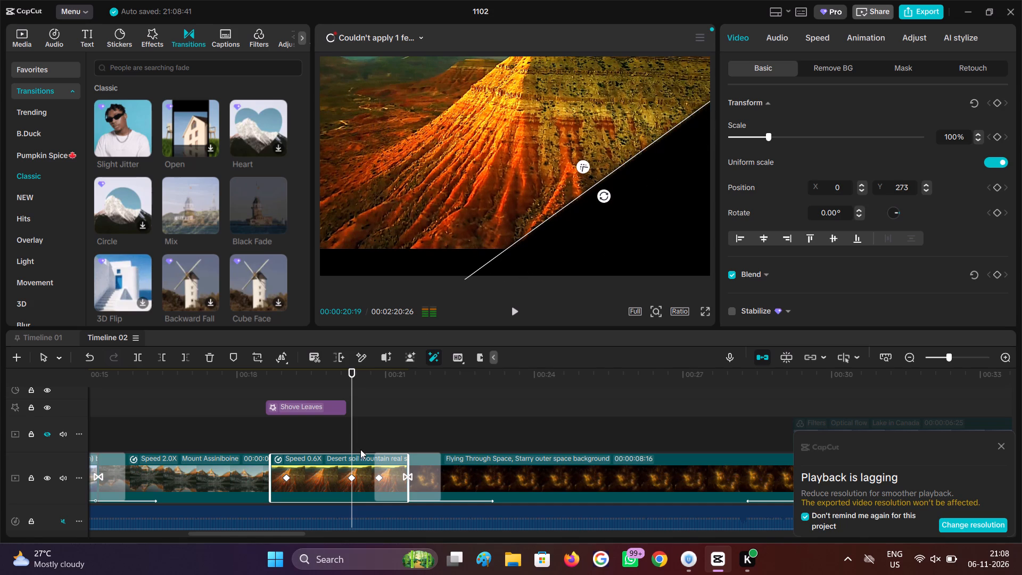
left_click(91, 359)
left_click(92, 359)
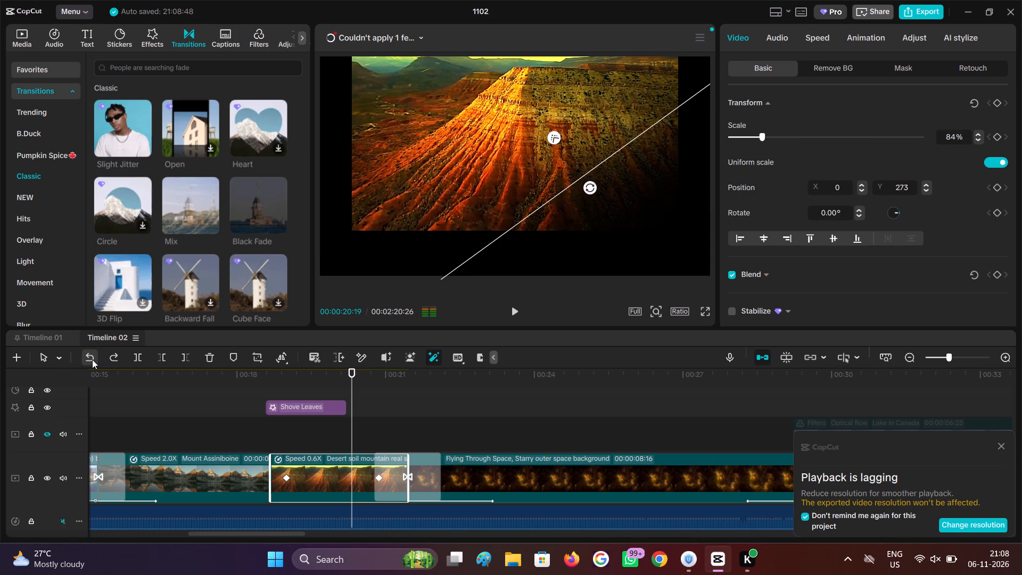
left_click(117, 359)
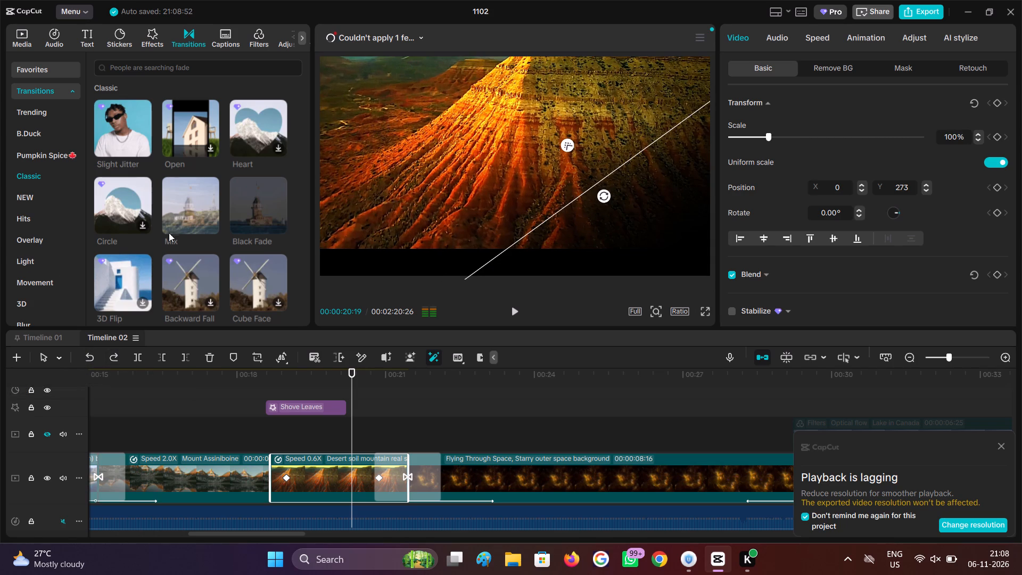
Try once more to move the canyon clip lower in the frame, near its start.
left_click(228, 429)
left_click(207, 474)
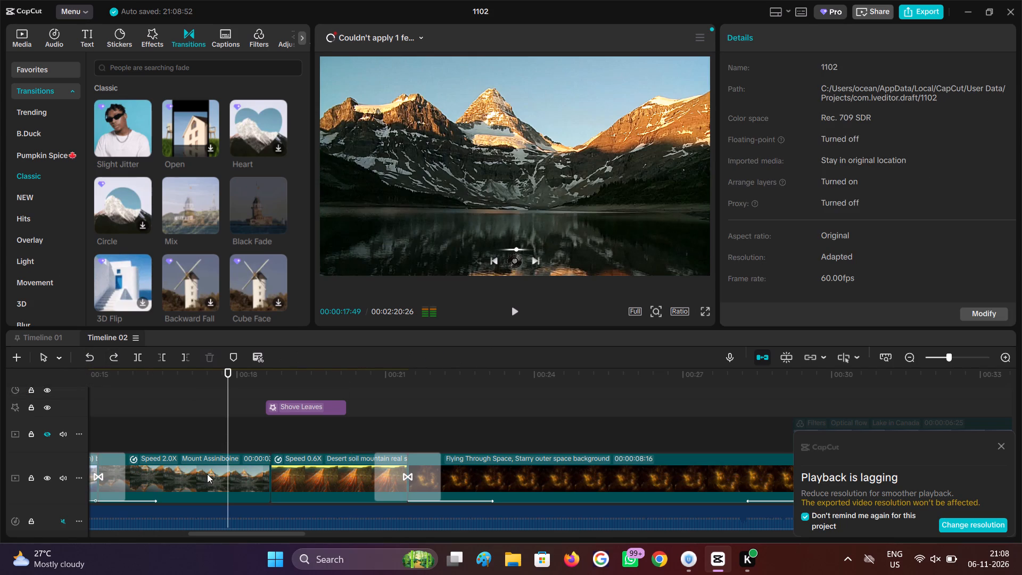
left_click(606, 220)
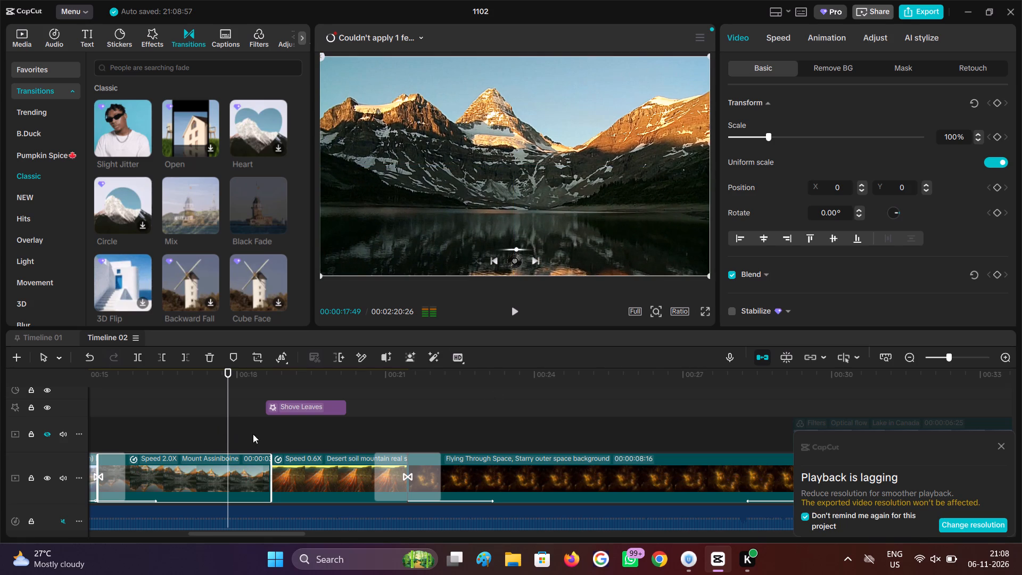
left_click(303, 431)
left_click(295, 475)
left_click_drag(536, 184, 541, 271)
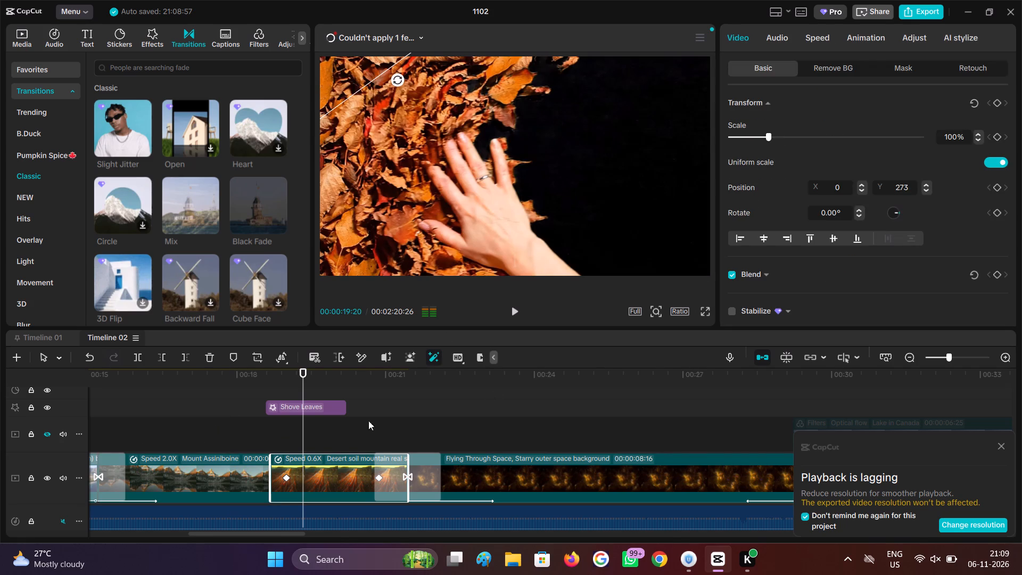
Trim the stickers that run over the canyon clip so they end at its start, 00:00:18:40.
scroll(302, 431, "up", 20)
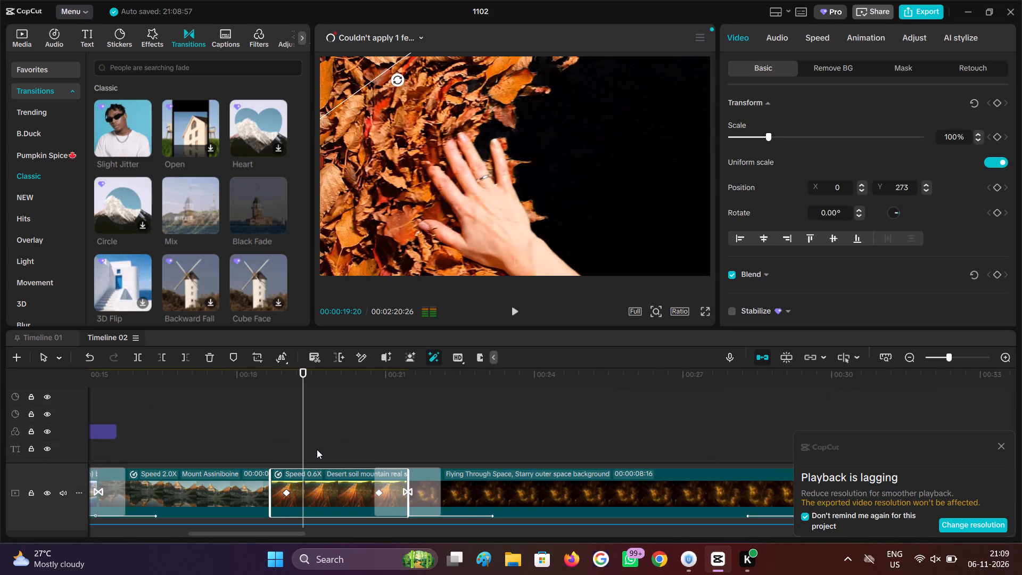
scroll(317, 449, "down", 9)
left_click_drag(317, 445, 307, 408)
scroll(298, 375, "up", 3)
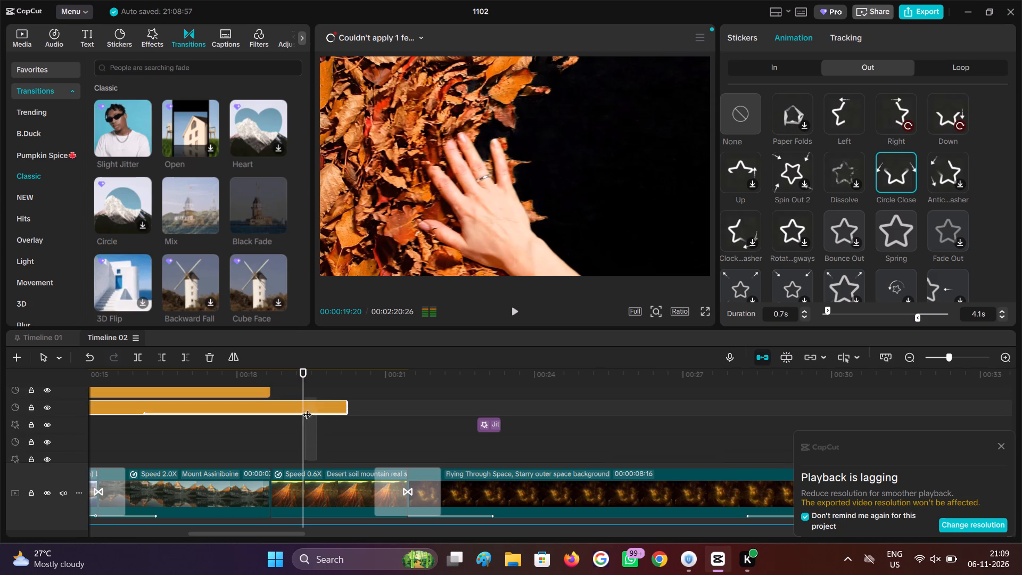
scroll(307, 408, "up", 4)
left_click_drag(307, 408, 303, 416)
scroll(309, 418, "up", 8)
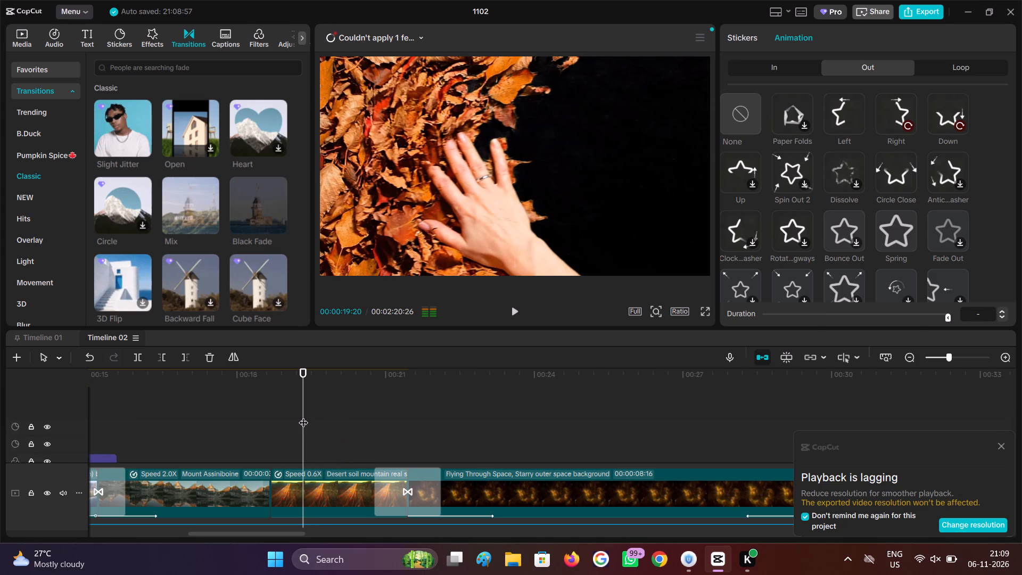
scroll(303, 416, "down", 4)
scroll(258, 402, "down", 2)
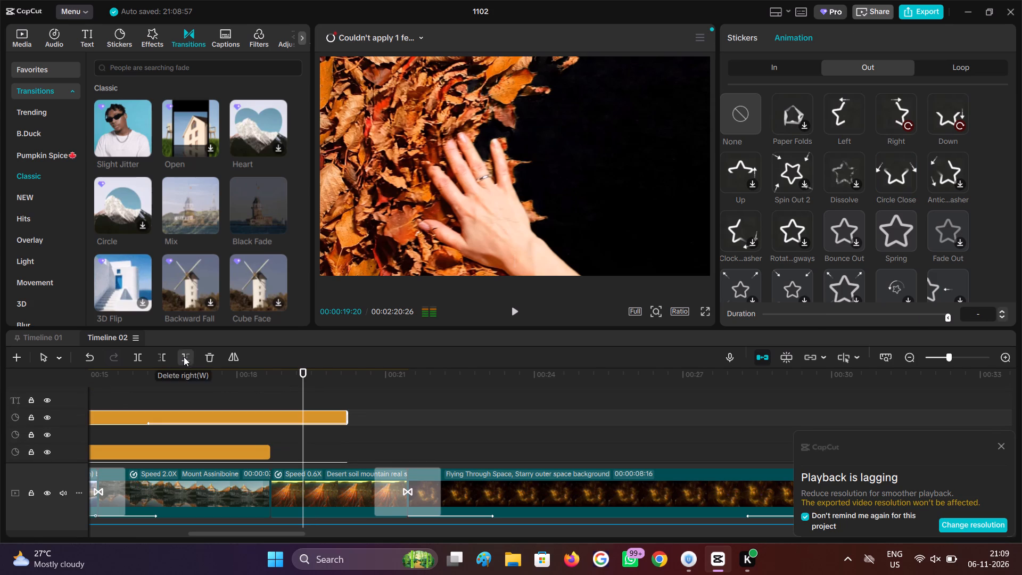
left_click_drag(306, 438, 279, 441)
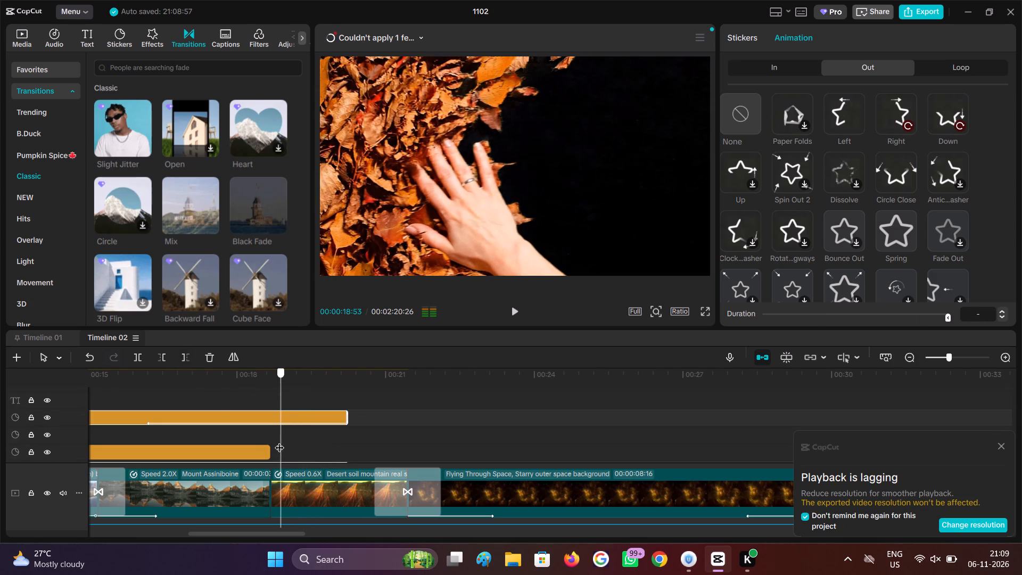
left_click_drag(279, 441, 270, 436)
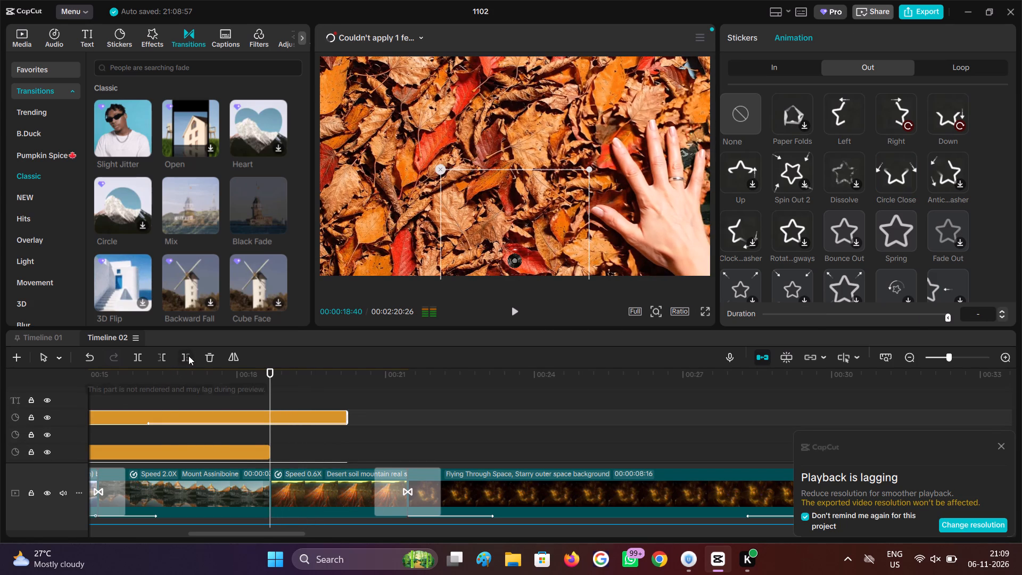
left_click(183, 360)
Delete the Shove Leaves effect above the start of the canyon clip.
scroll(296, 461, "down", 14)
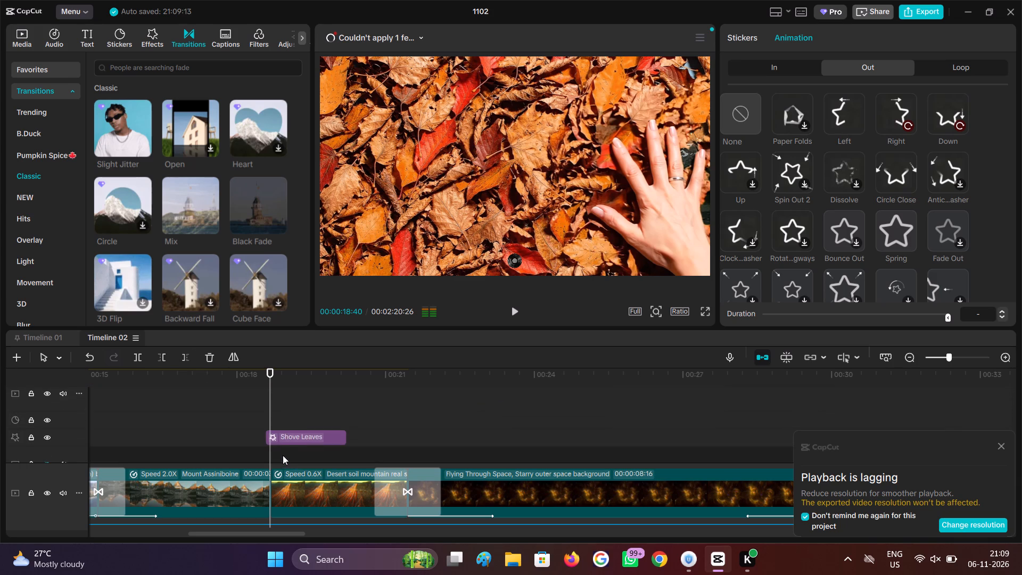
left_click(286, 439)
left_click(215, 365)
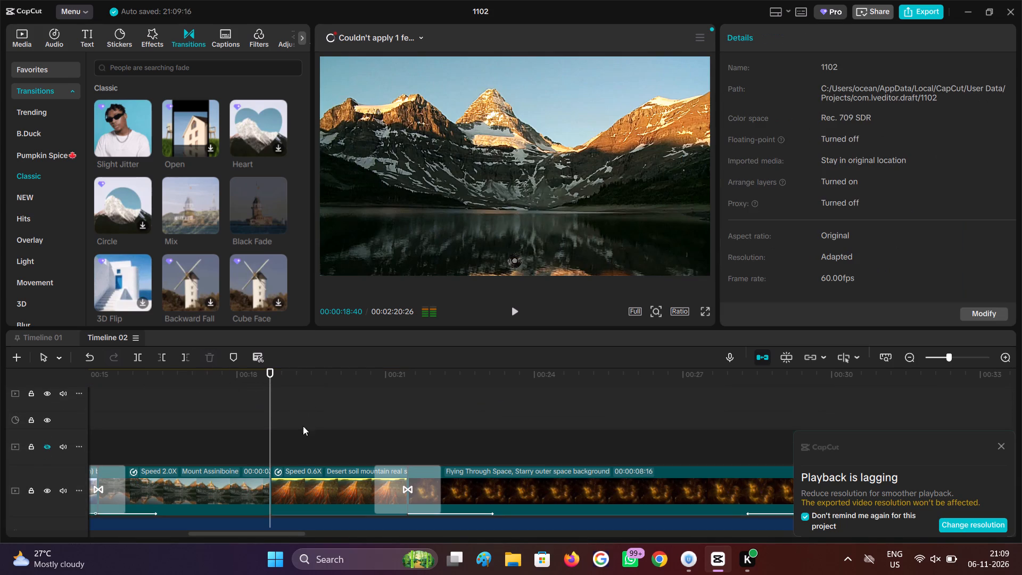
Review the canyon clip and its transition into the Flying Through clip, up to about 00:00:23:45.
left_click(300, 449)
left_click_drag(300, 449, 303, 450)
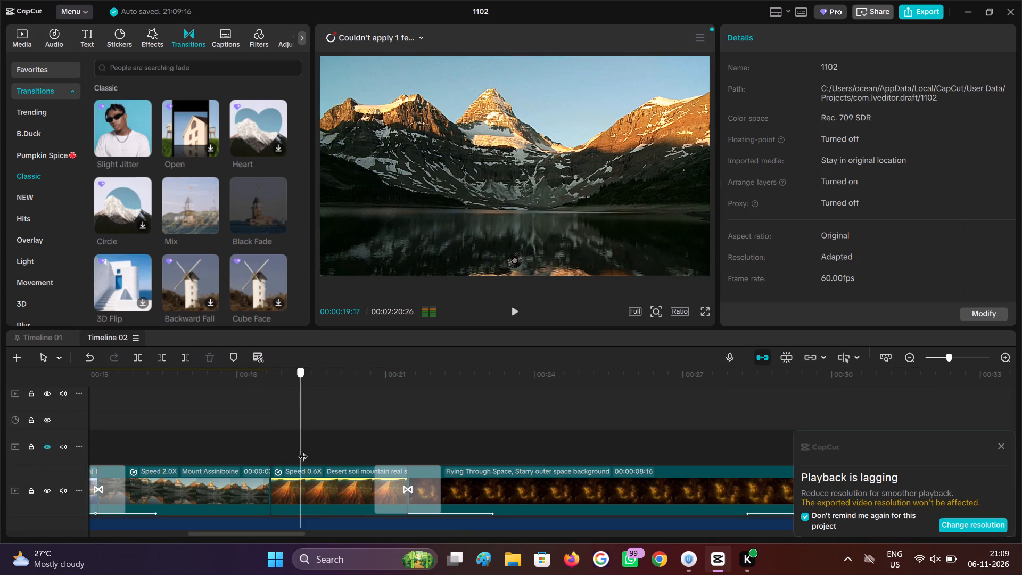
left_click_drag(303, 450, 406, 490)
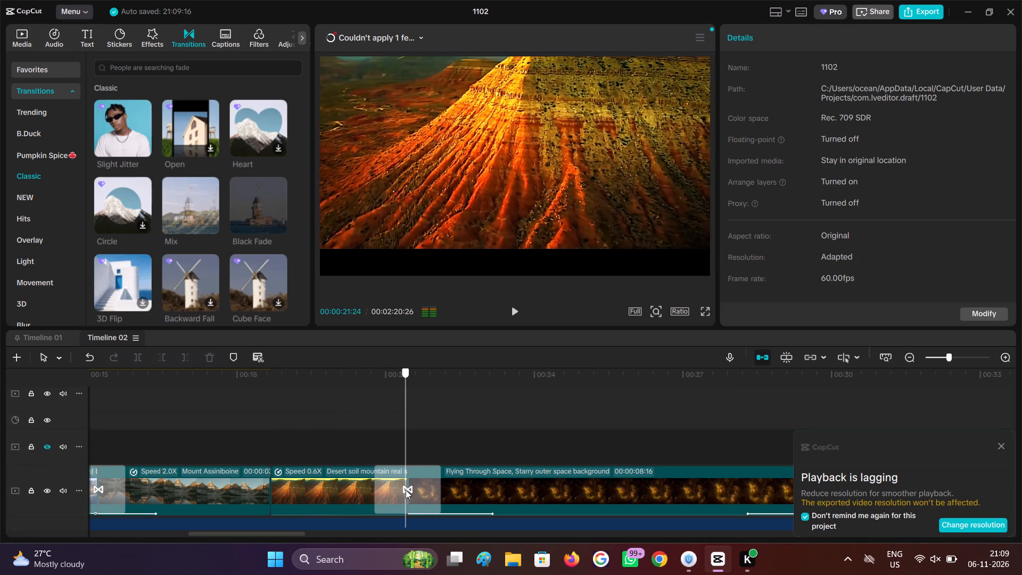
left_click_drag(406, 490, 496, 525)
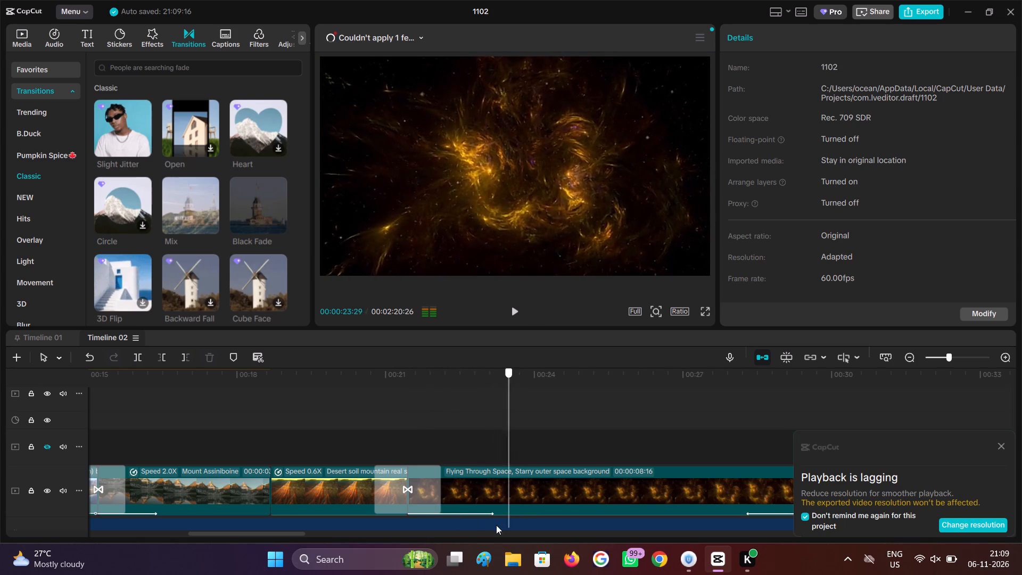
left_click_drag(496, 525, 522, 523)
left_click(915, 358)
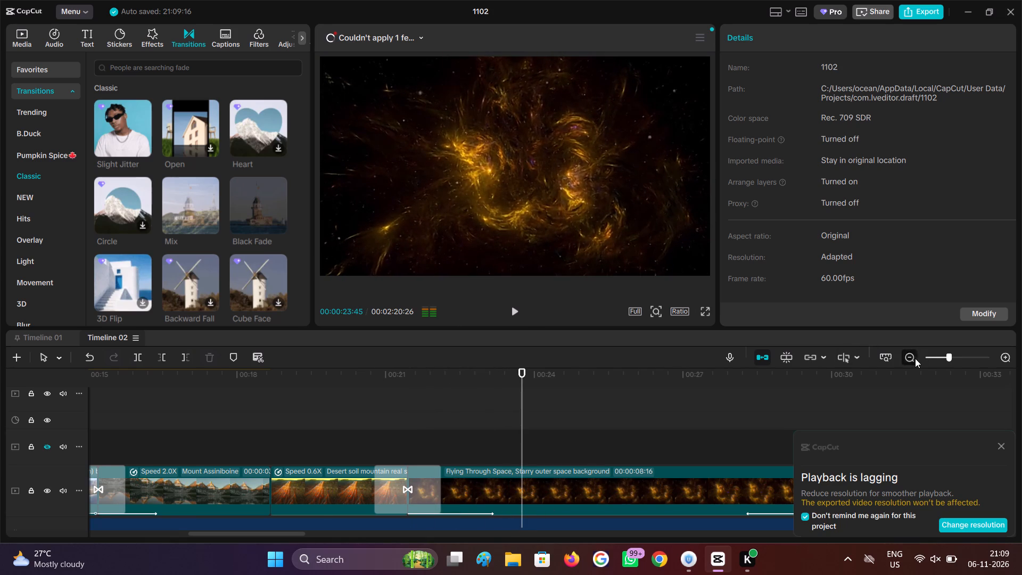
left_click(915, 358)
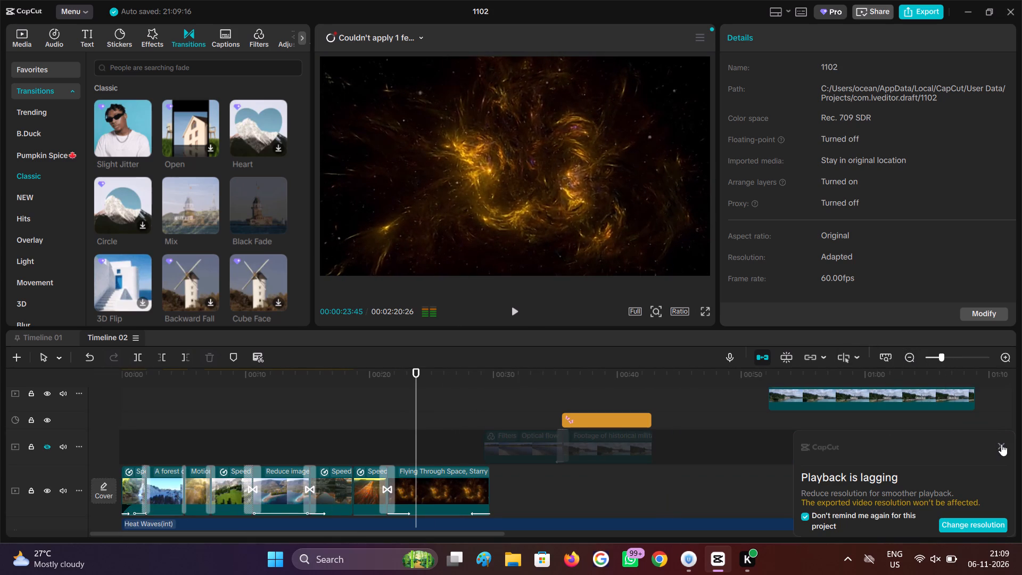
Delete the sticker and the hidden overlay clips that lie after the Flying Through Space clip, from about 00:29 to 00:43.
left_click(1001, 444)
left_click(498, 407)
left_click_drag(505, 400, 669, 453)
left_click(209, 362)
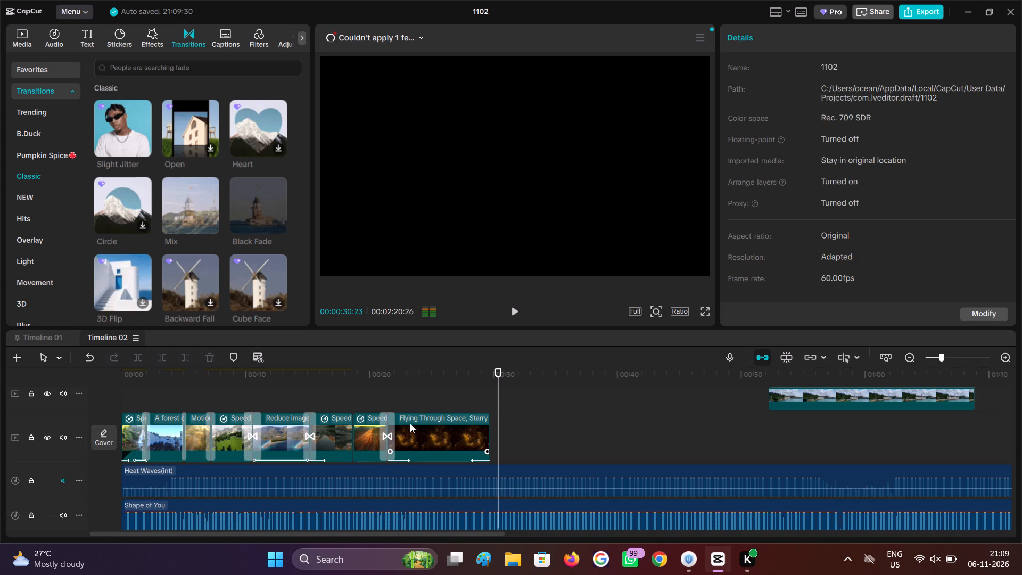
Extend the end of the Flying Through Space clip until it is about 28 s long.
left_click(416, 416)
left_click(429, 408)
left_click(434, 429)
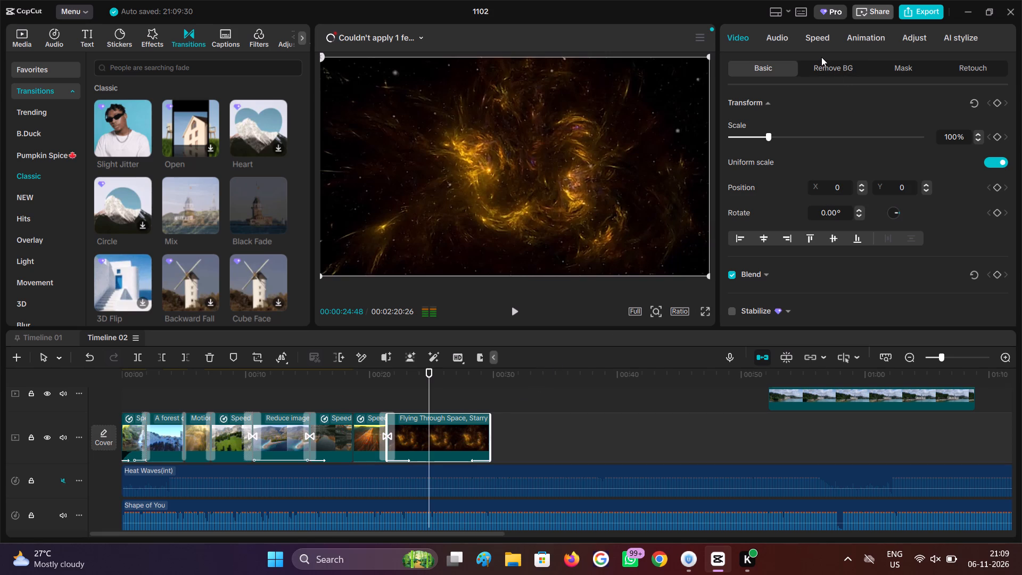
left_click(786, 42)
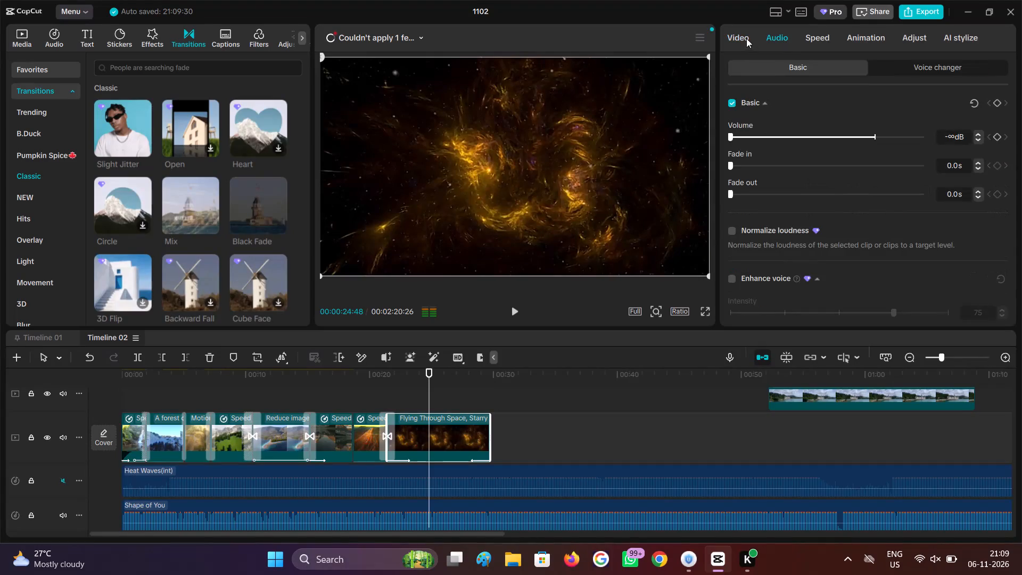
left_click(746, 38)
left_click(828, 37)
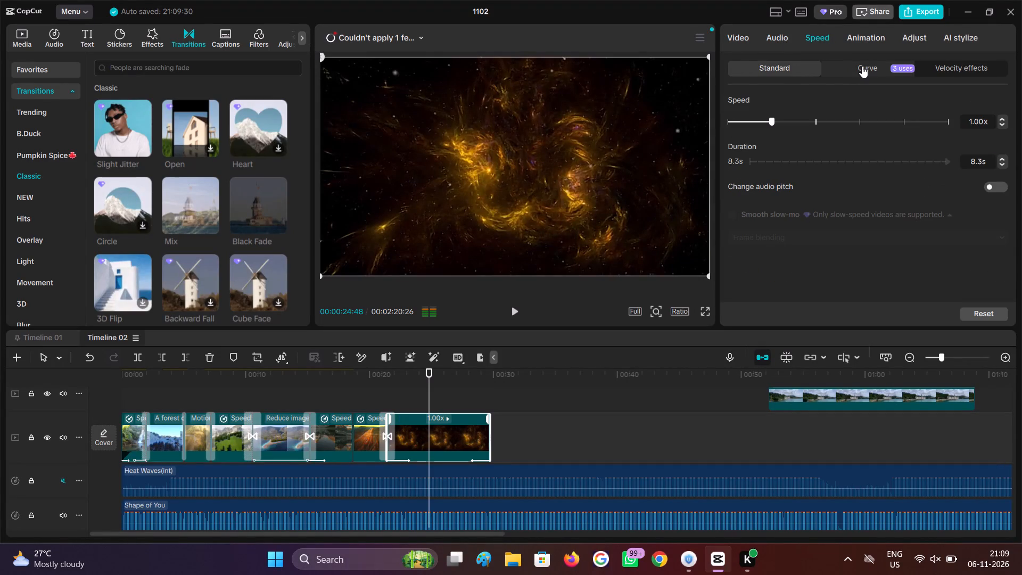
left_click(862, 66)
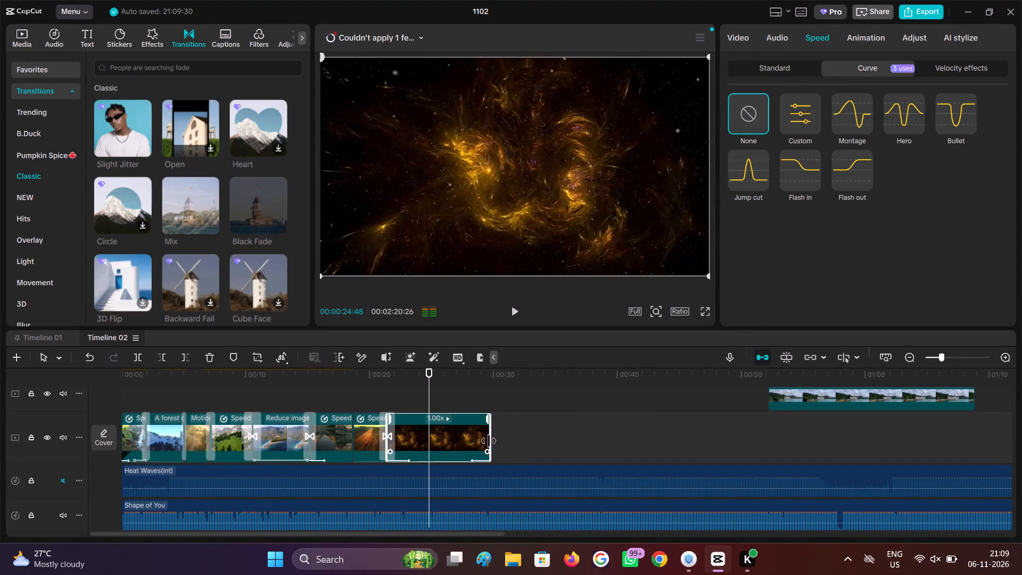
left_click_drag(489, 441, 787, 429)
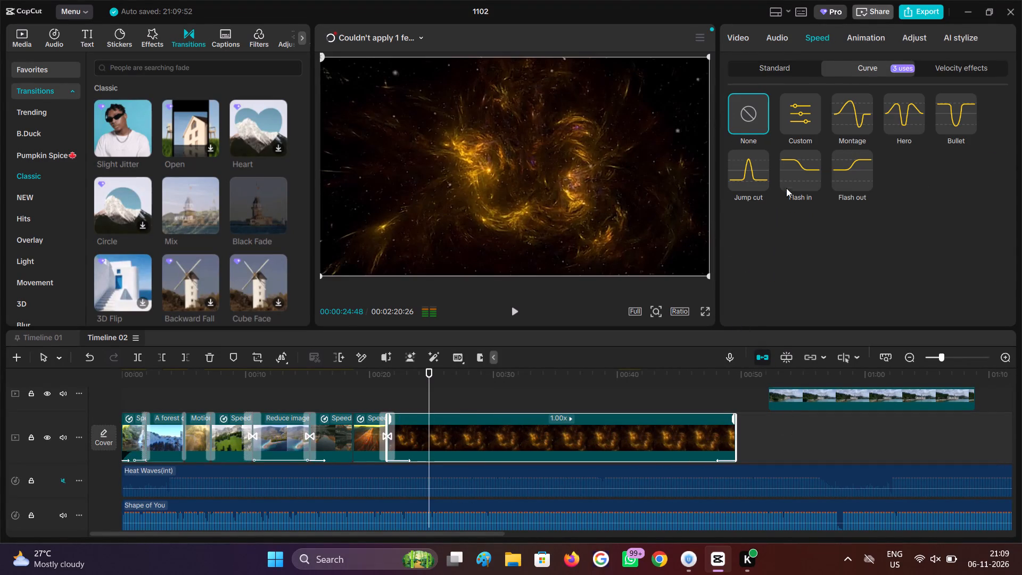
Apply the Flash in speed curve to the Flying Through Space clip and play it back from its opening transition.
left_click(804, 177)
left_click(381, 400)
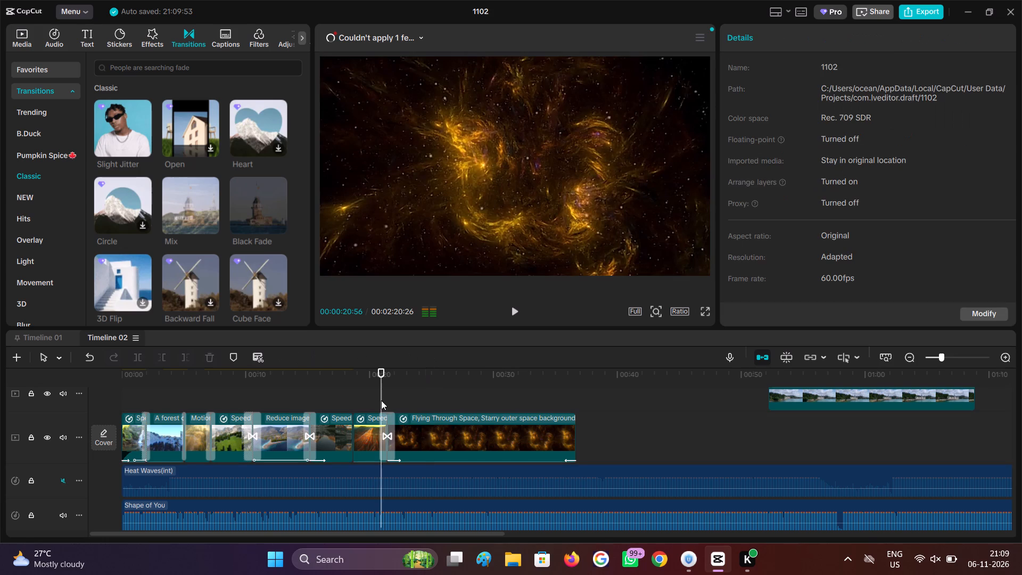
left_click(514, 314)
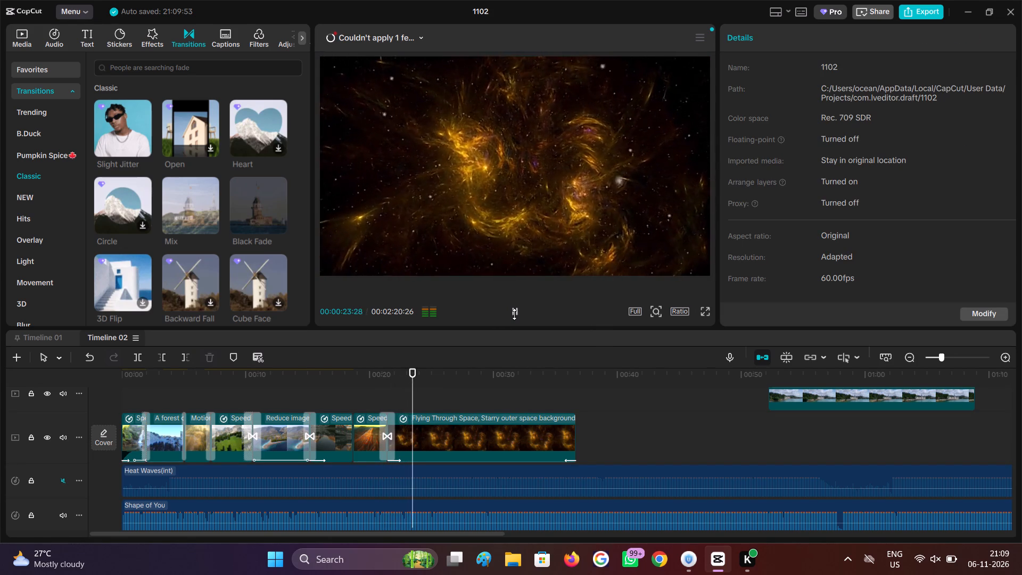
left_click(514, 314)
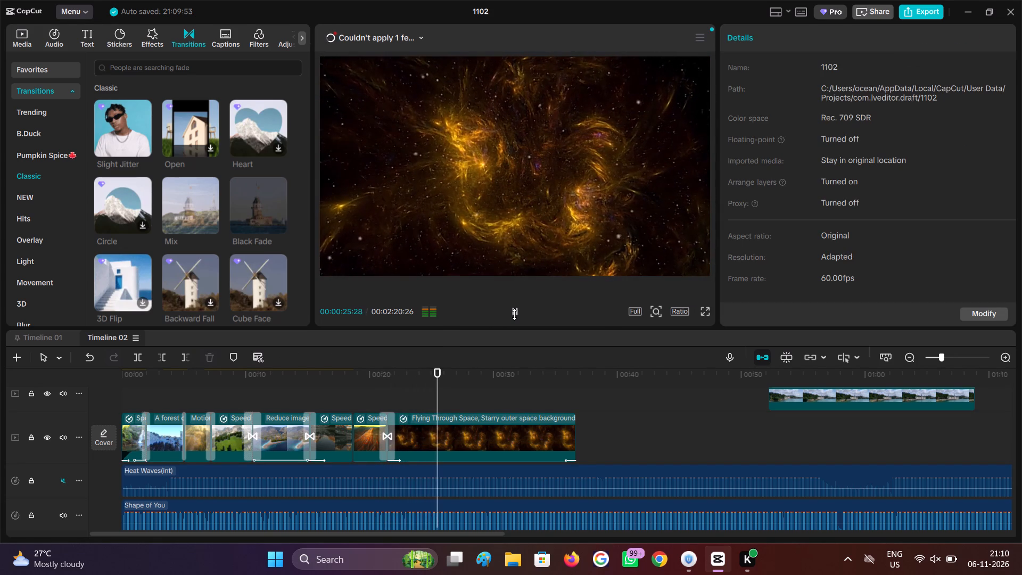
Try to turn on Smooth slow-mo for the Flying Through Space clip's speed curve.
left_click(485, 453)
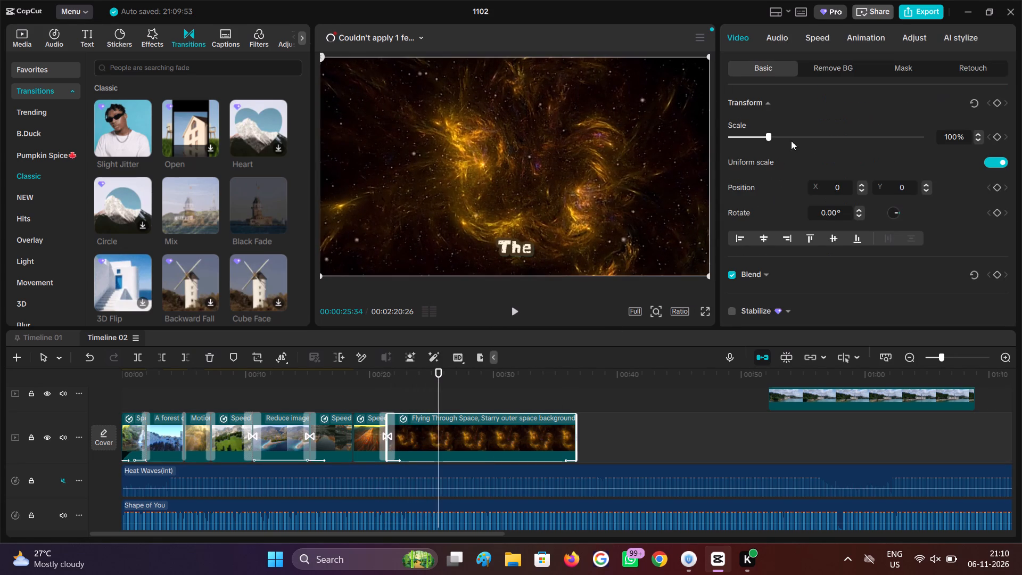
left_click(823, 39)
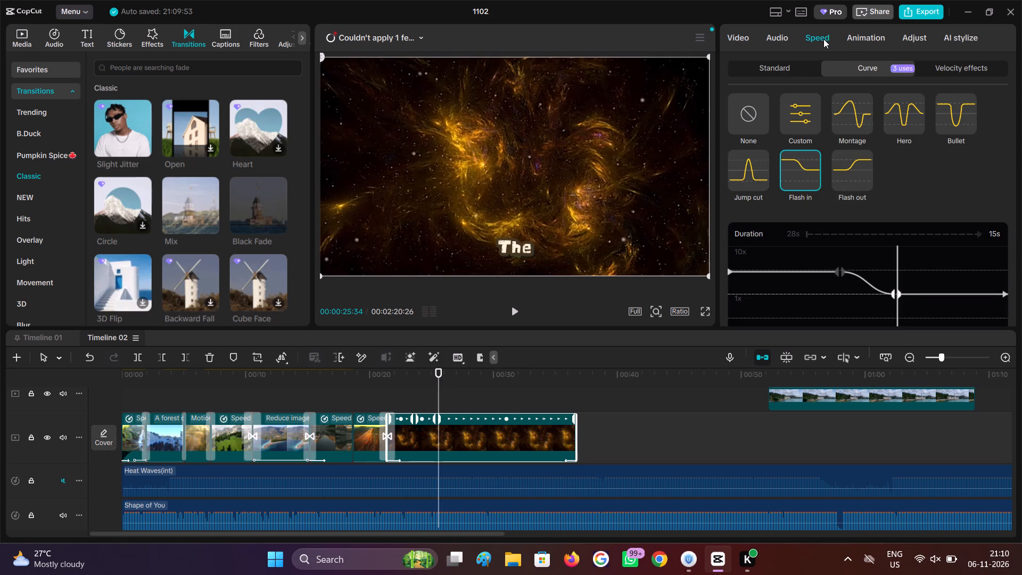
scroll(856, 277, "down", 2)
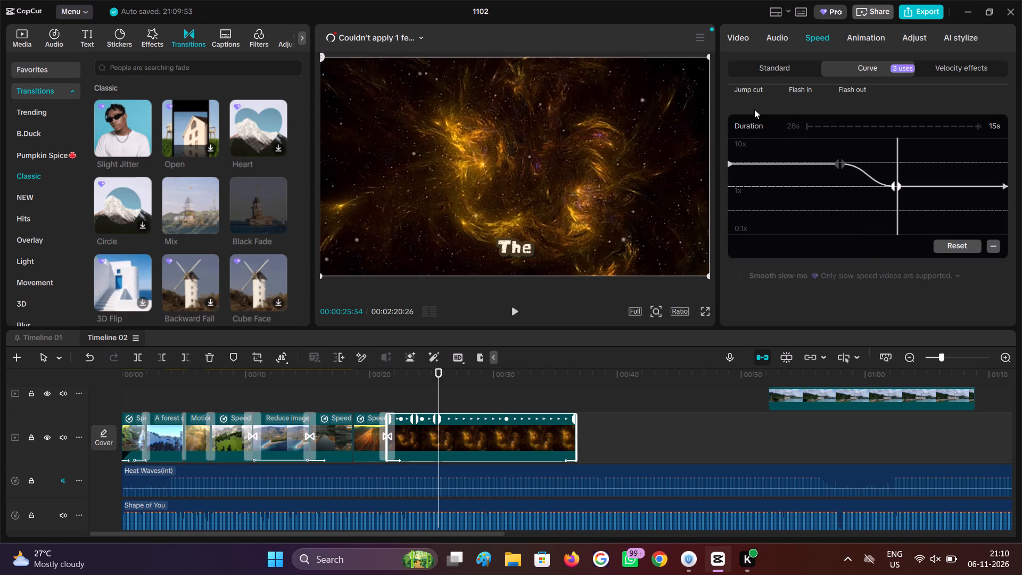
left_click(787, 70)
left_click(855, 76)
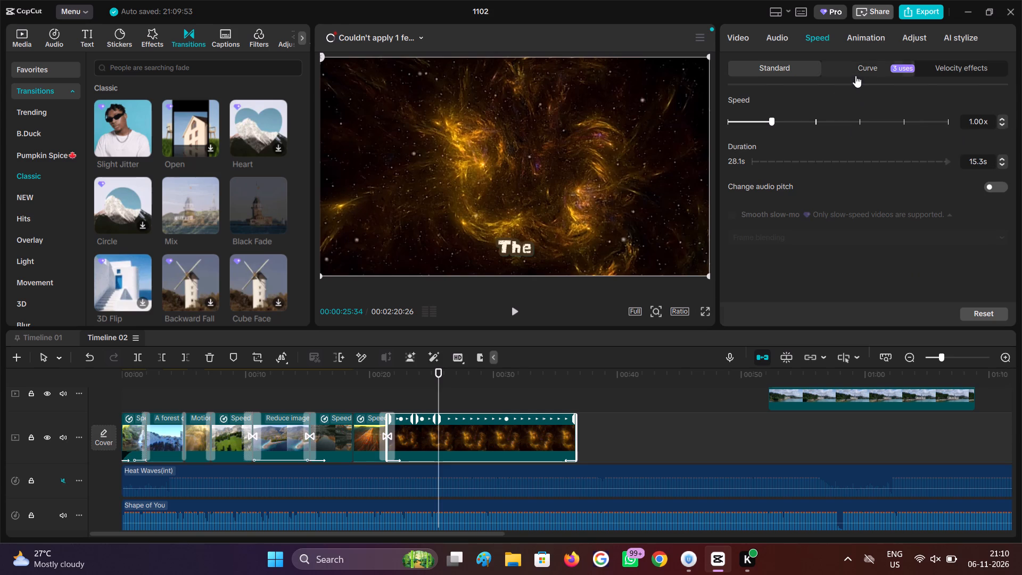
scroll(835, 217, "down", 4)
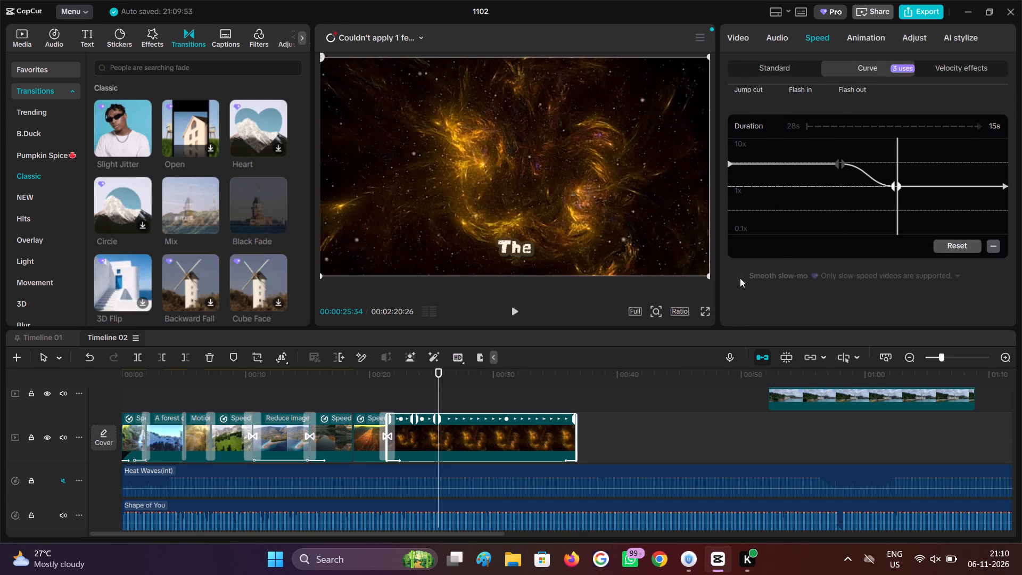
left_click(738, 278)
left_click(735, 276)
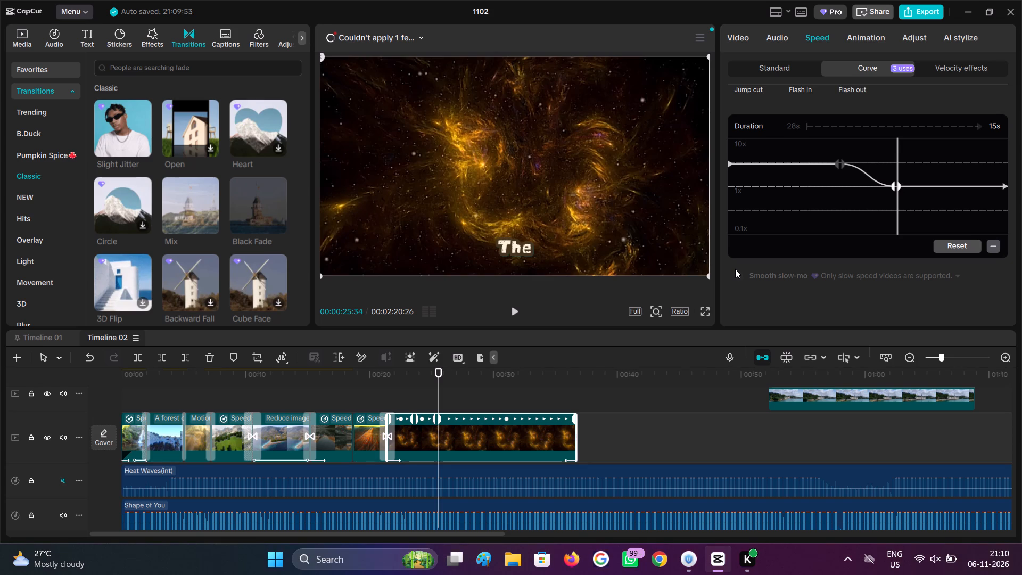
Add a speed curve point in the fast opening part, at 00:00:22:41, and lower both its handles to about 1x.
left_click(792, 180)
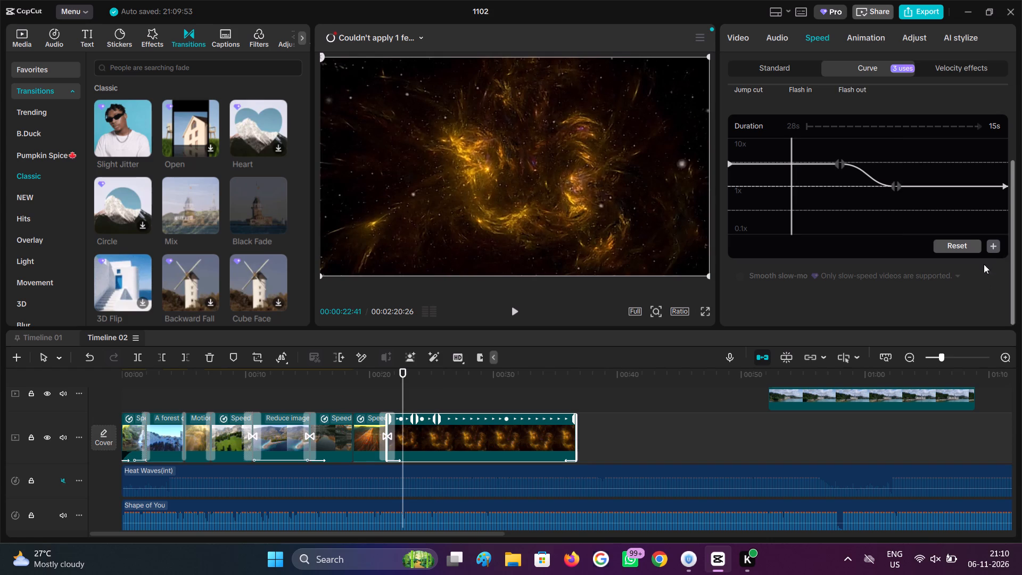
left_click(992, 248)
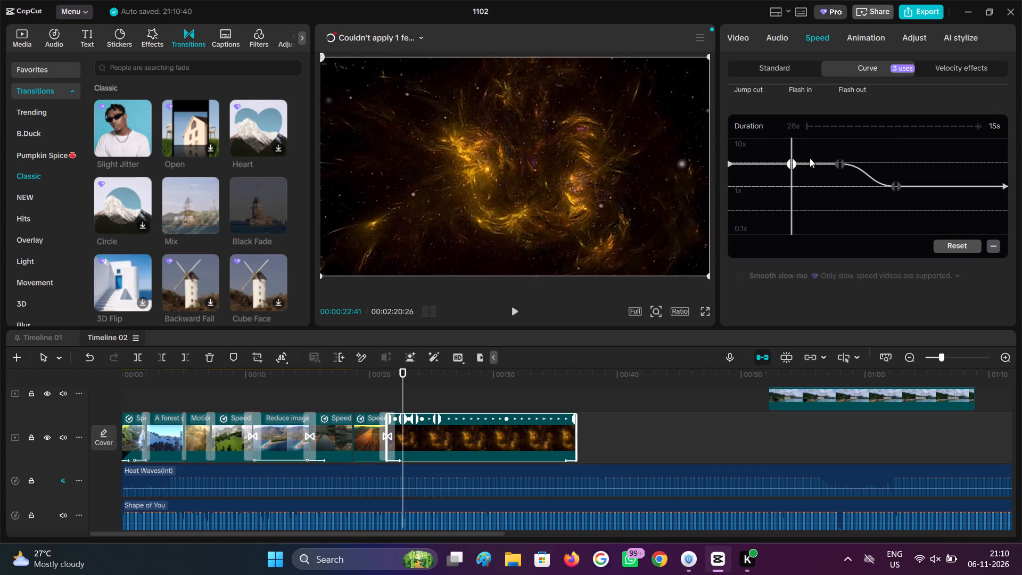
left_click_drag(789, 162, 791, 183)
left_click_drag(792, 167, 793, 180)
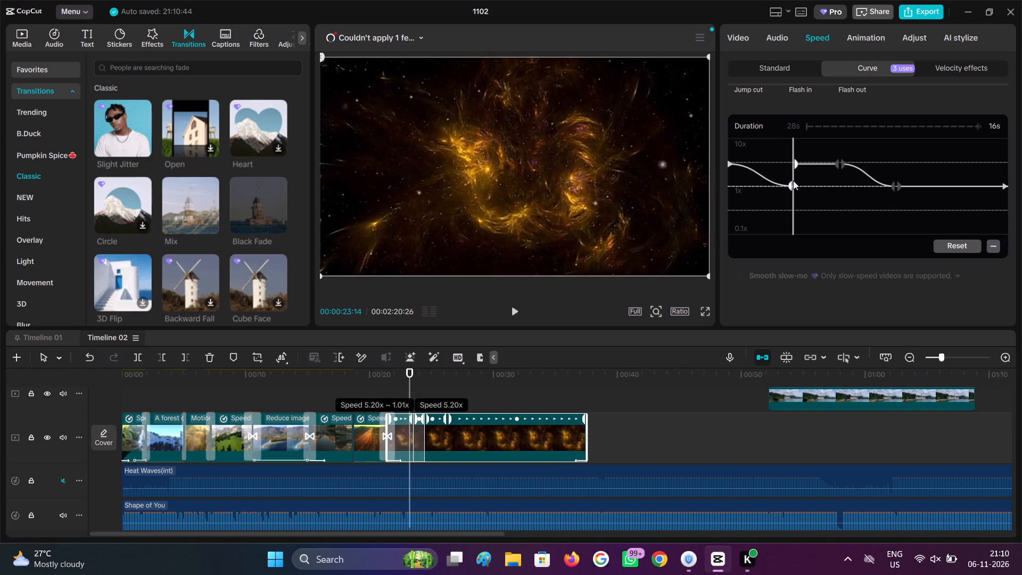
left_click_drag(793, 180, 793, 184)
left_click_drag(794, 163, 794, 188)
left_click_drag(793, 188, 792, 199)
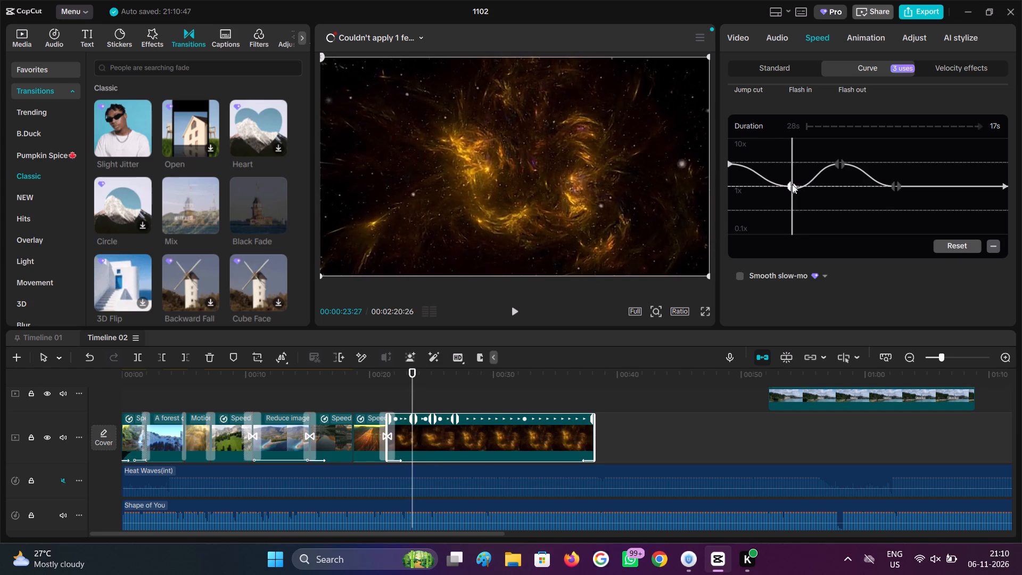
Lower both handles of the added speed point further into slow motion, just below the lowest guide line above 0.1x.
left_click_drag(792, 184, 790, 191)
left_click_drag(788, 187, 787, 192)
left_click_drag(790, 187, 790, 194)
left_click_drag(792, 190, 792, 195)
left_click_drag(790, 193, 789, 199)
left_click(789, 196)
left_click(786, 192)
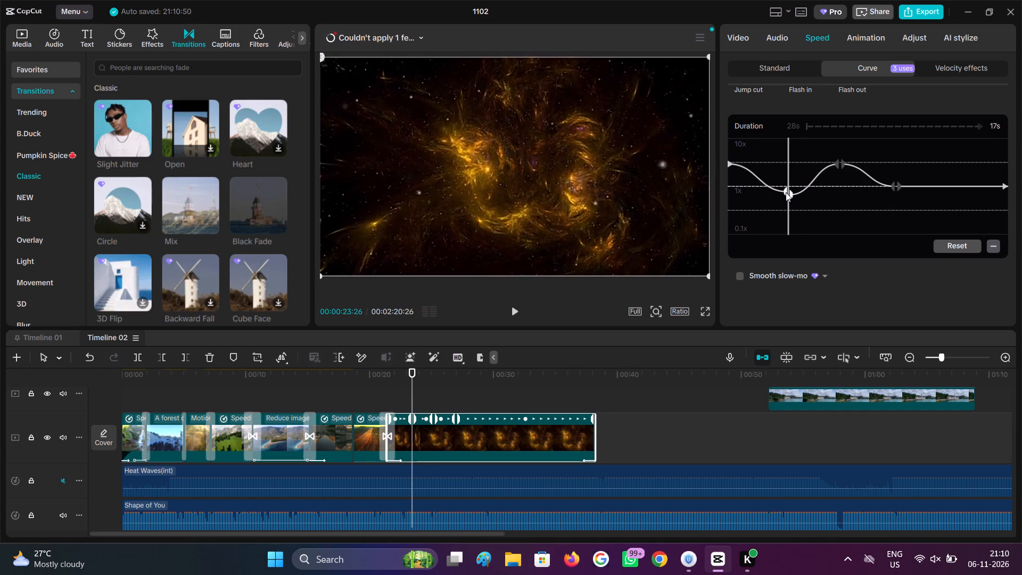
left_click_drag(788, 193, 788, 204)
left_click_drag(788, 197, 788, 206)
left_click(787, 194)
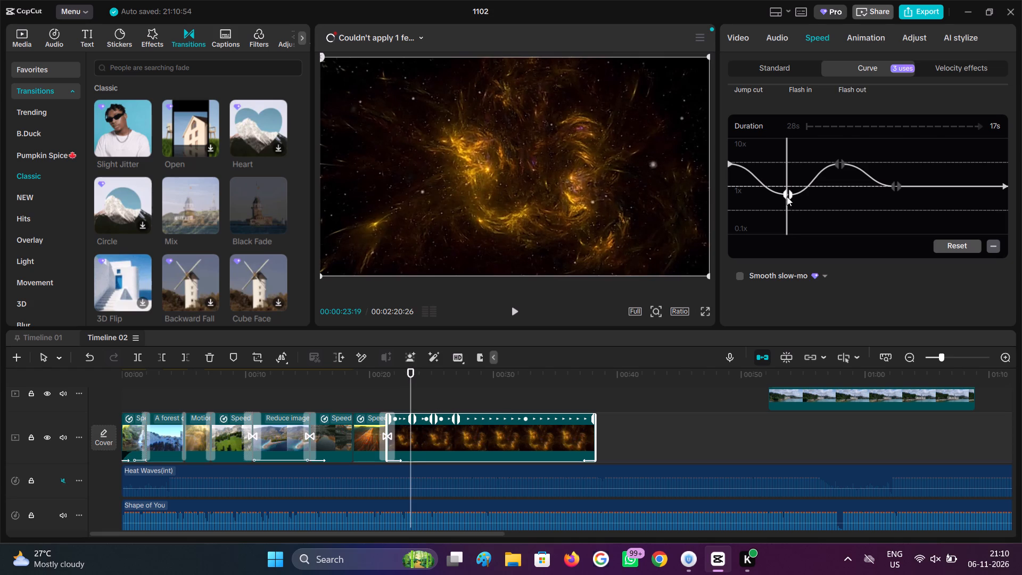
left_click(787, 196)
left_click_drag(786, 193, 787, 198)
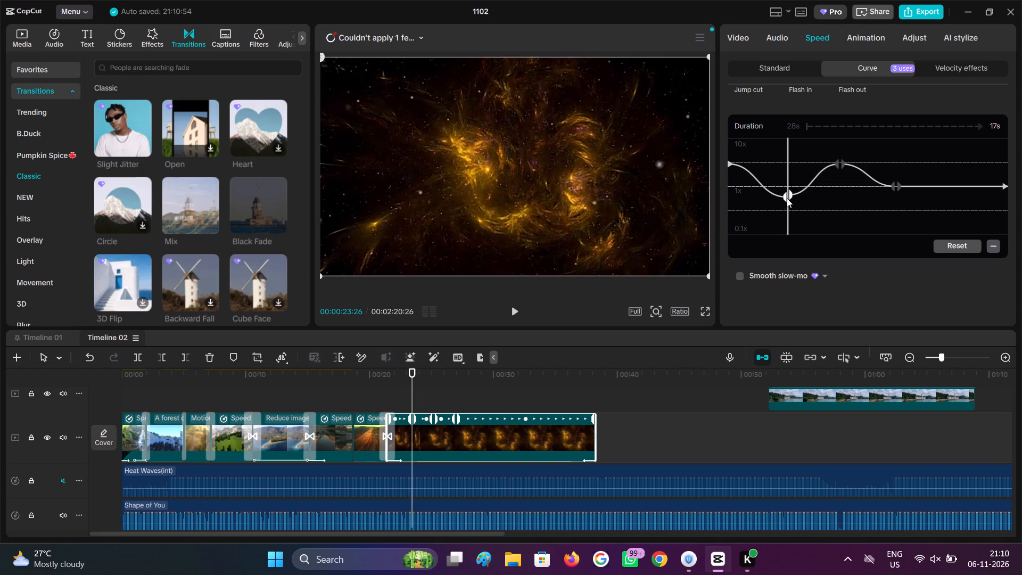
left_click_drag(787, 198, 787, 207)
left_click_drag(789, 194, 789, 208)
left_click_drag(787, 207, 786, 216)
left_click(786, 208)
left_click_drag(787, 205, 788, 214)
left_click_drag(789, 209, 789, 217)
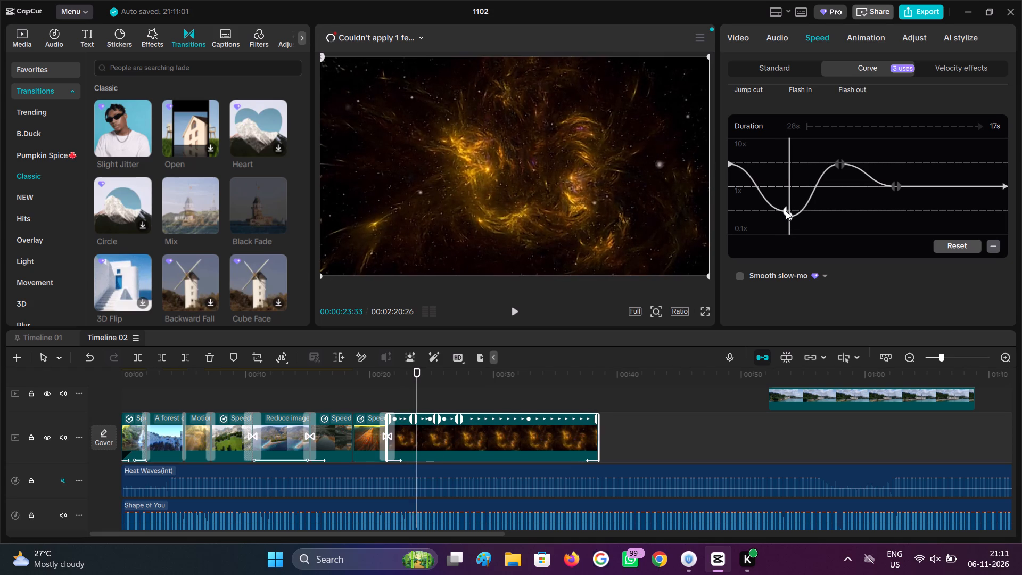
left_click_drag(786, 211, 786, 218)
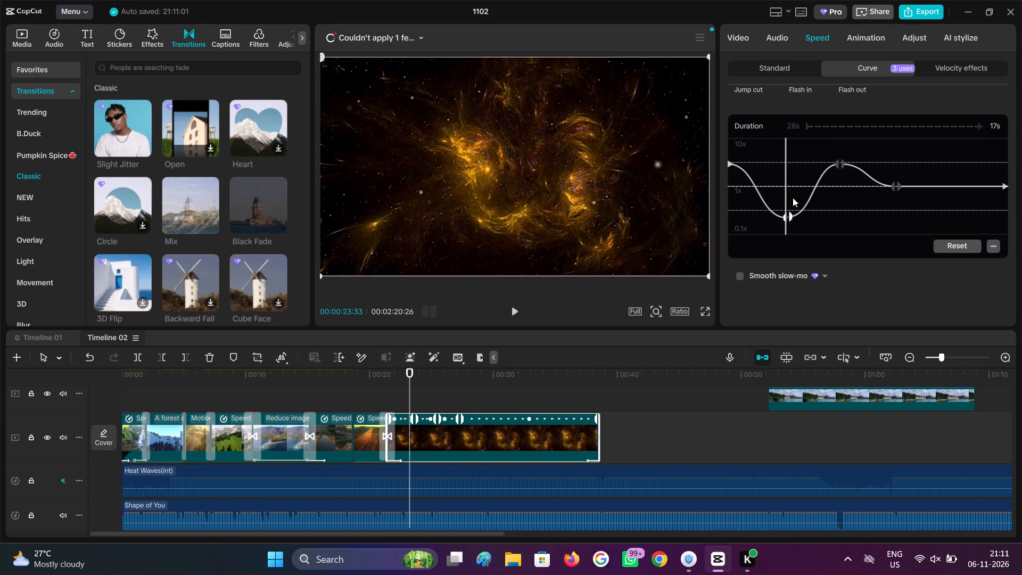
Play back the retimed Flying Through Space clip and trim off everything after 00:00:29:44.
left_click(793, 198)
left_click_drag(793, 198, 720, 207)
left_click(513, 315)
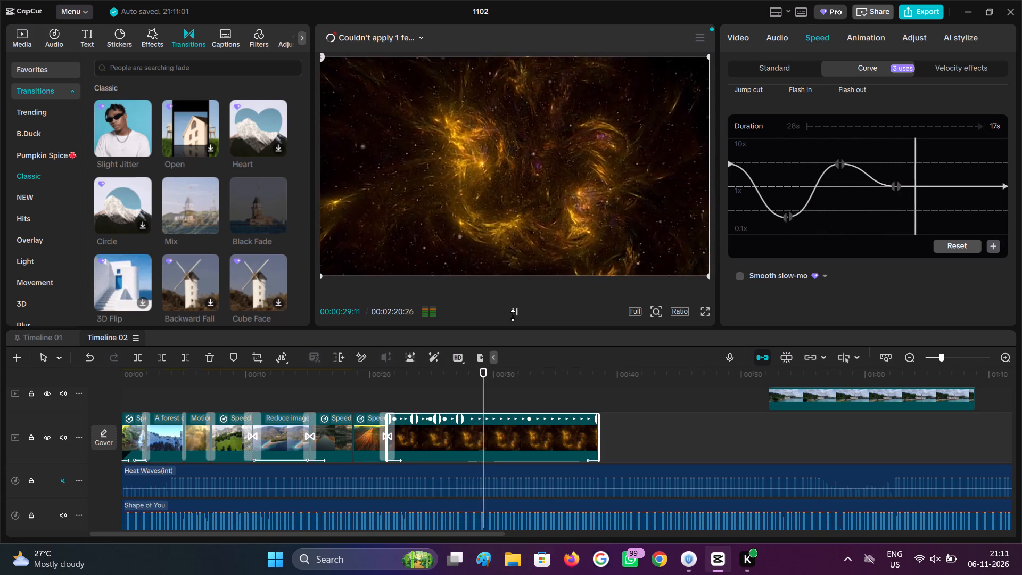
left_click(513, 315)
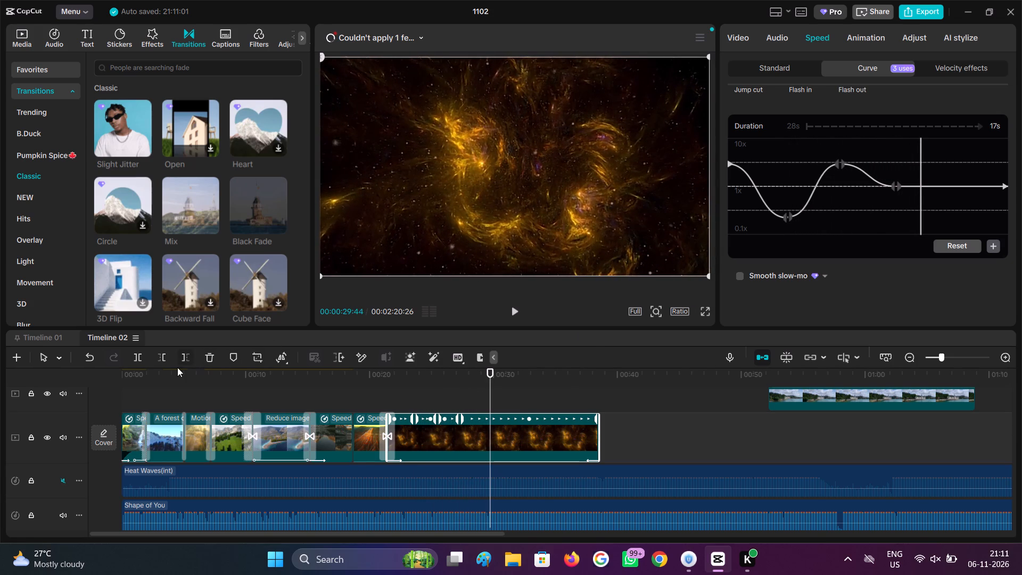
left_click(188, 357)
Review the start of the trimmed Flying Through Space clip and examine its slow-motion section closely around 00:00:22:23.
left_click(405, 389)
left_click_drag(405, 389, 392, 390)
left_click(514, 317)
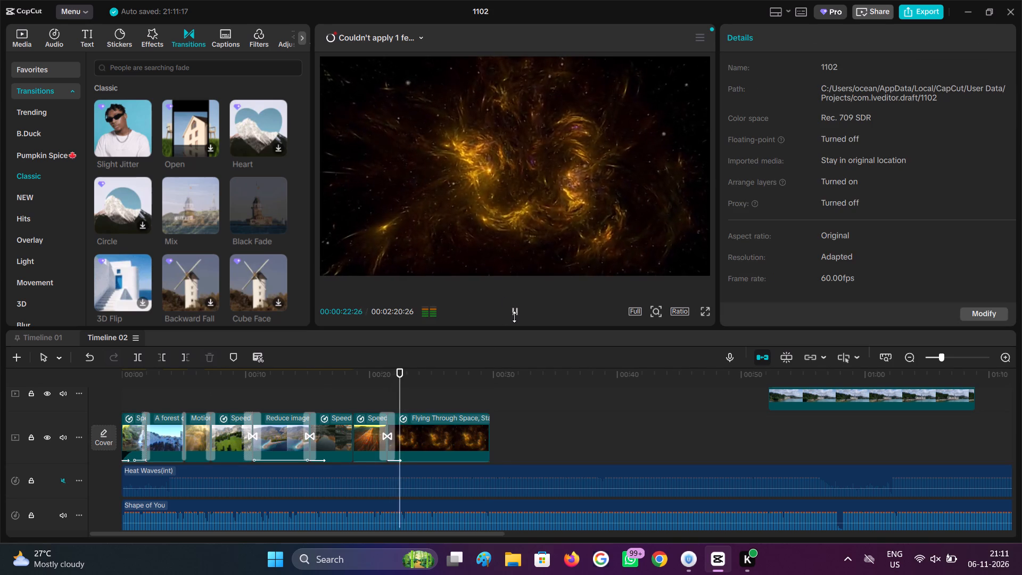
left_click(1004, 354)
left_click(1005, 357)
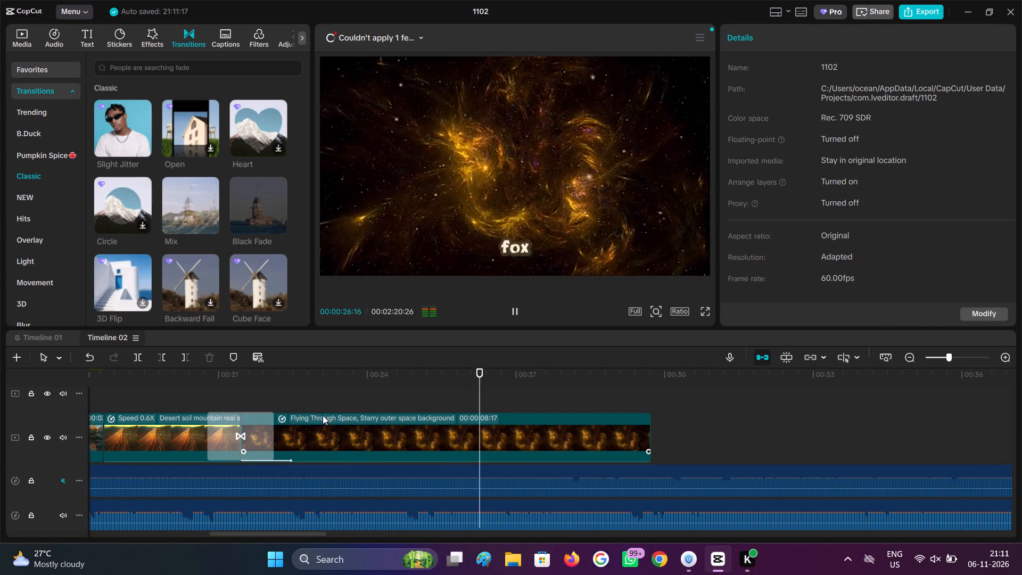
left_click(322, 415)
left_click(321, 412)
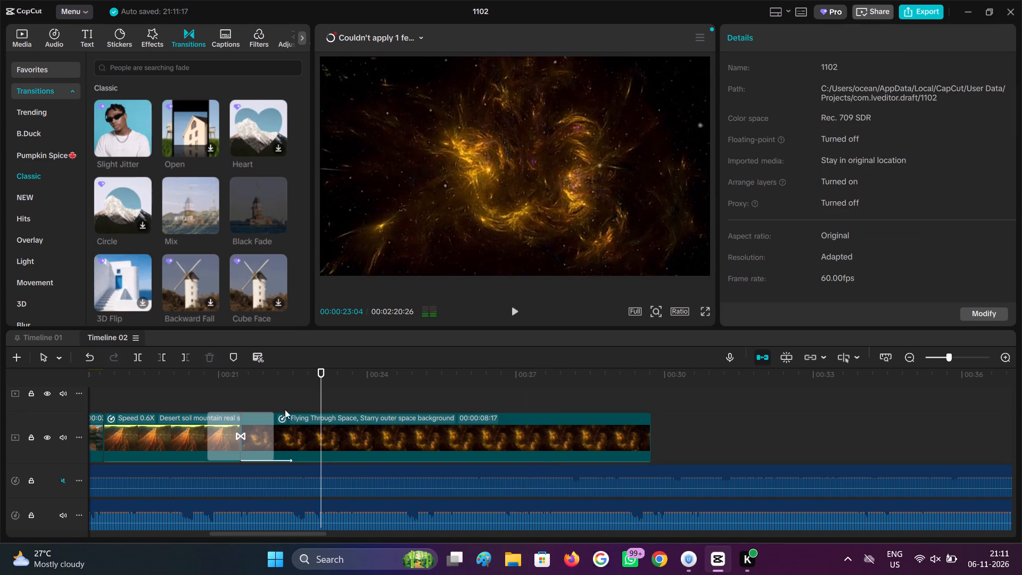
left_click(286, 399)
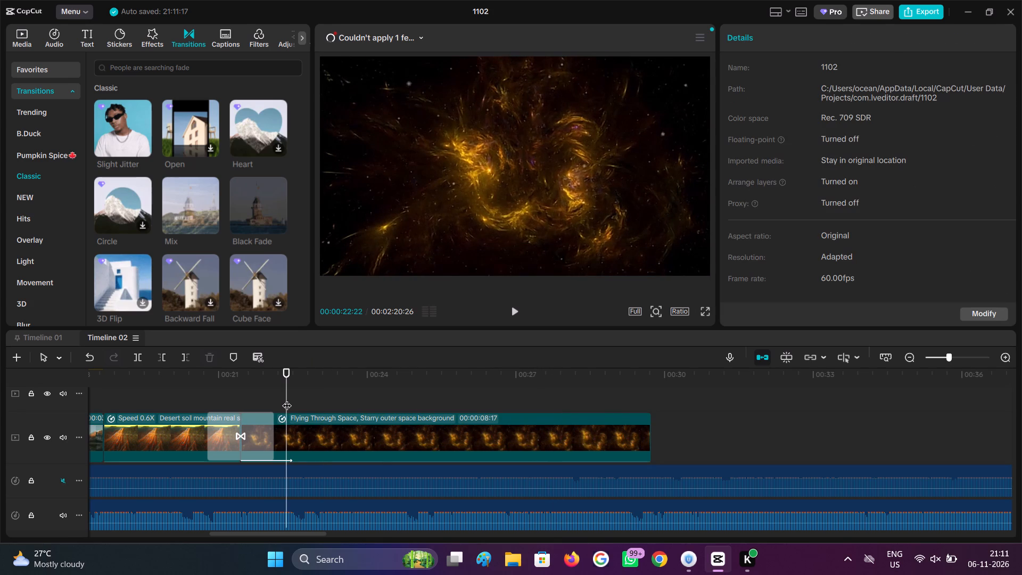
left_click(287, 399)
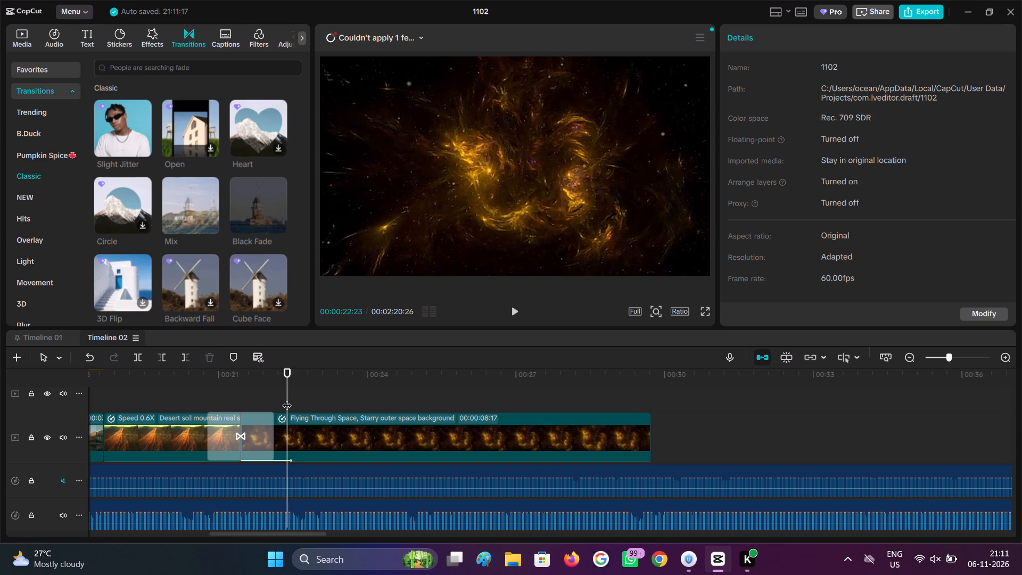
Try to lower the slow-motion point of the Flying Through Space clip's speed curve further, nudging it slightly later in the clip.
left_click(348, 457)
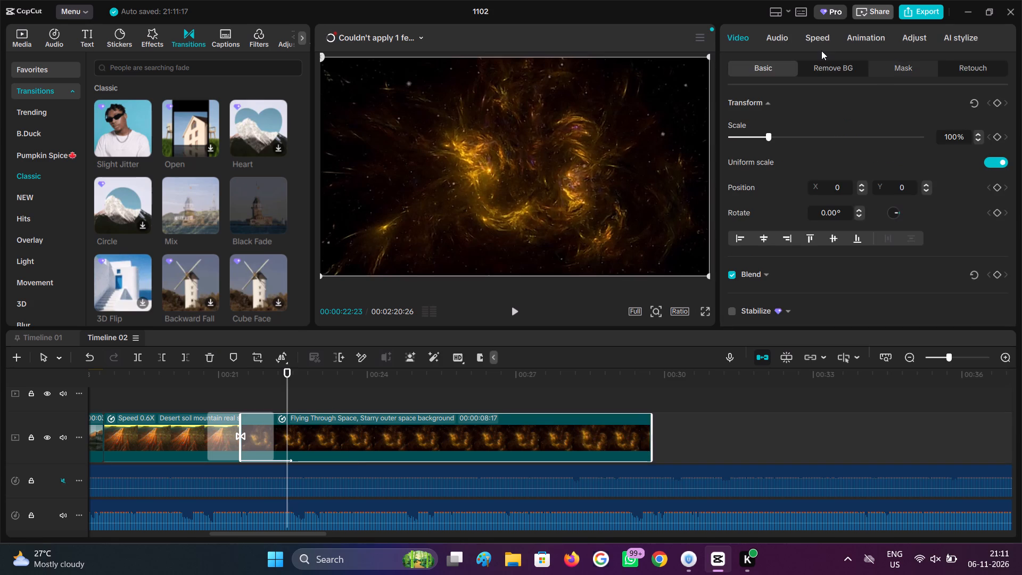
left_click(825, 36)
left_click_drag(785, 215, 790, 218)
left_click(790, 218)
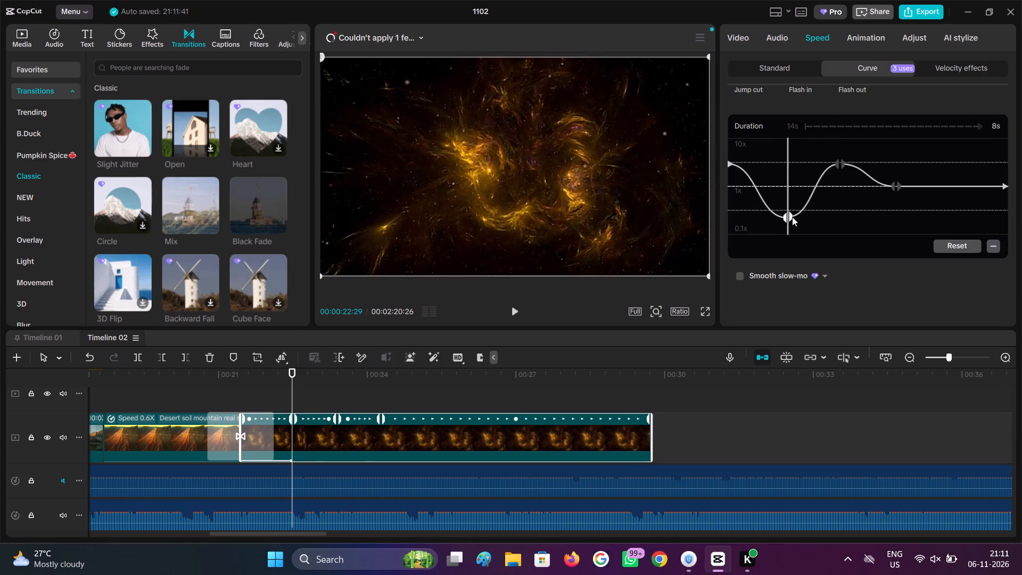
left_click(785, 215)
left_click(788, 216)
left_click_drag(788, 219, 790, 227)
left_click(788, 213)
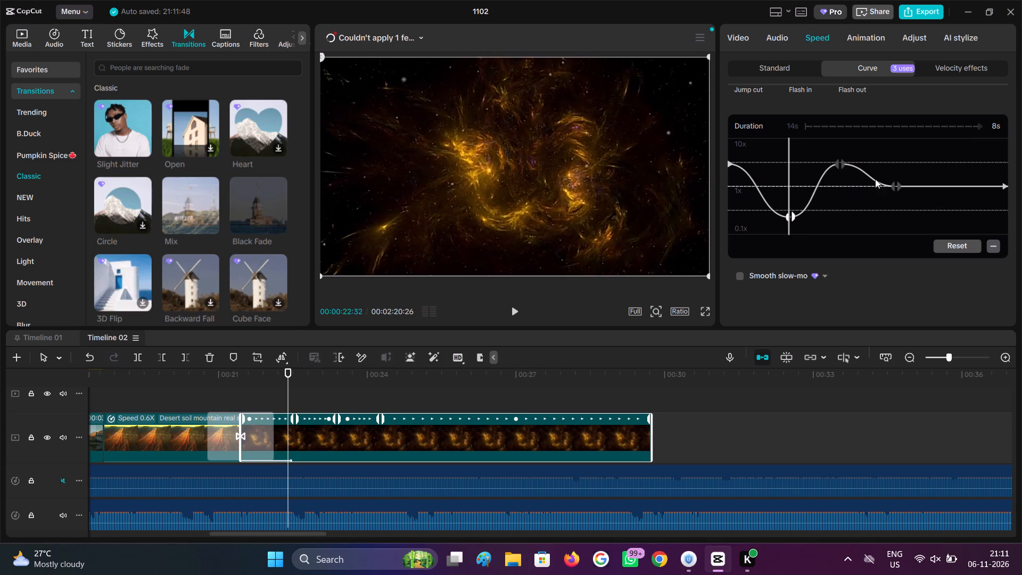
Lower the speed point after the second peak of the Flying Through Space clip's curve into slow motion, about 0.44x.
left_click_drag(895, 184, 897, 204)
left_click_drag(897, 204, 898, 216)
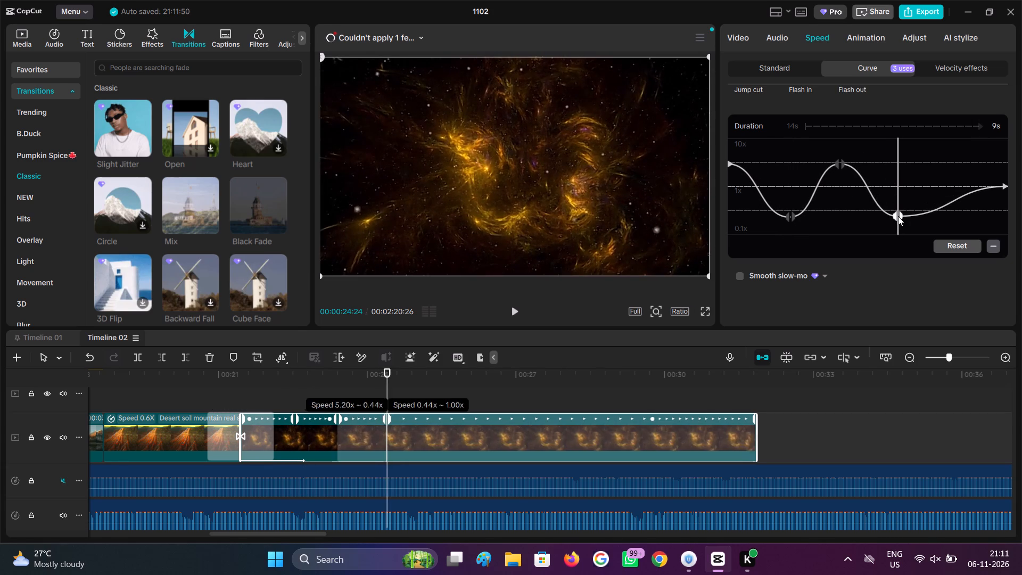
left_click_drag(898, 216, 901, 216)
Add a speed point between the second slow-motion dip and the curve's end and raise it to the upper guide line.
left_click(944, 186)
left_click(995, 243)
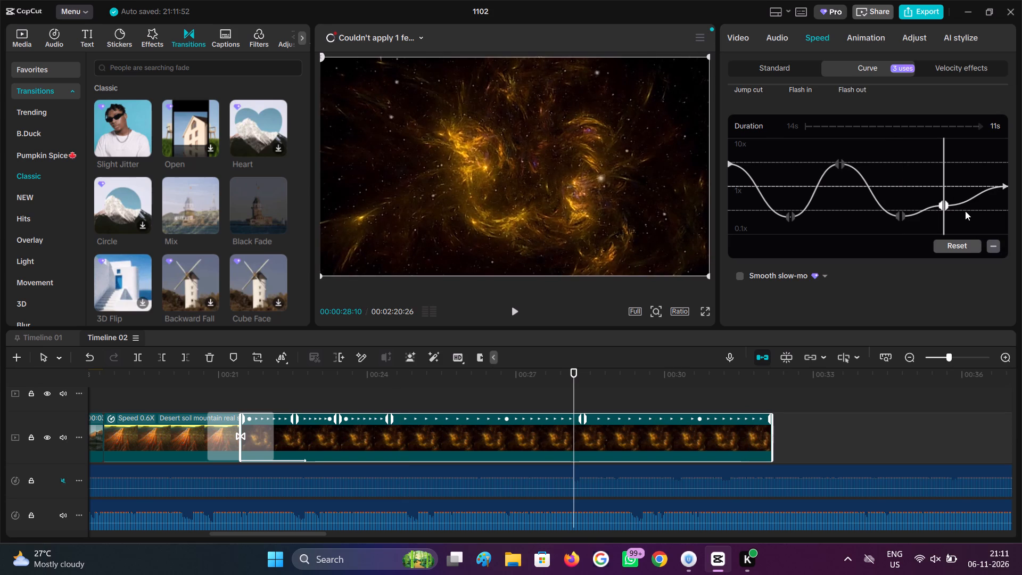
left_click_drag(944, 207, 939, 161)
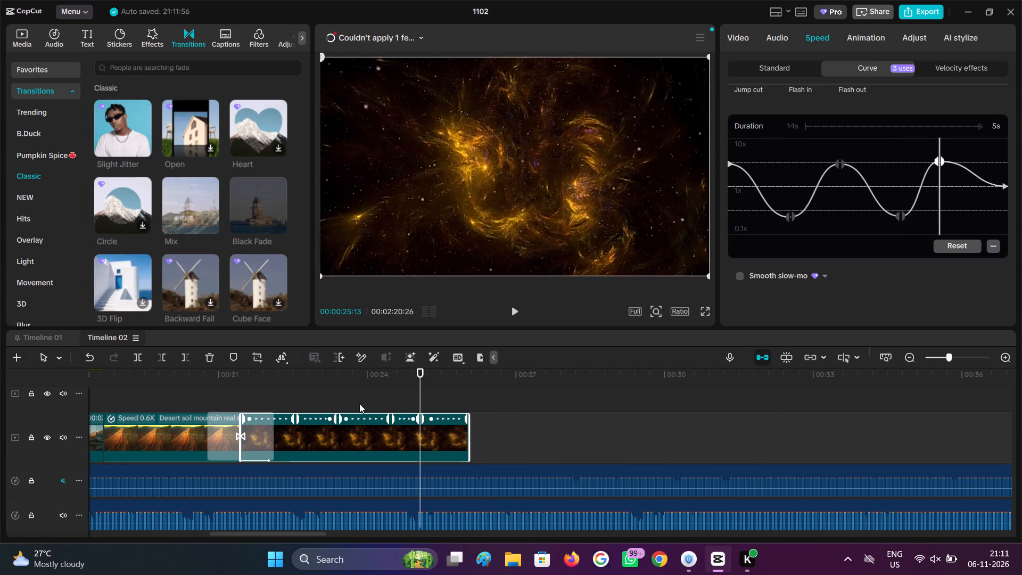
Play back the Flying Through Space clip with its reshaped speed curve and check around 00:00:24:22.
left_click(261, 400)
left_click(244, 395)
left_click(513, 311)
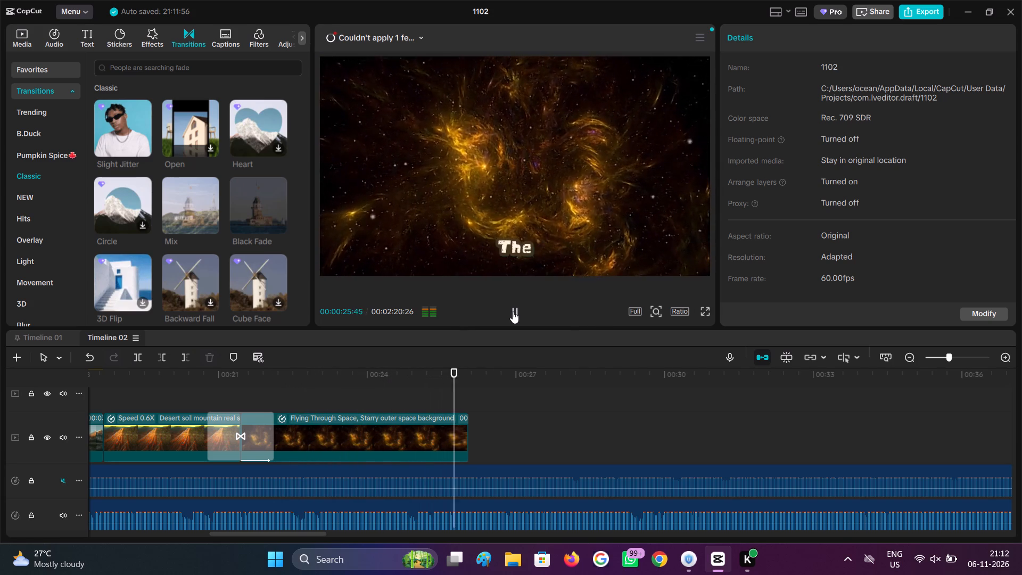
left_click(513, 311)
left_click(434, 359)
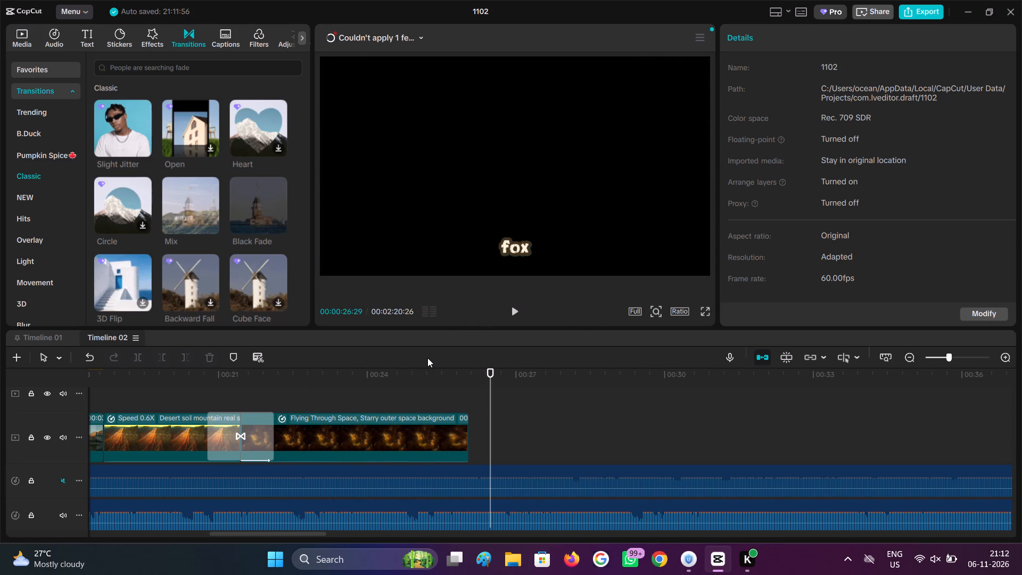
left_click(383, 409)
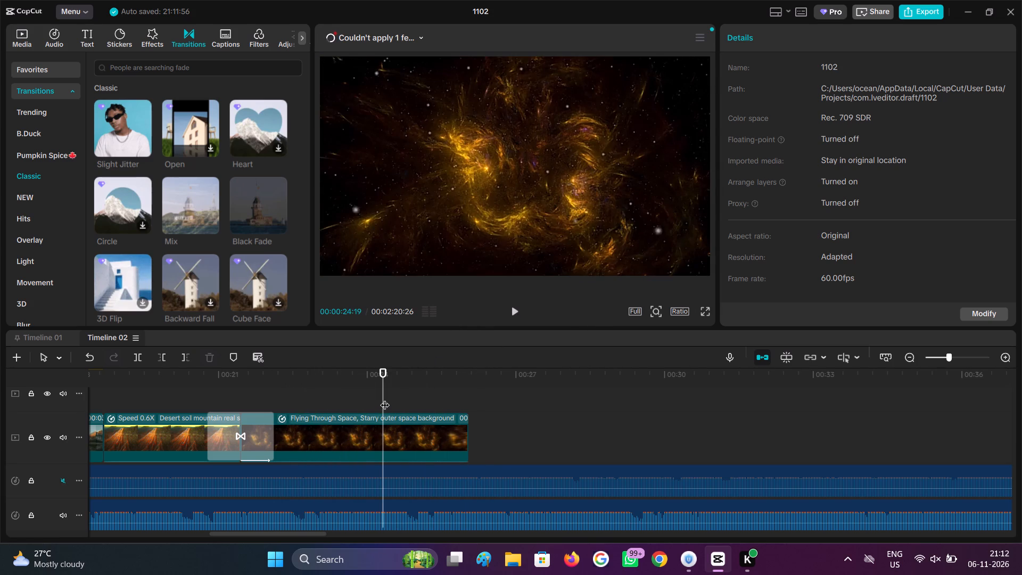
double_click(385, 397)
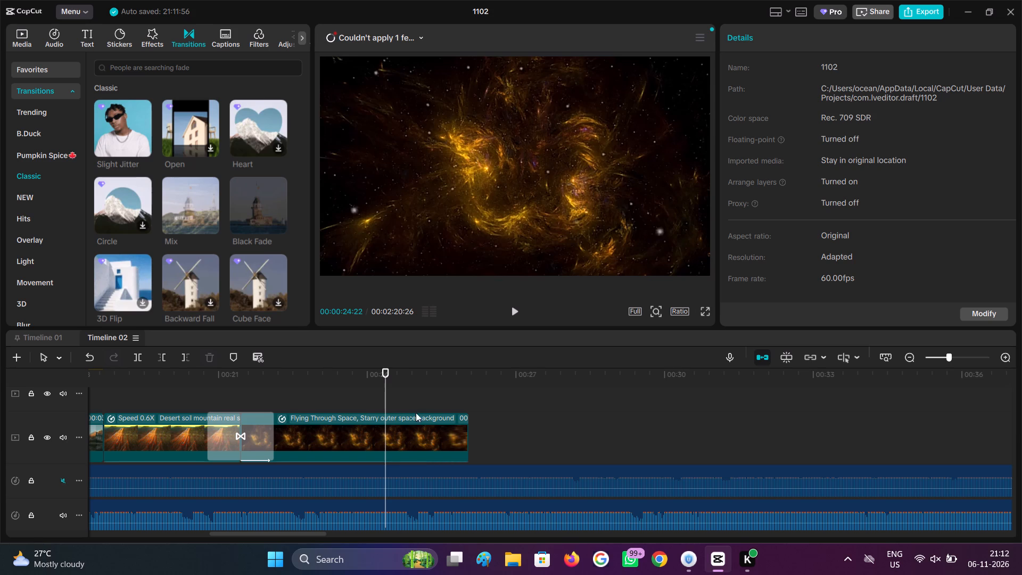
Enable Smooth slow-mo on the Flying Through Space clip and set its method to Optical flow.
left_click(433, 424)
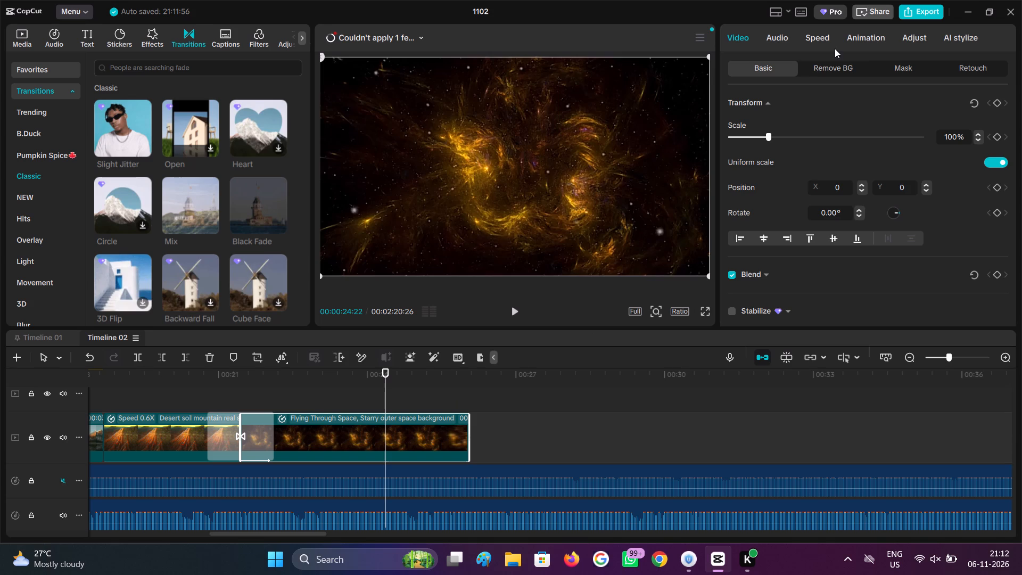
left_click(821, 37)
scroll(754, 242, "down", 3)
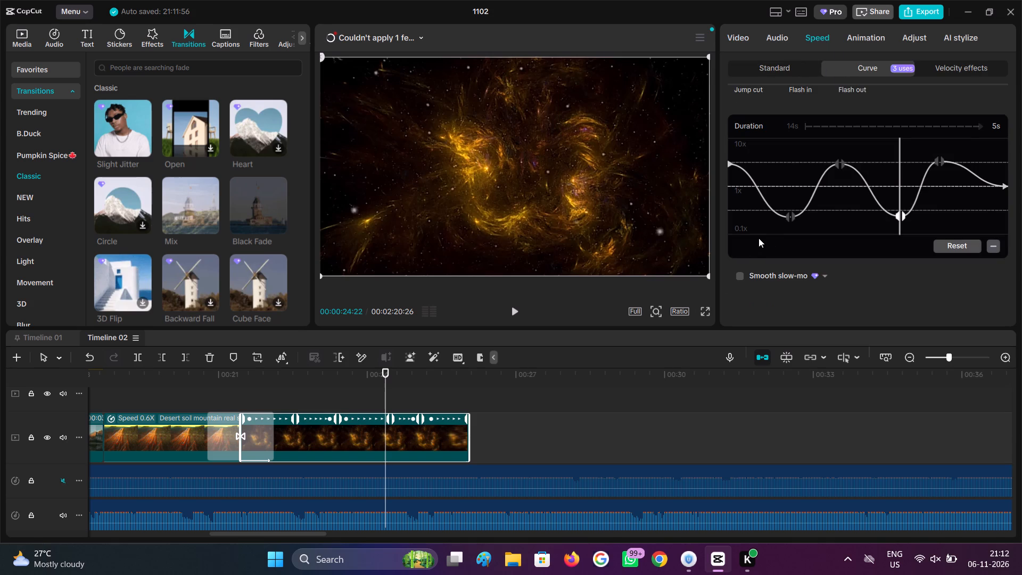
scroll(752, 242, "down", 1)
left_click(738, 278)
left_click(771, 303)
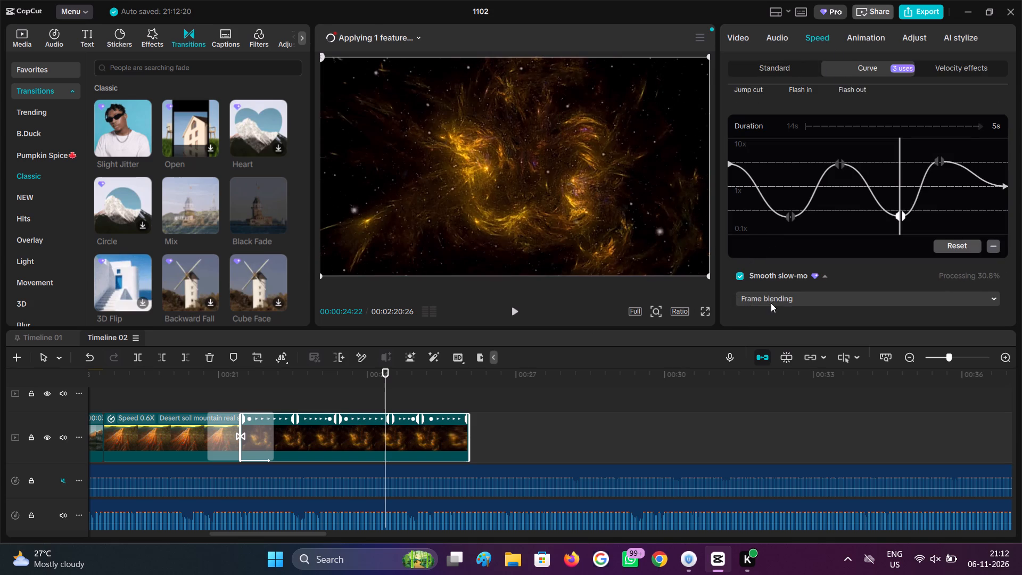
left_click(771, 348)
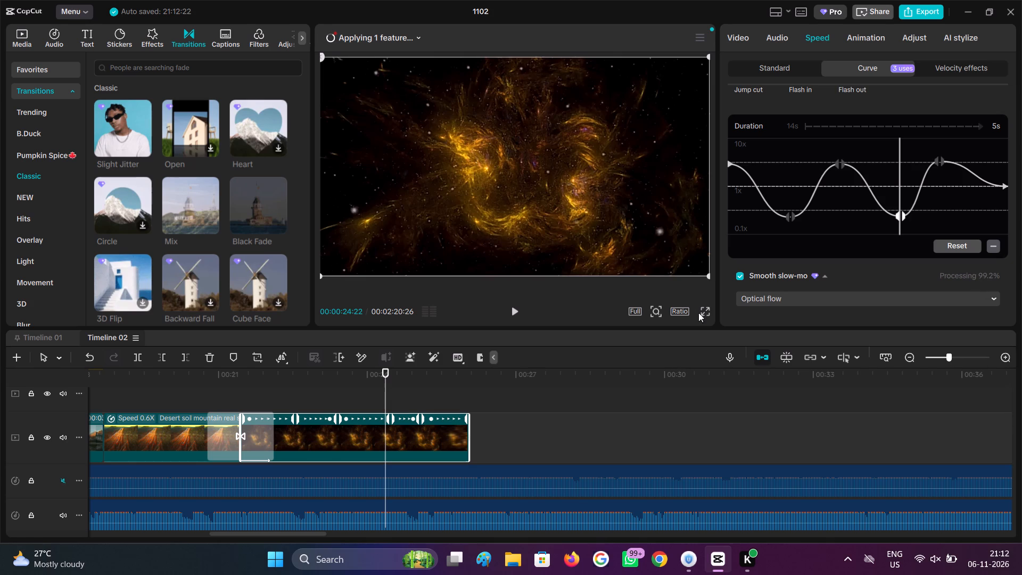
Play back from 00:00:21:12 through the transition and the smoothed Flying Through Space clip.
left_click(228, 401)
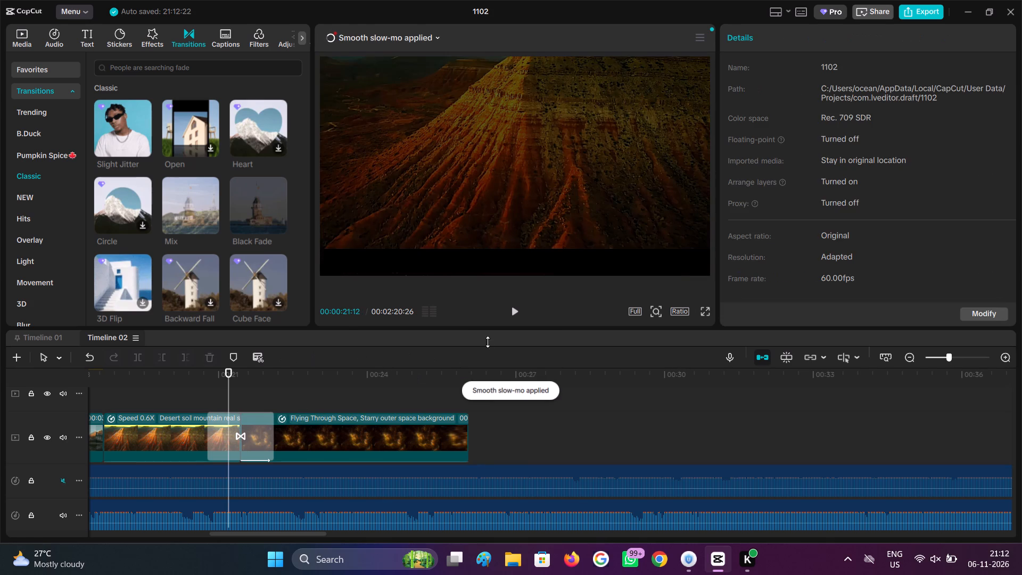
left_click(510, 316)
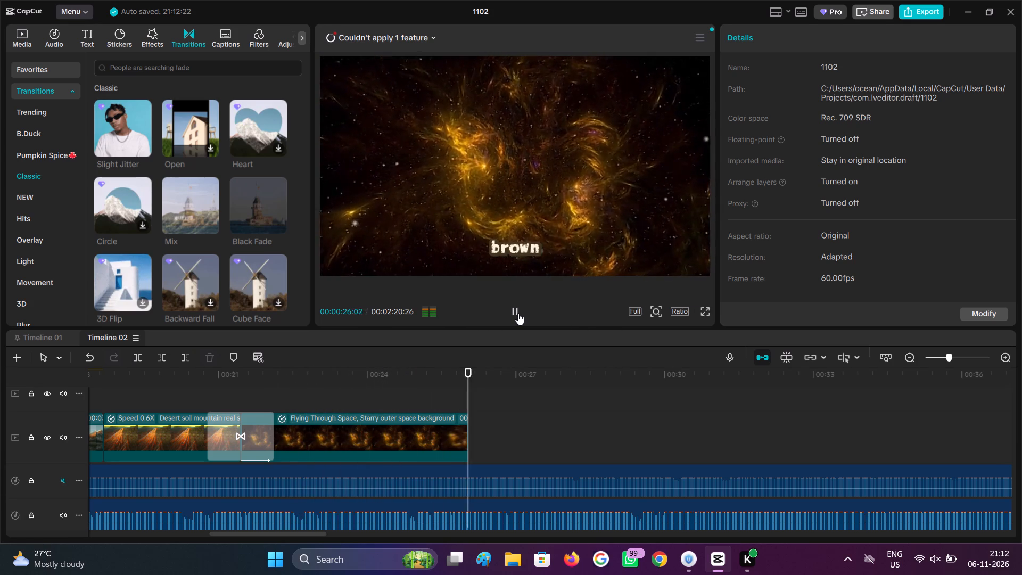
left_click(518, 313)
left_click(433, 402)
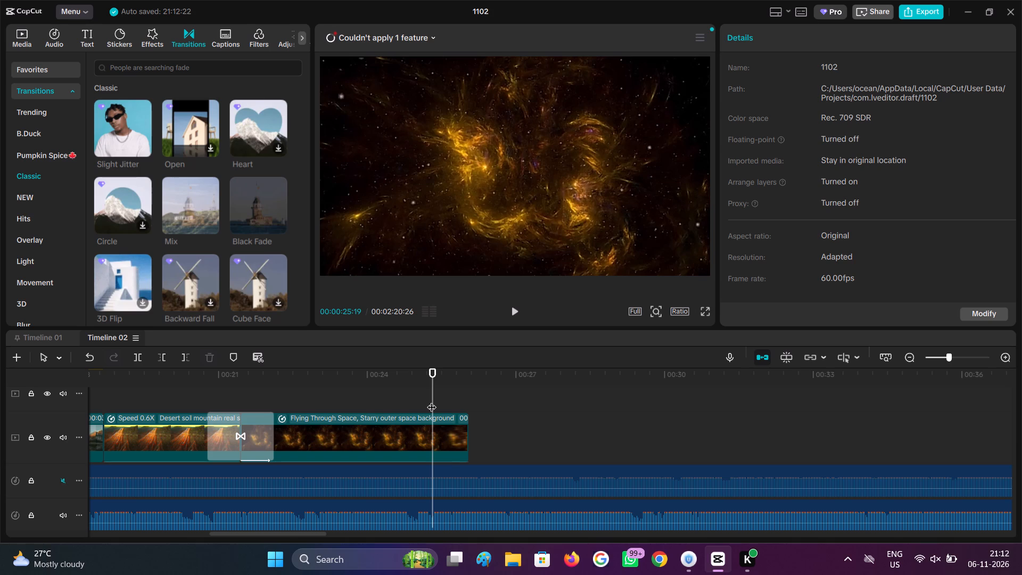
Trim the end of the Flying Through Space clip back to just before 00:24.
left_click(369, 439)
left_click(327, 406)
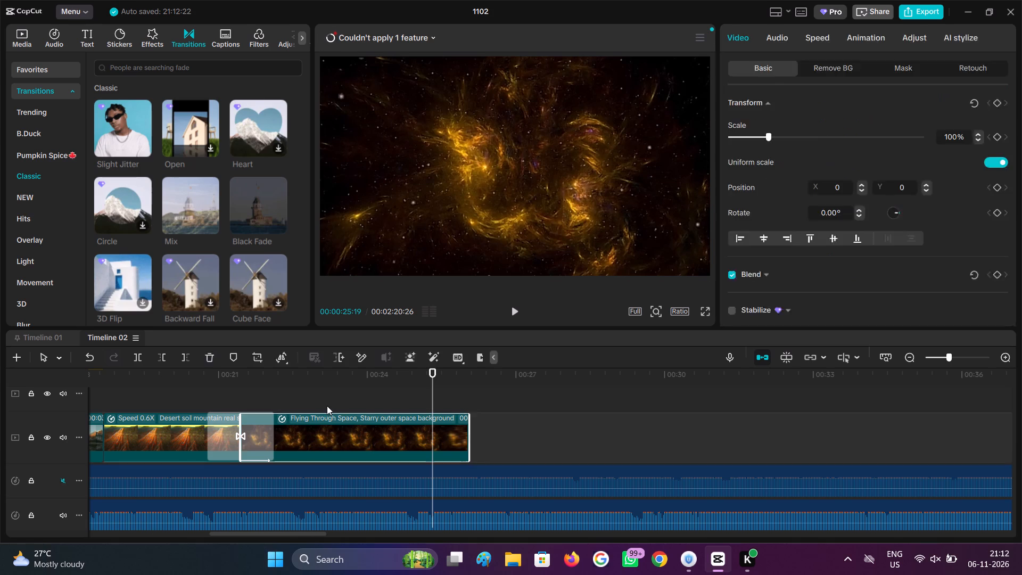
left_click(335, 443)
left_click_drag(470, 430, 367, 430)
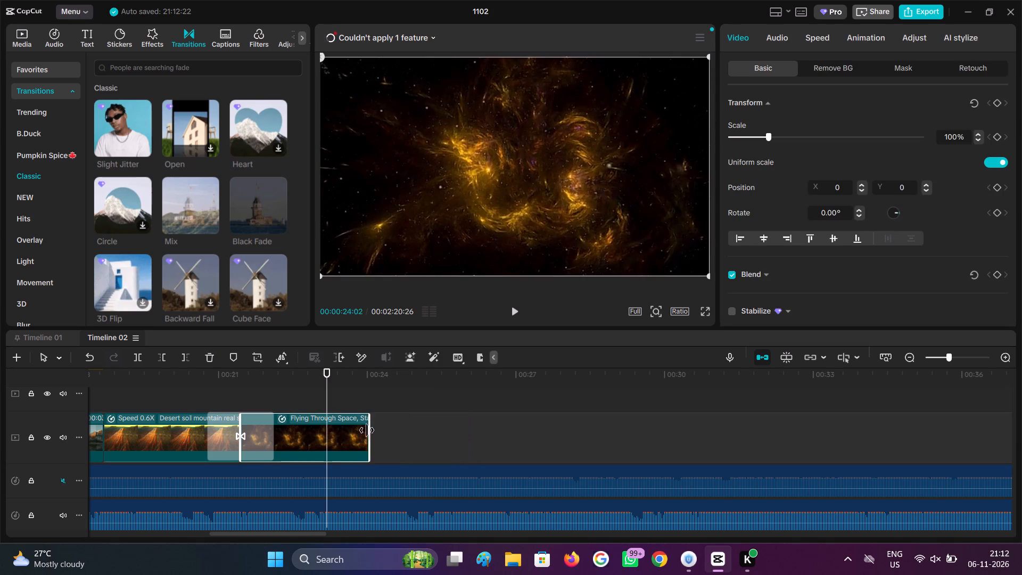
left_click_drag(367, 430, 359, 432)
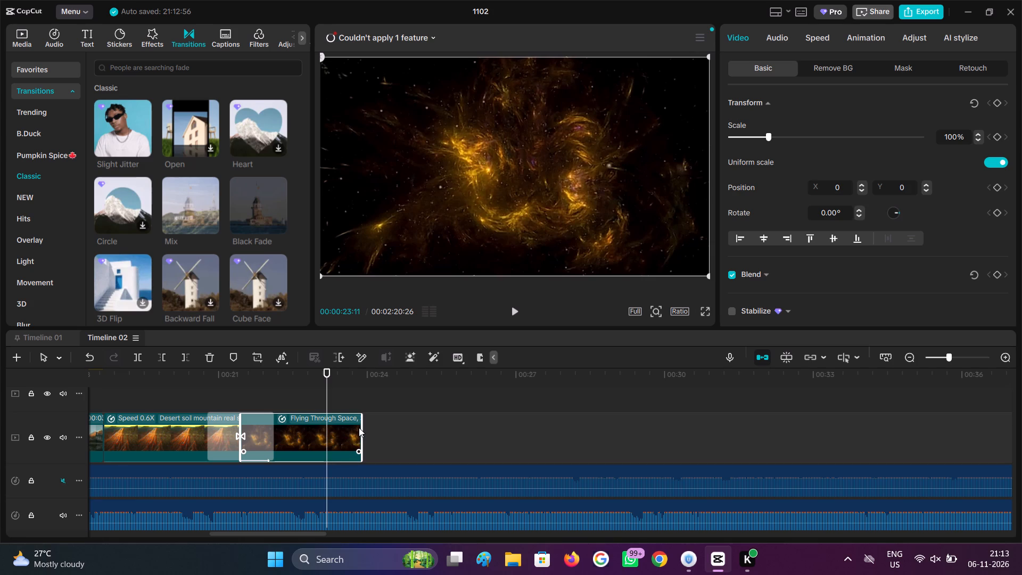
Scrub backwards through the main track from the Flying Through Space clip to the Summer landscape clip, examining the clips and transitions.
left_click(1004, 354)
left_click(229, 392)
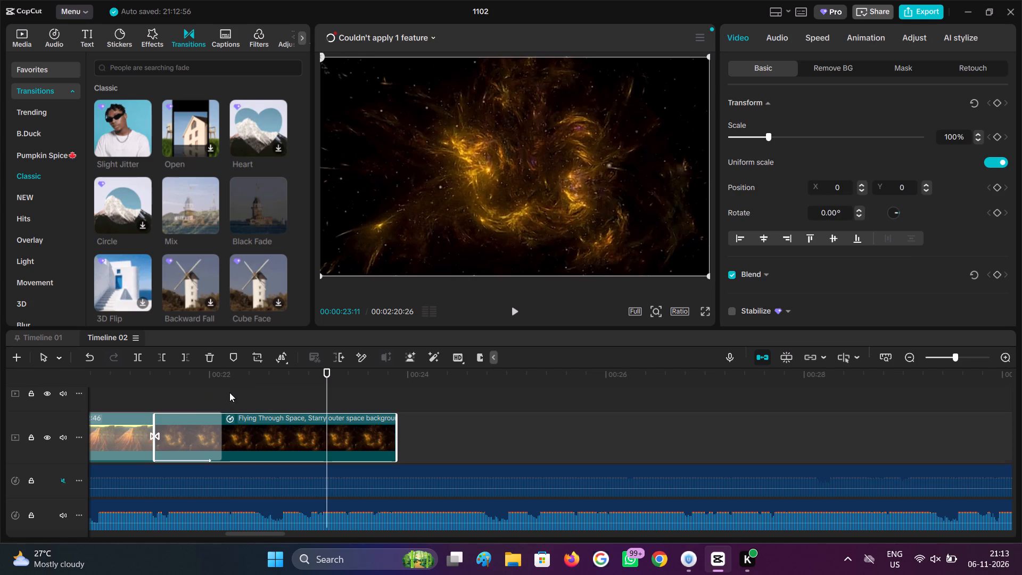
left_click_drag(229, 392, 27, 422)
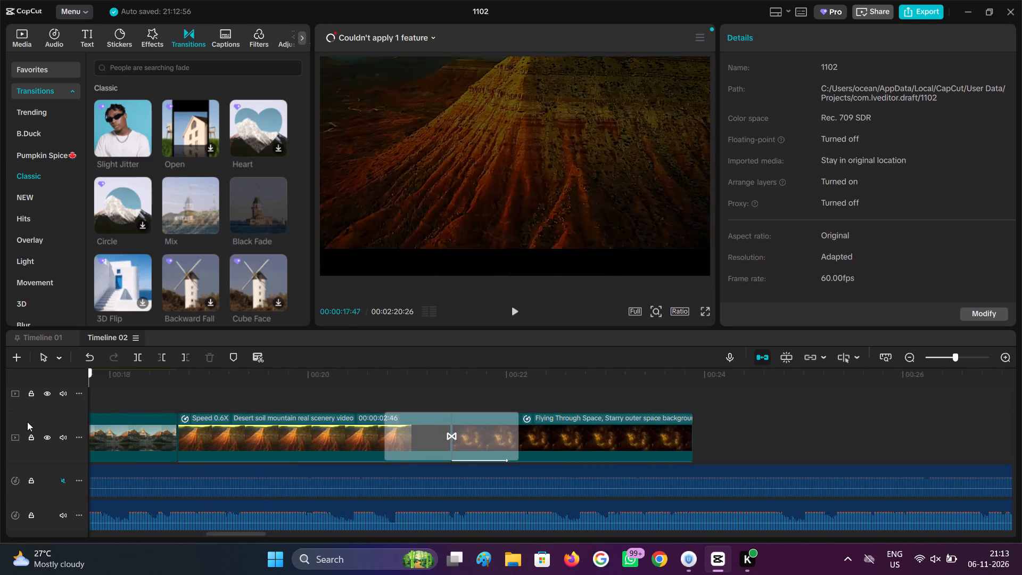
left_click_drag(27, 422, 163, 425)
left_click(159, 436)
left_click(119, 400)
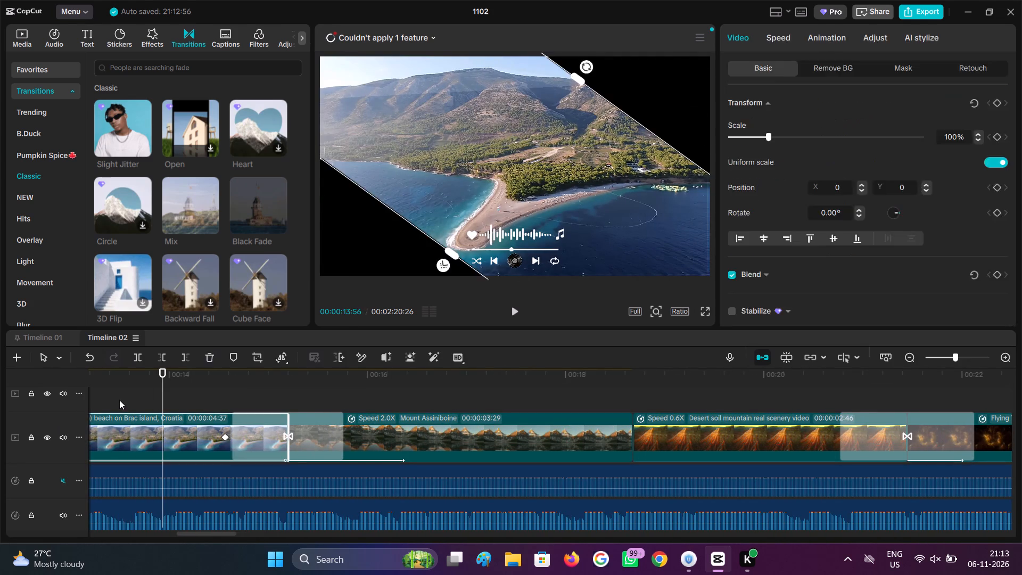
left_click_drag(119, 400, 175, 416)
left_click(176, 428)
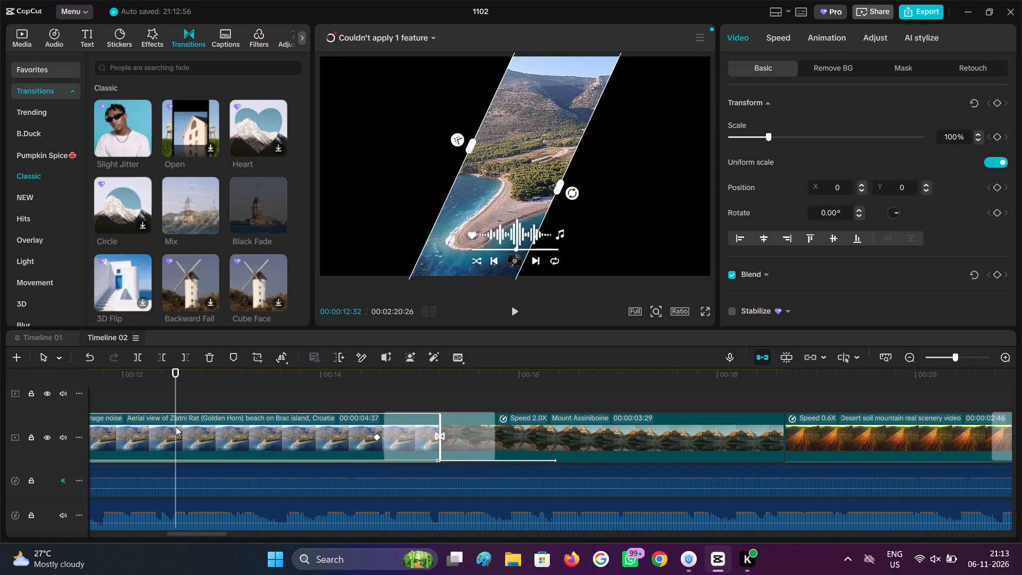
left_click(135, 394)
left_click_drag(135, 394, 86, 403)
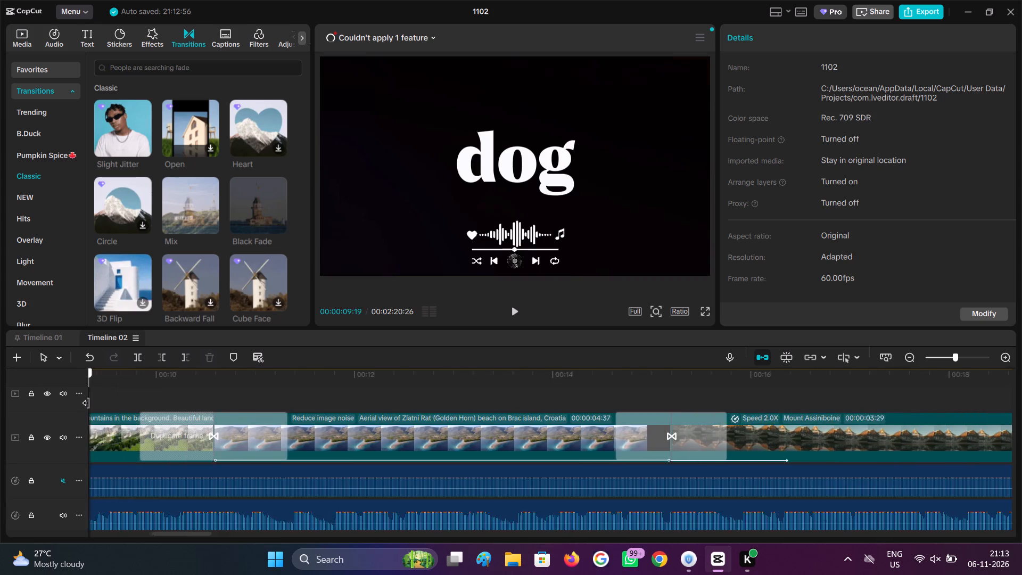
left_click_drag(86, 403, 390, 393)
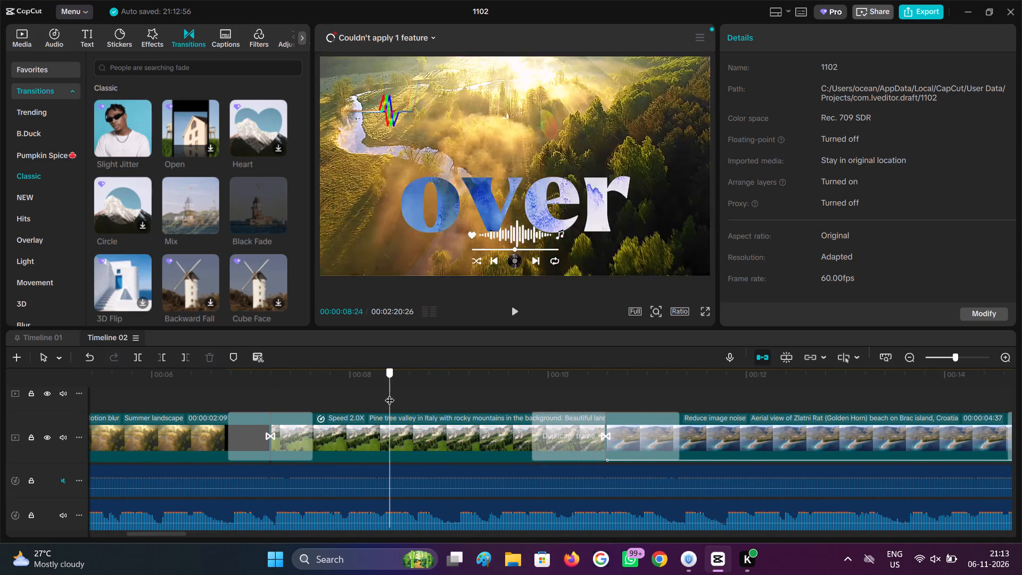
left_click_drag(390, 393, 104, 414)
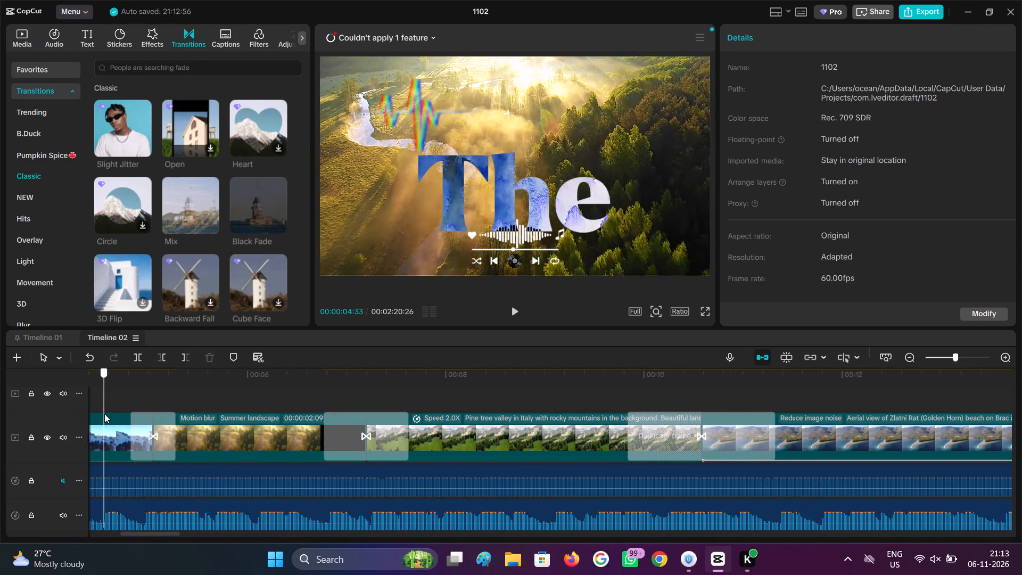
left_click_drag(104, 414, 339, 413)
Try the Rock Vertically In animation on the Summer landscape clip, and apply Unfold as its In animation.
left_click(357, 429)
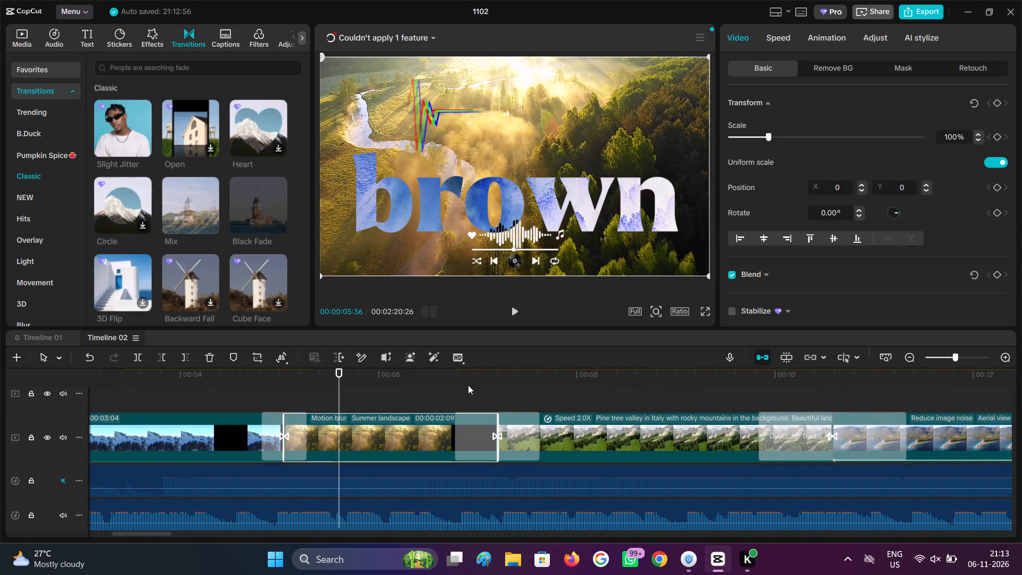
left_click(815, 37)
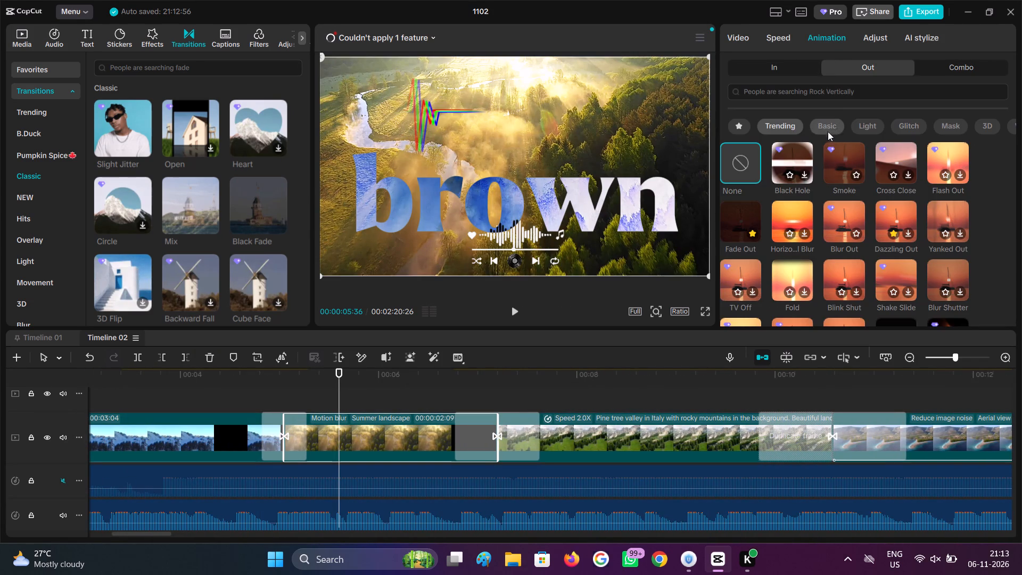
left_click(793, 67)
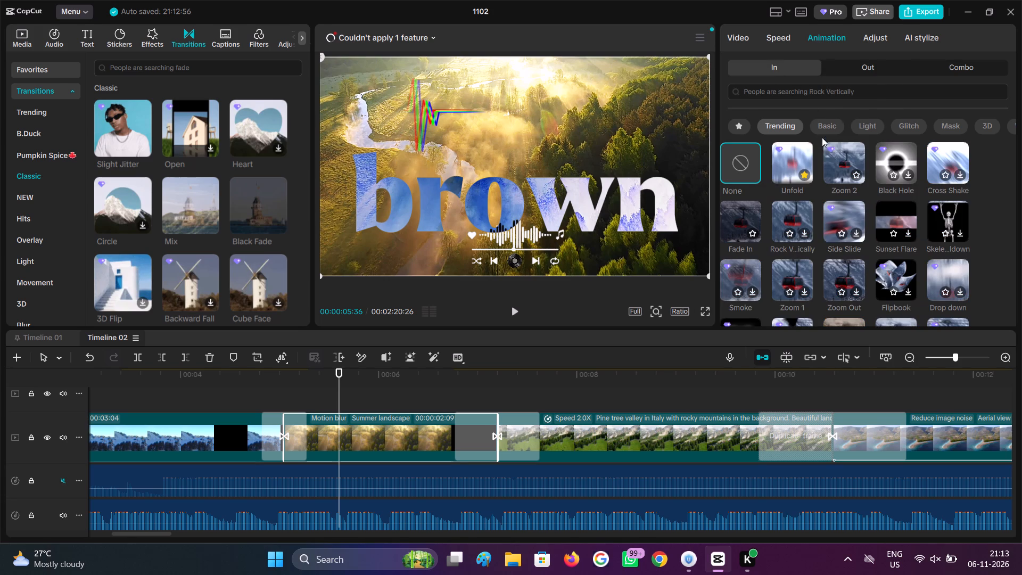
left_click(792, 217)
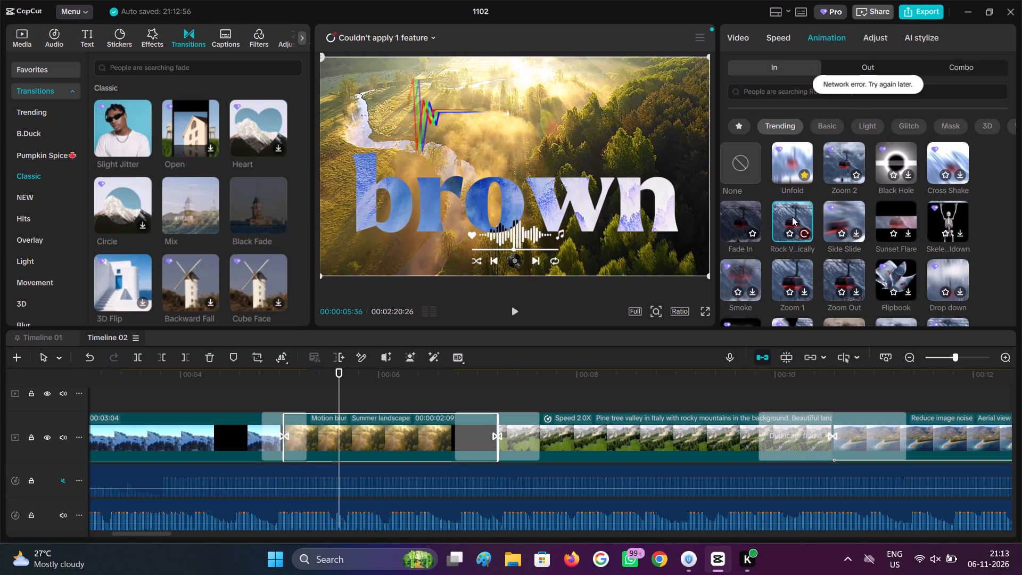
left_click(792, 217)
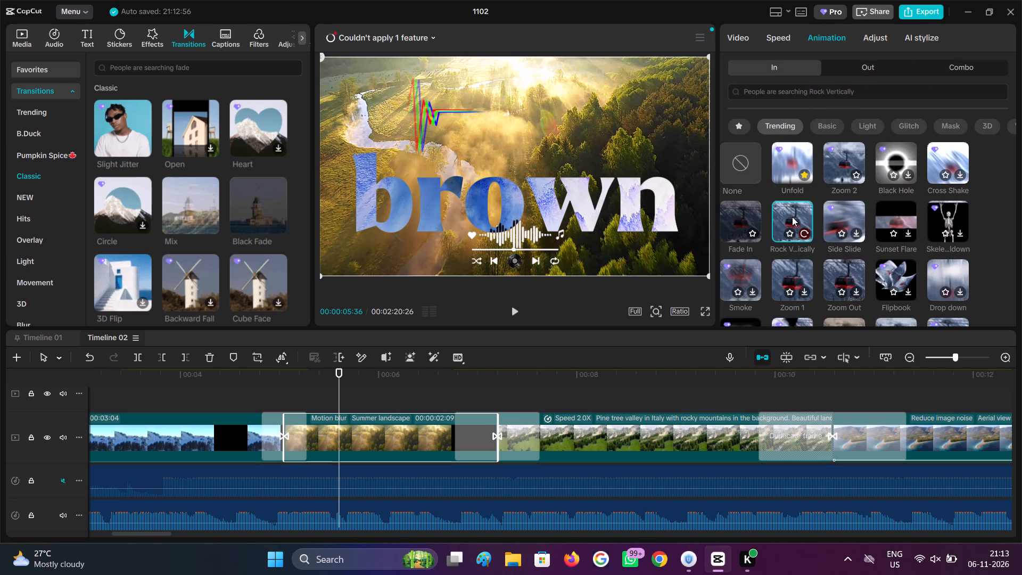
left_click(792, 151)
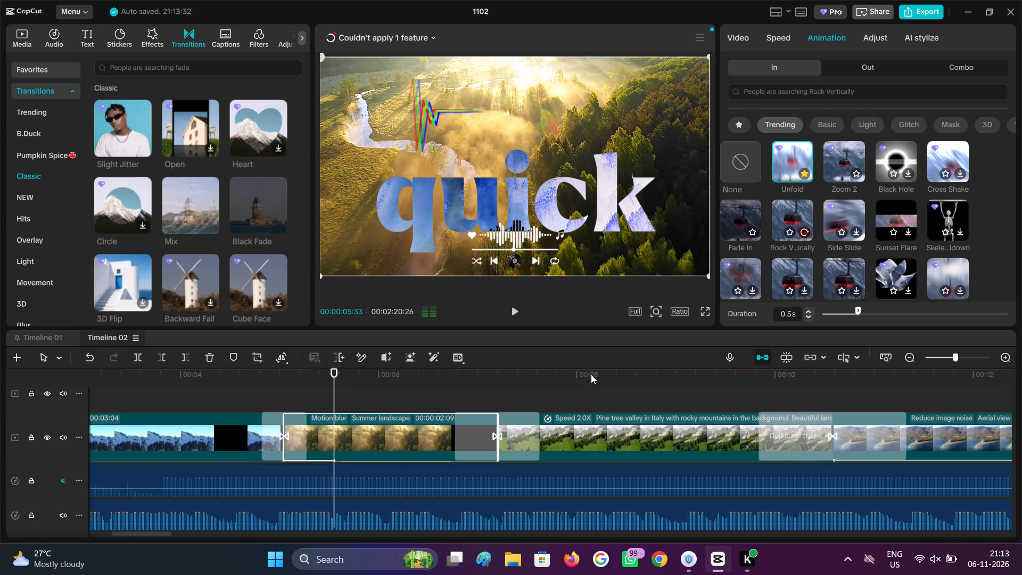
Set the duration of the Summer landscape clip's Unfold animation to 0.6 s.
scroll(851, 274, "down", 1)
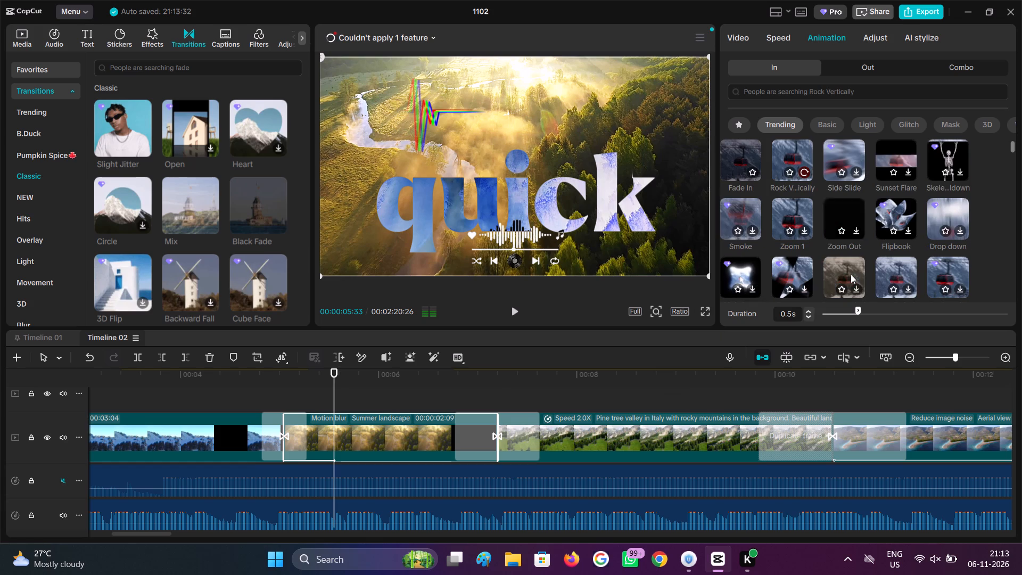
left_click_drag(866, 317, 897, 317)
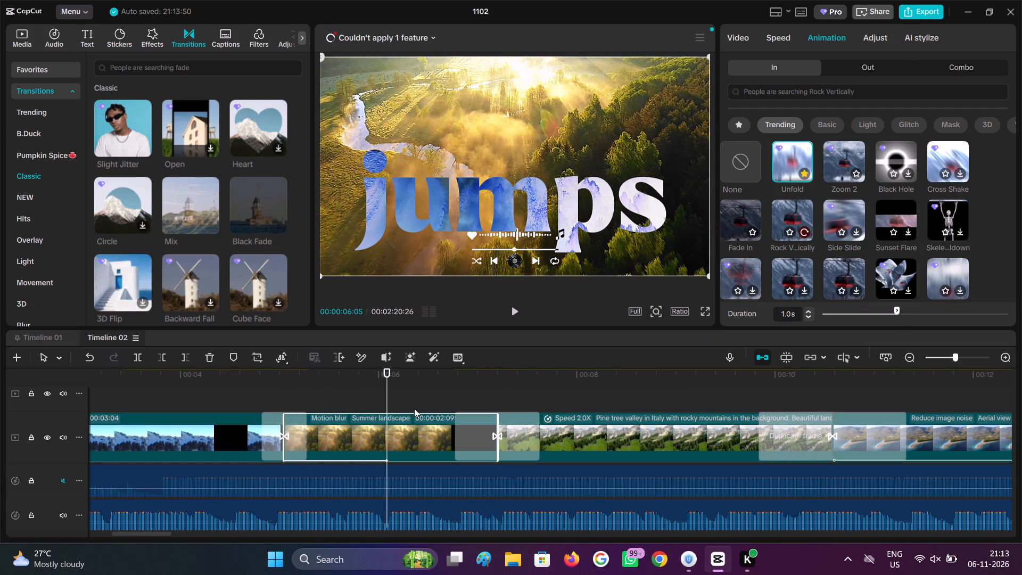
left_click(869, 315)
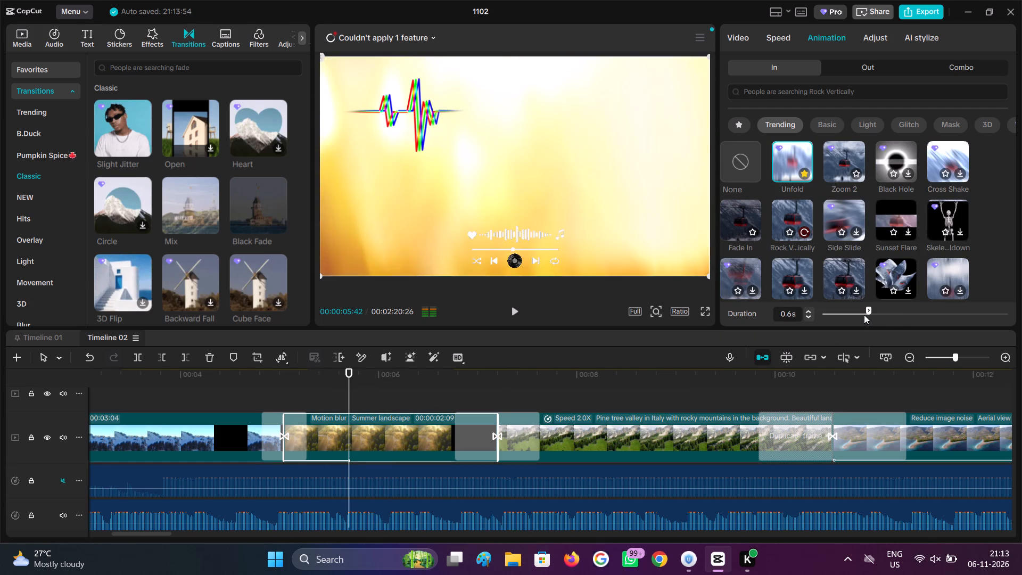
Examine the upper effect, filter, text and sticker tracks of Timeline 02, and compare them with the tracks of Timeline 01.
triple_click(906, 357)
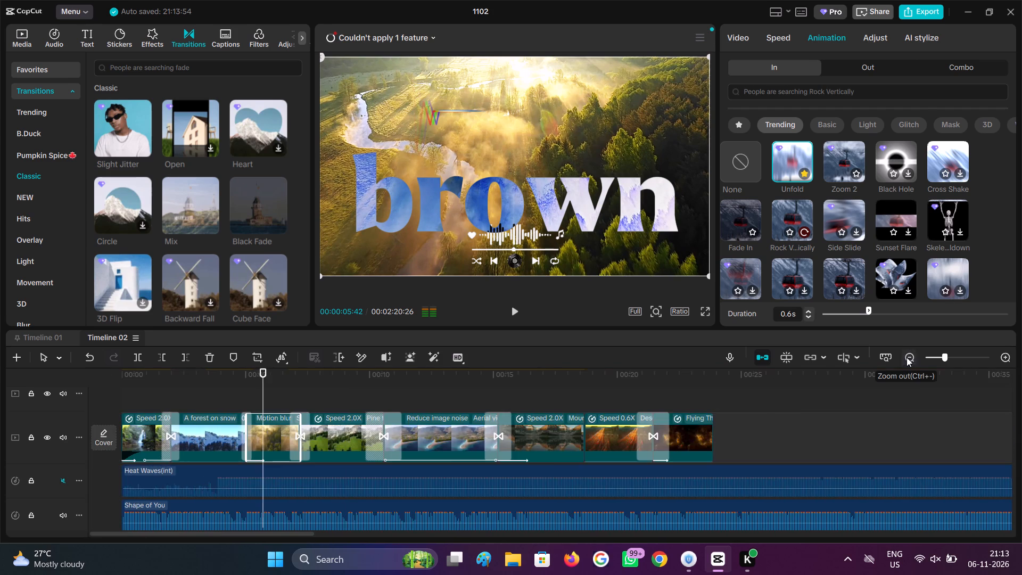
left_click(902, 359)
scroll(599, 467, "down", 1)
scroll(599, 467, "up", 3)
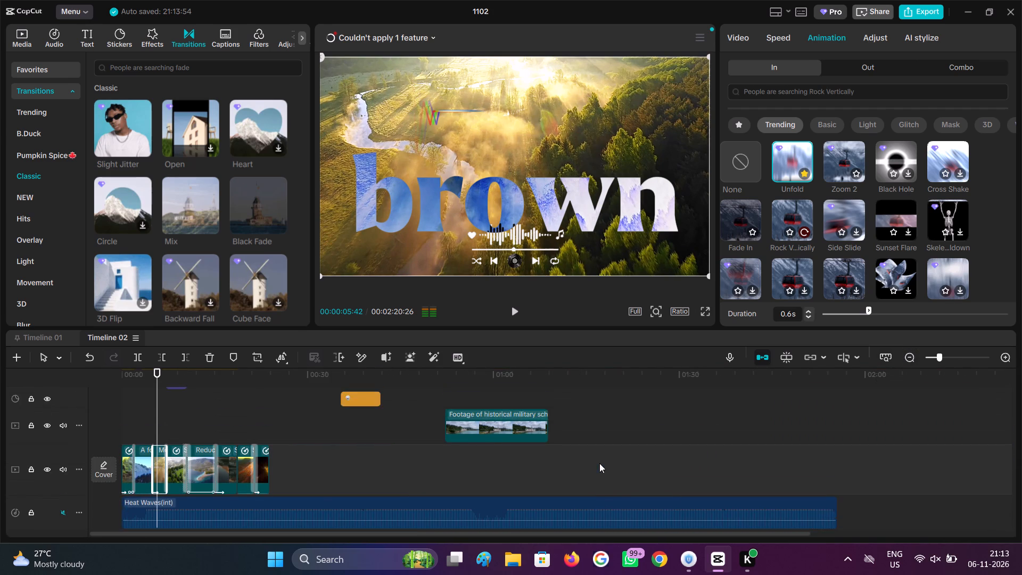
scroll(599, 463, "up", 15)
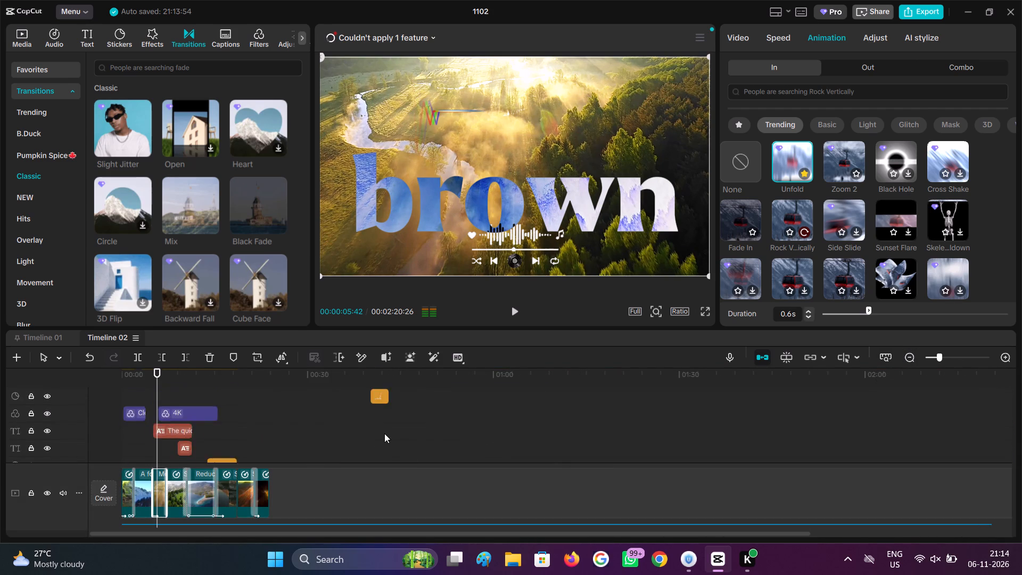
scroll(384, 433, "up", 5)
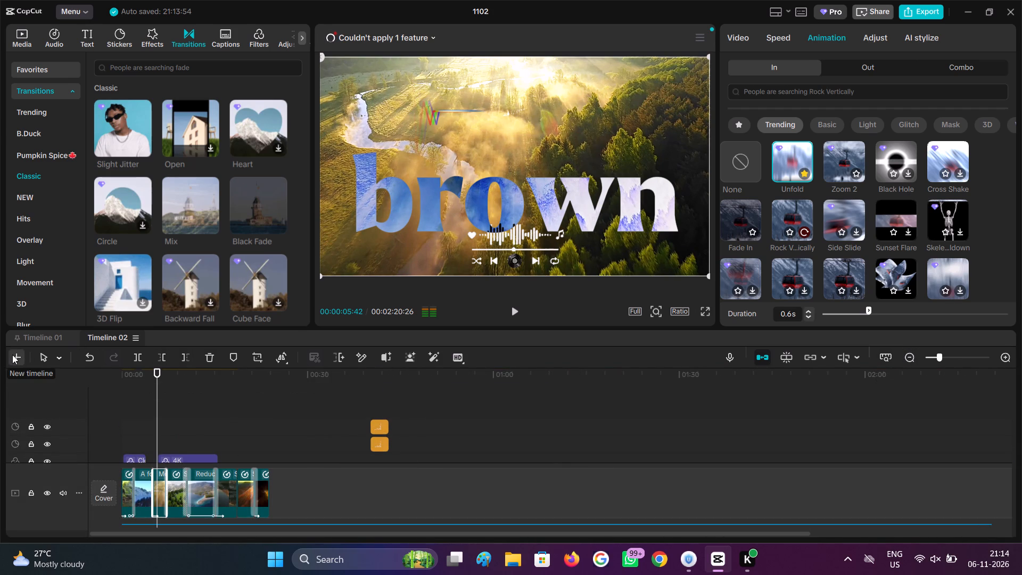
left_click(26, 341)
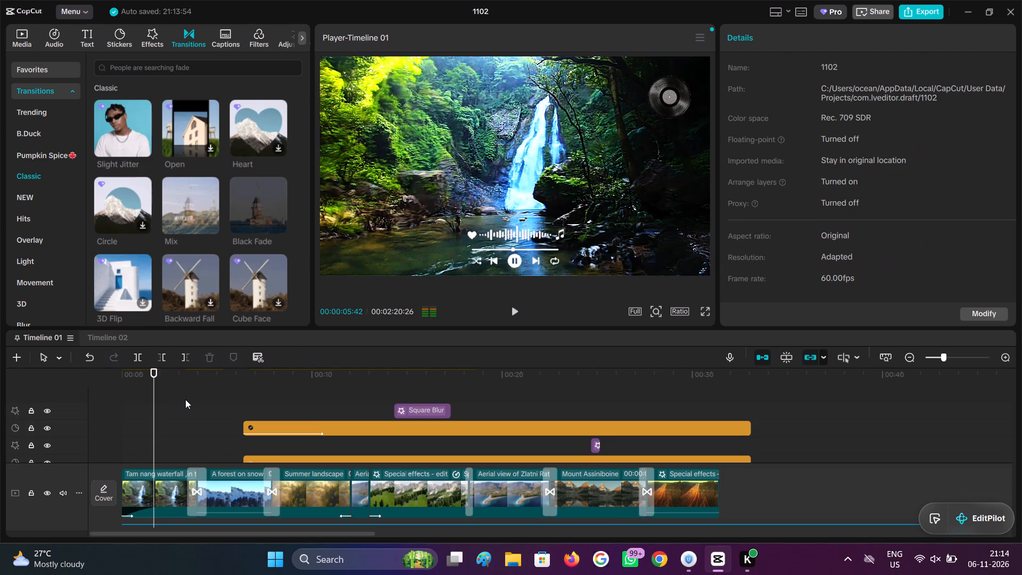
scroll(185, 399, "down", 7)
scroll(377, 395, "up", 13)
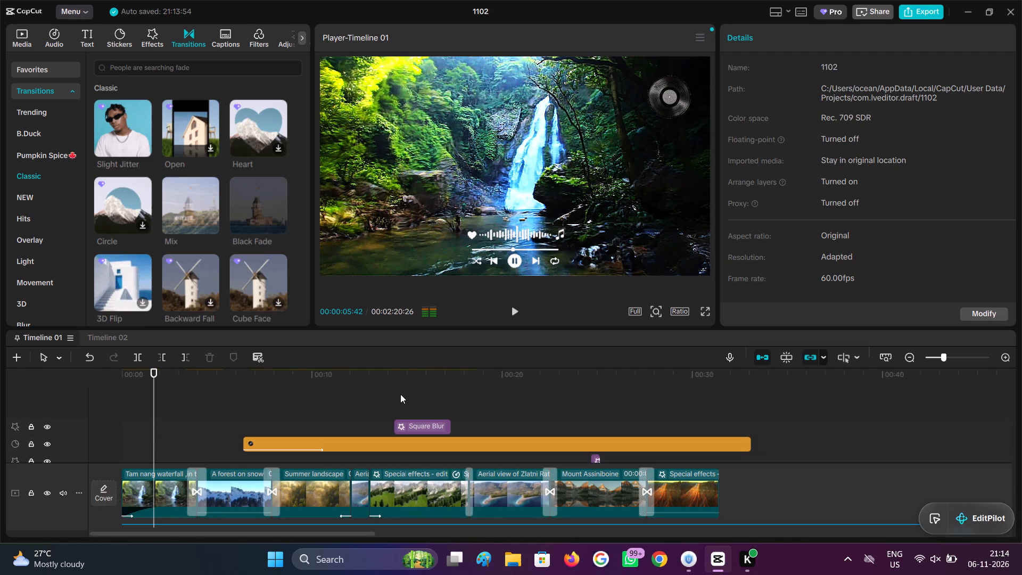
scroll(400, 394, "down", 3)
double_click(157, 420)
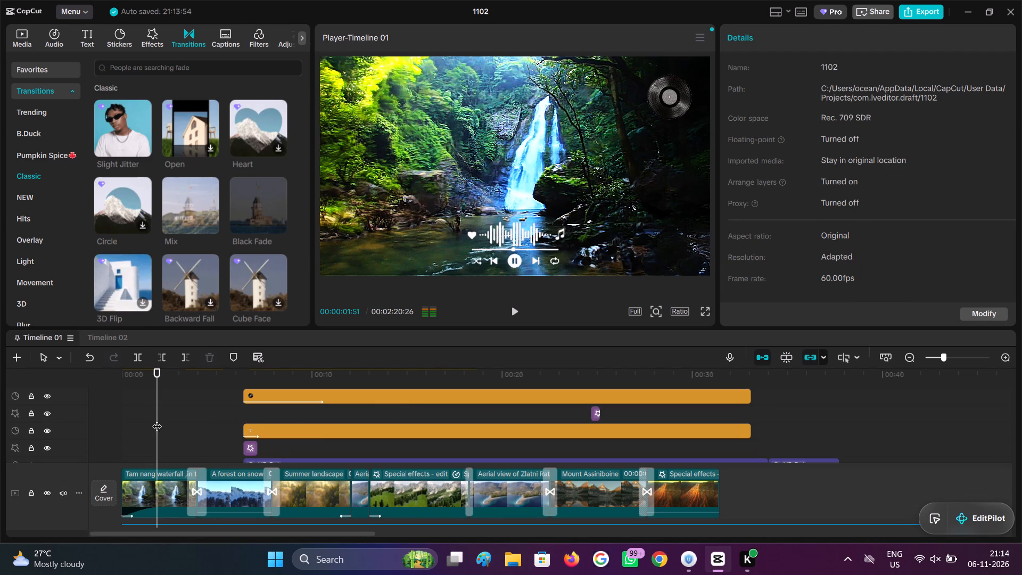
left_click(105, 336)
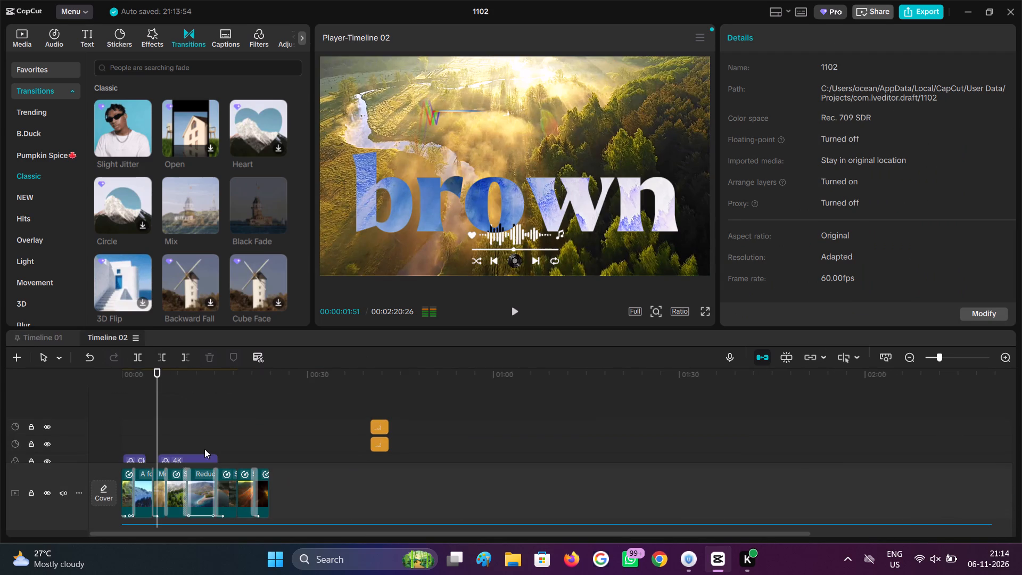
In Timeline 02, inspect the existing 4K filter segment and apply the favourite 4K filter directly to the 0.6X desert clip.
double_click(1011, 362)
scroll(381, 484, "down", 2)
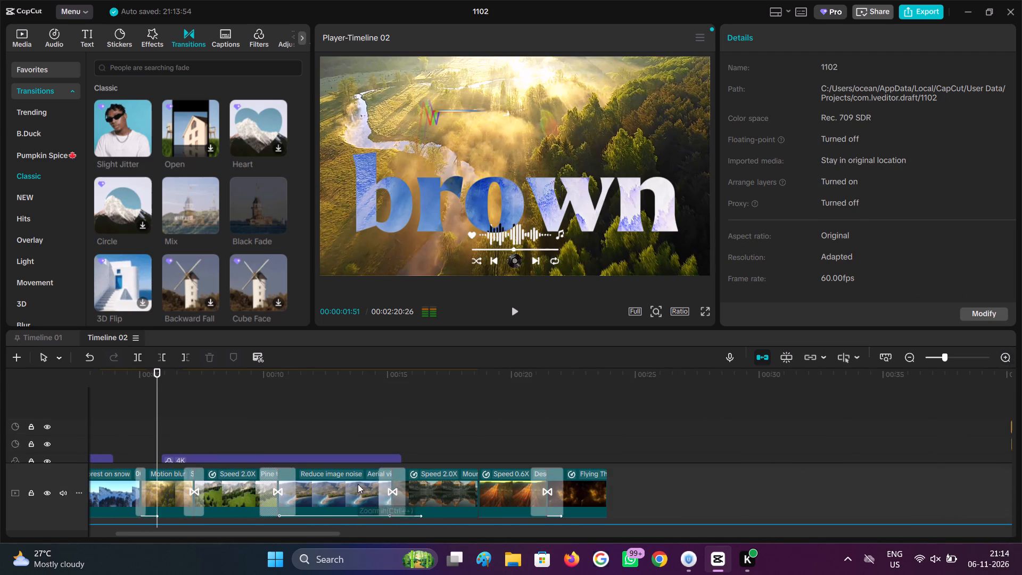
scroll(358, 484, "down", 1)
left_click(280, 410)
left_click(275, 421)
left_click(278, 410)
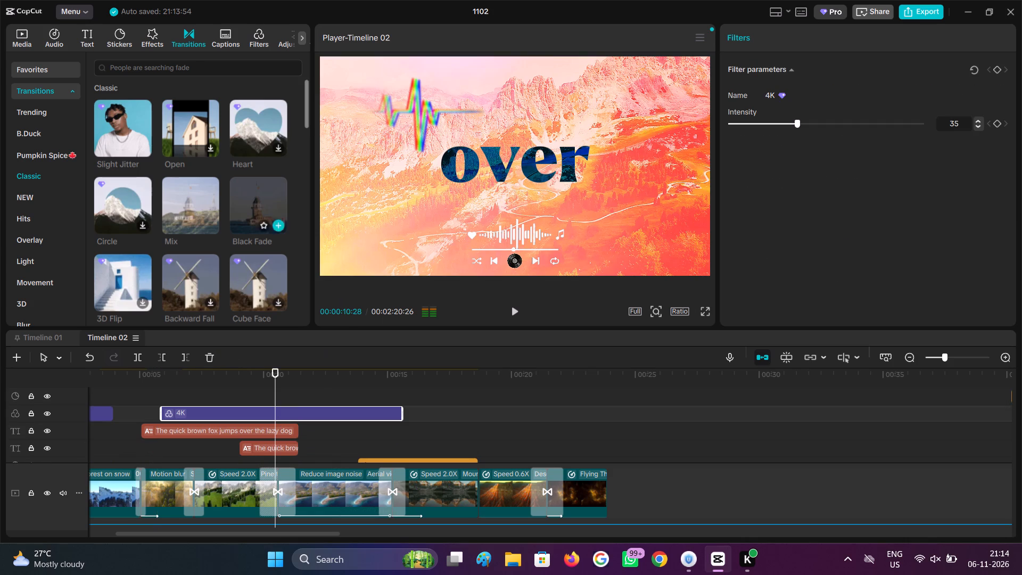
left_click(256, 35)
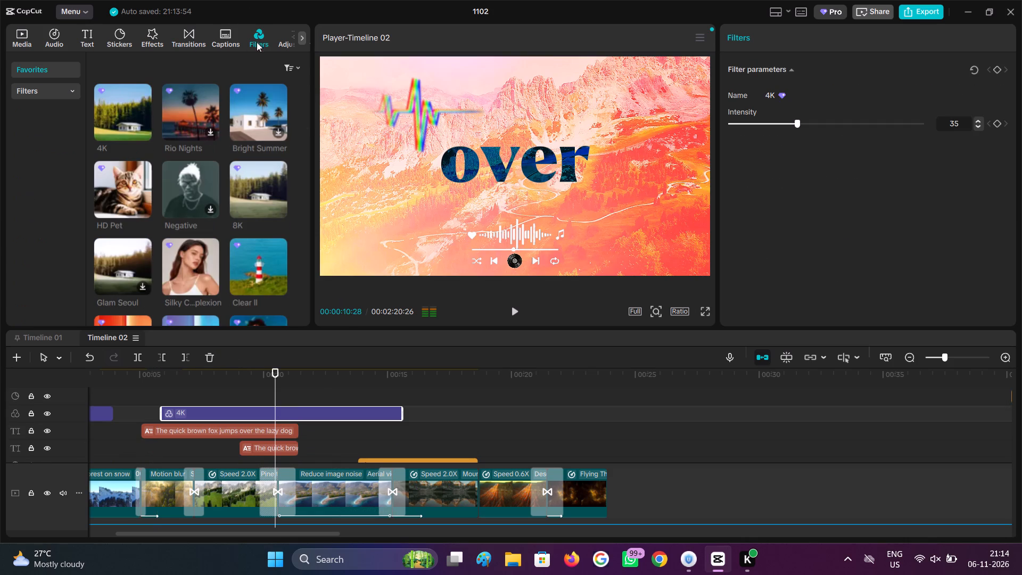
left_click_drag(127, 102, 541, 504)
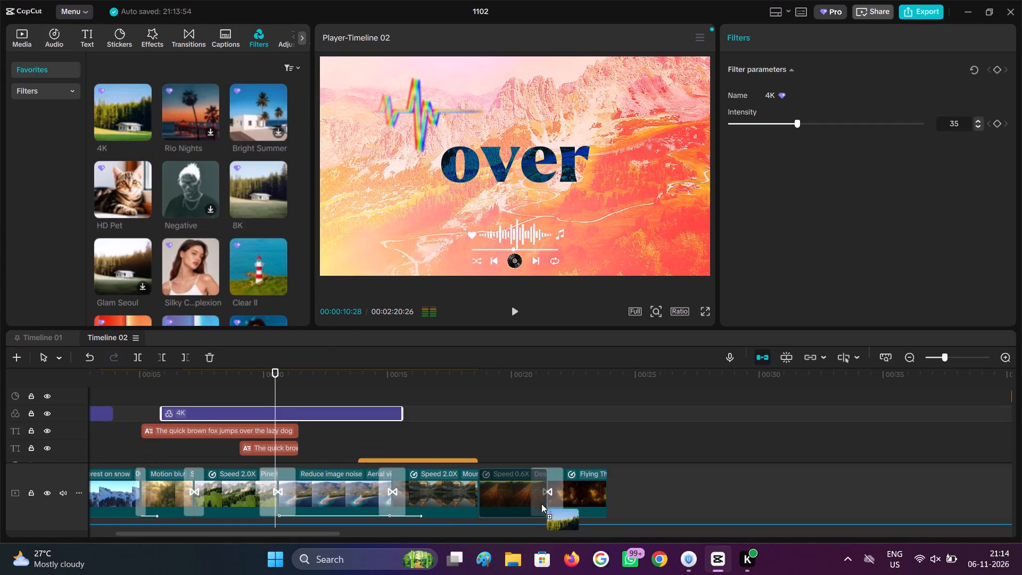
left_click_drag(541, 504, 481, 482)
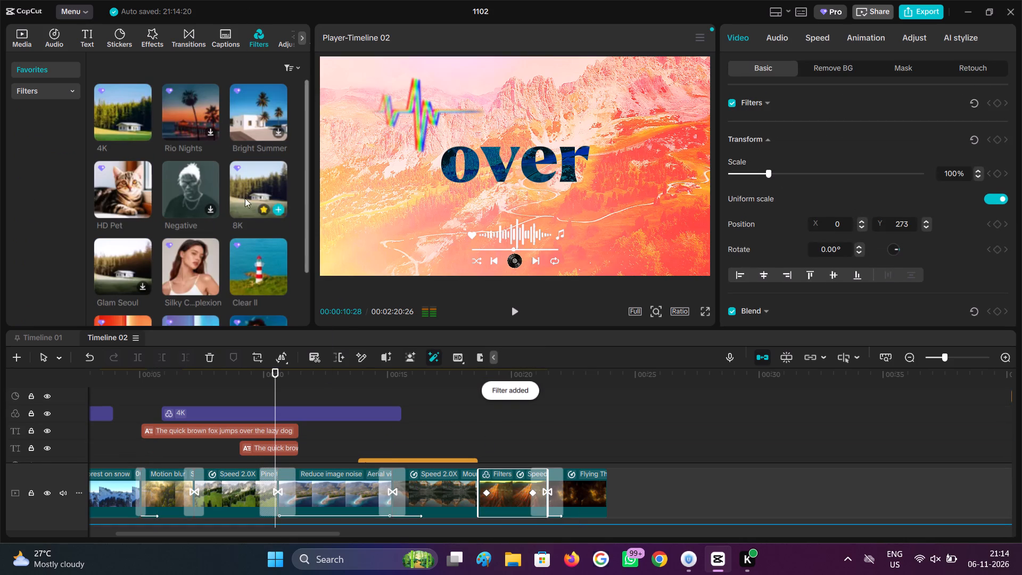
left_click(499, 479)
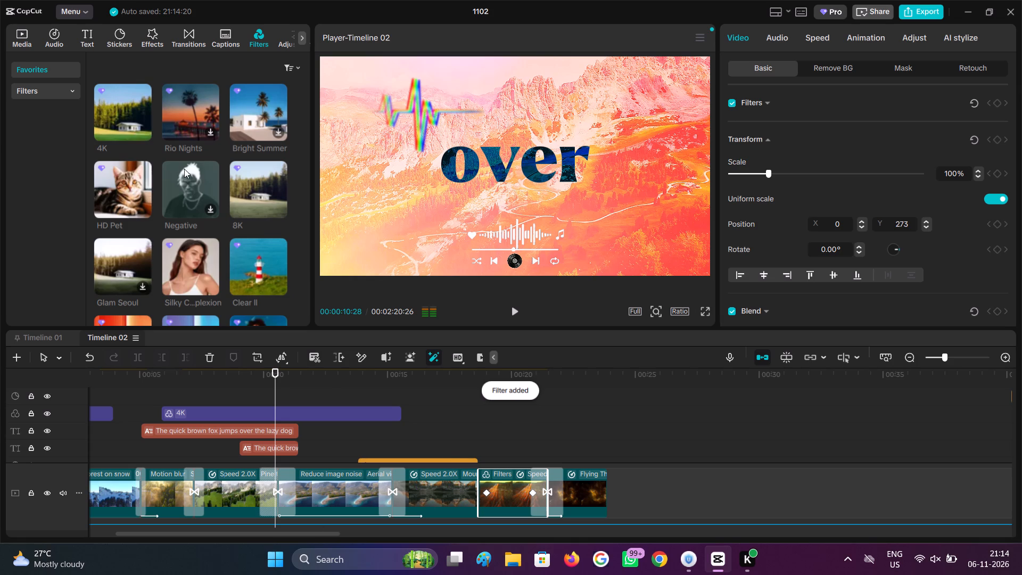
Add the HD Pet filter as a separate segment starting at about 00:07, over the 2.0X Pine tree valley clip.
left_click(132, 113)
left_click(123, 192)
left_click_drag(123, 192, 157, 419)
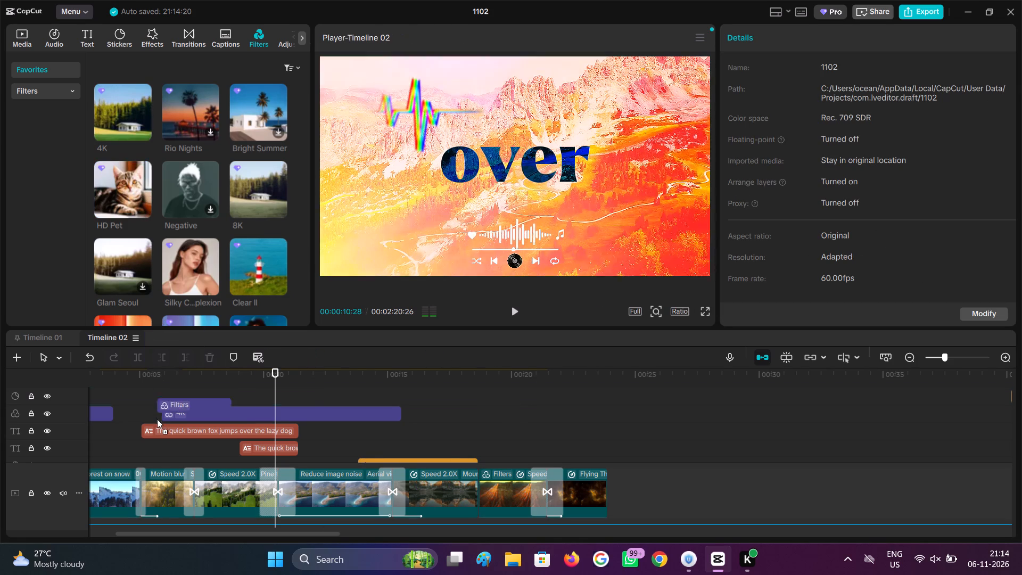
left_click_drag(157, 419, 137, 456)
Preview the HD Pet filter over the Pine tree valley clip and trim the segment's end to just after 00:08.
scroll(164, 451, "down", 4)
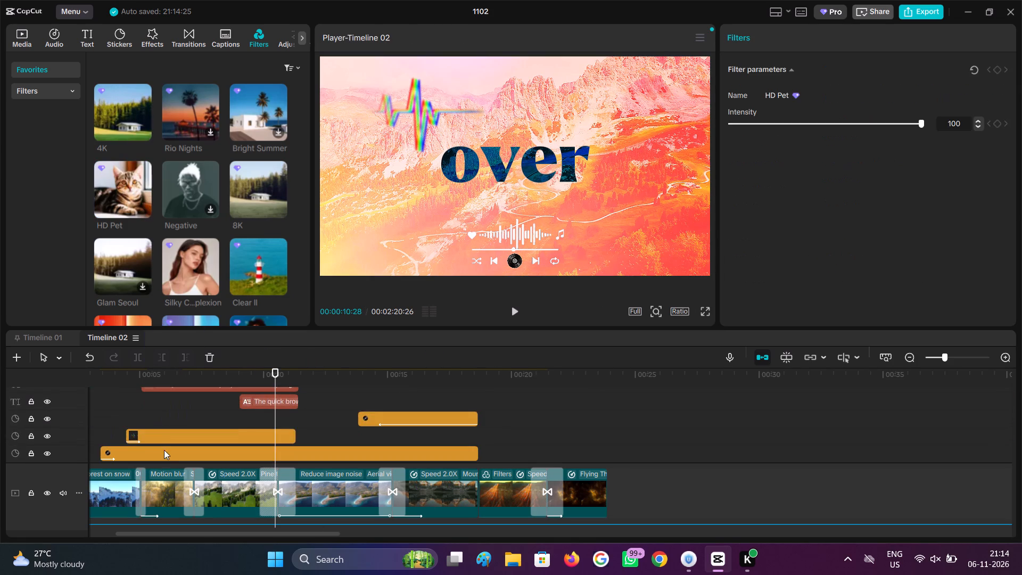
scroll(162, 446, "down", 12)
left_click(212, 414)
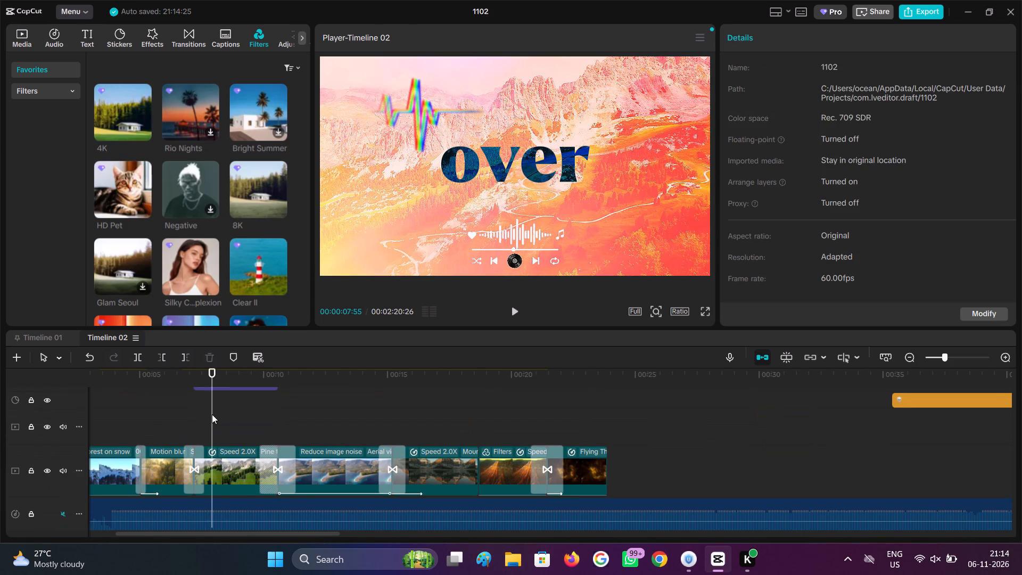
left_click_drag(212, 414, 222, 417)
scroll(229, 417, "up", 2)
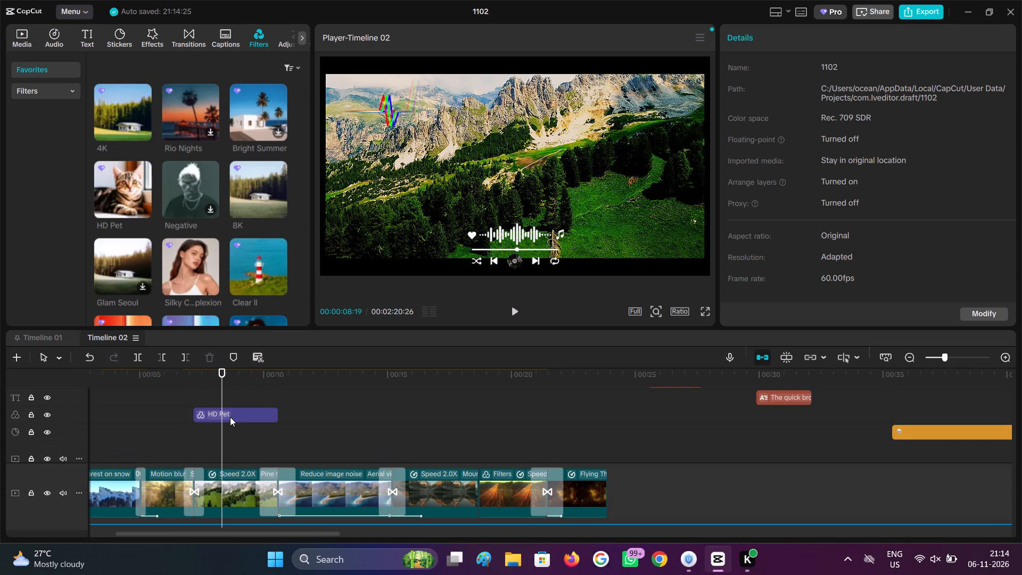
left_click(230, 417)
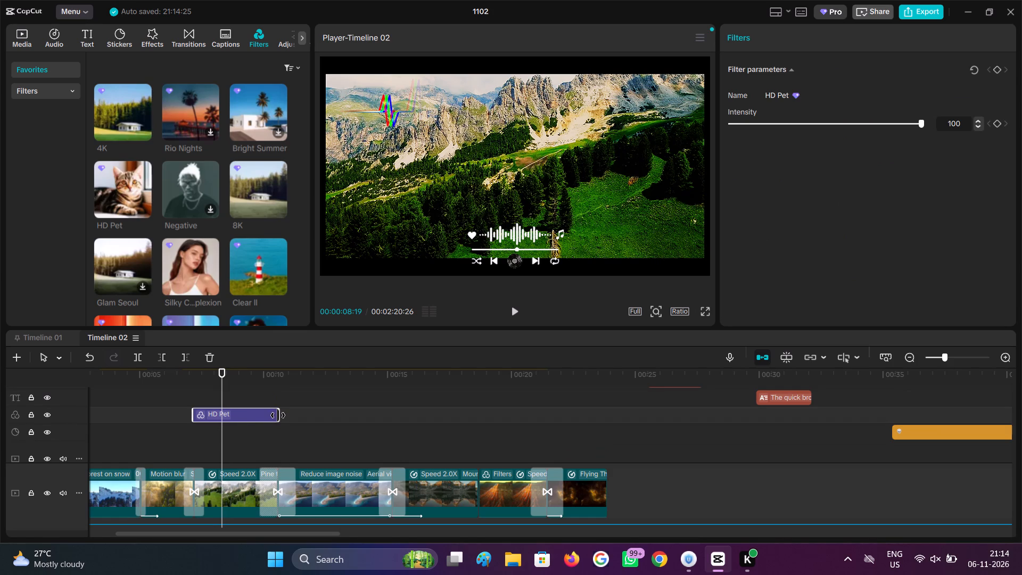
left_click_drag(278, 415, 227, 421)
left_click(189, 438)
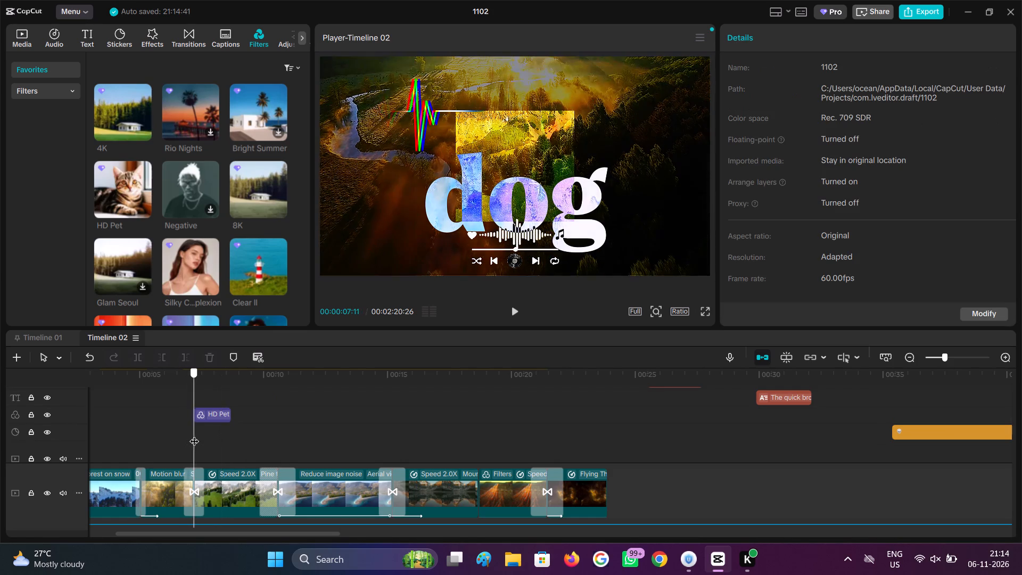